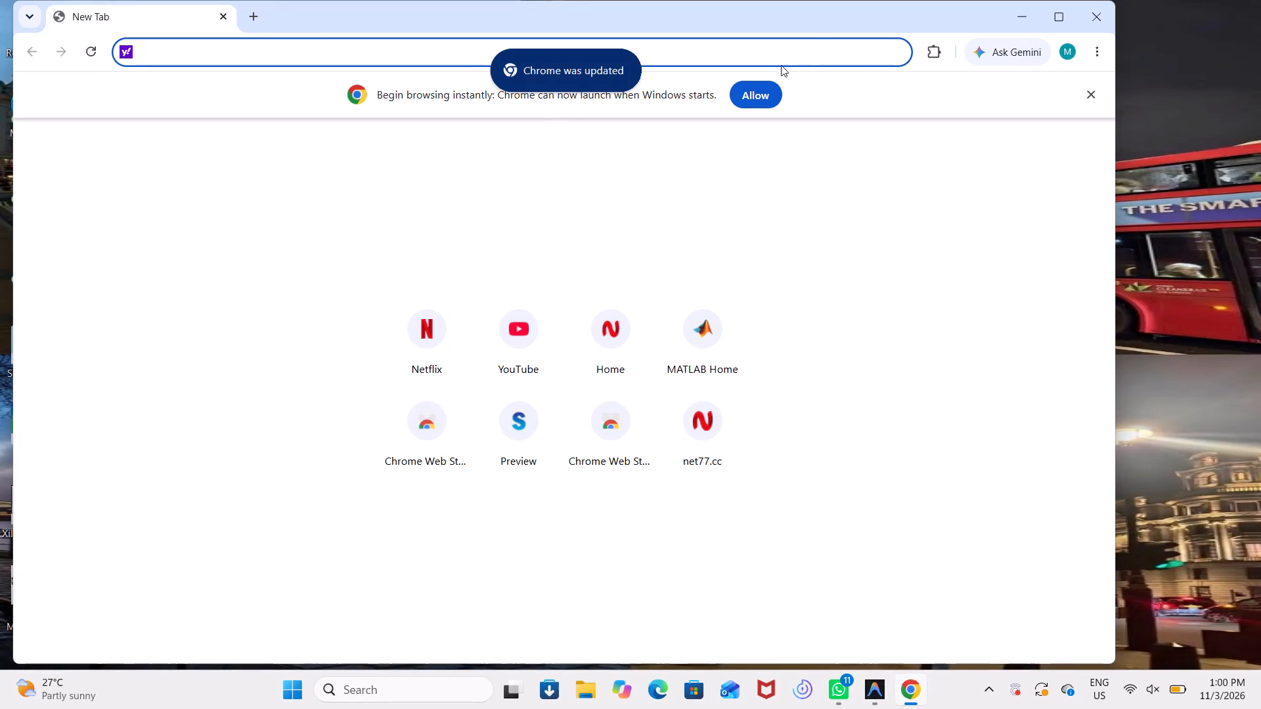
# Search the web for overleaf and open the Overleaf, Online LaTeX Editor website from the results.
pyautogui.click(429, 46)
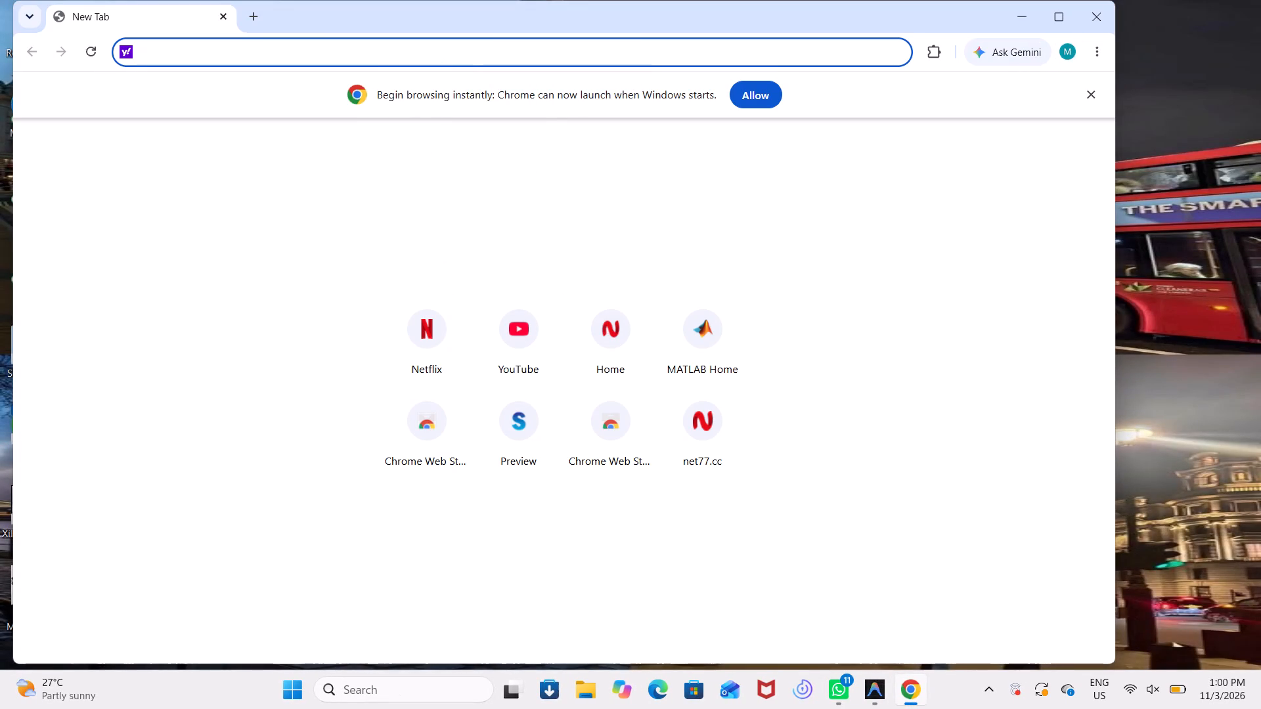
pyautogui.write('ov')
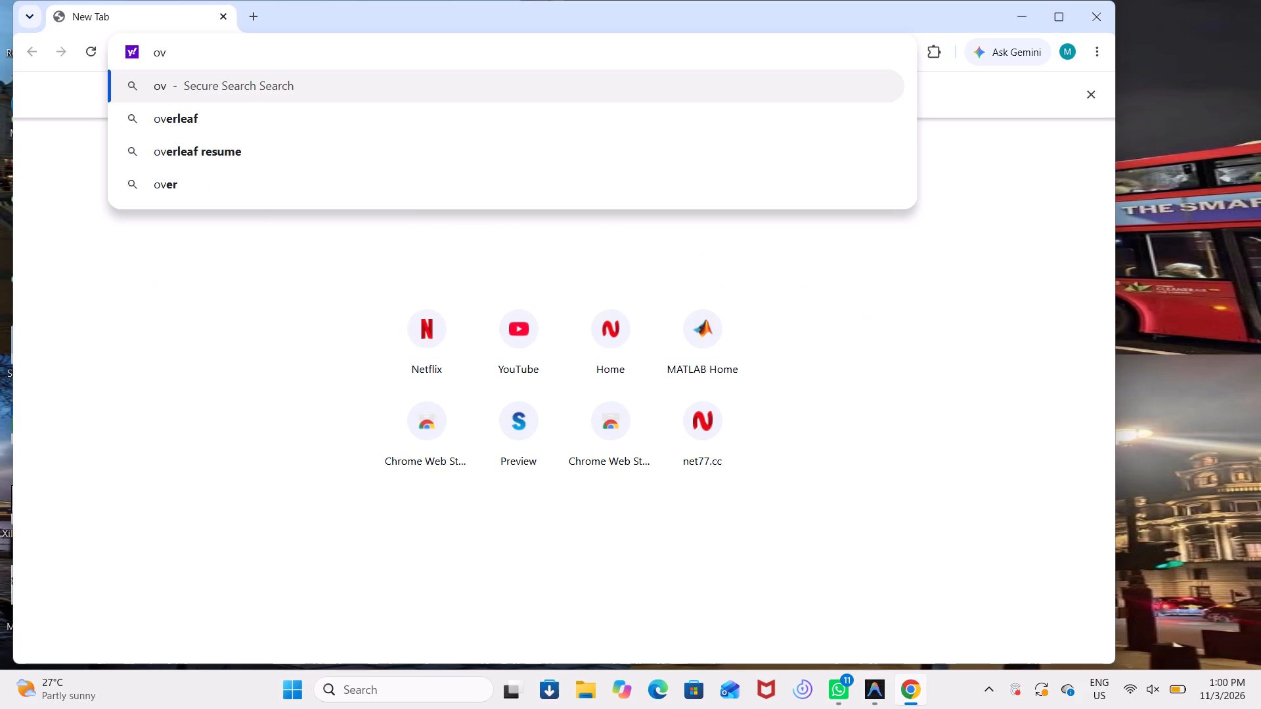
pyautogui.click(269, 108)
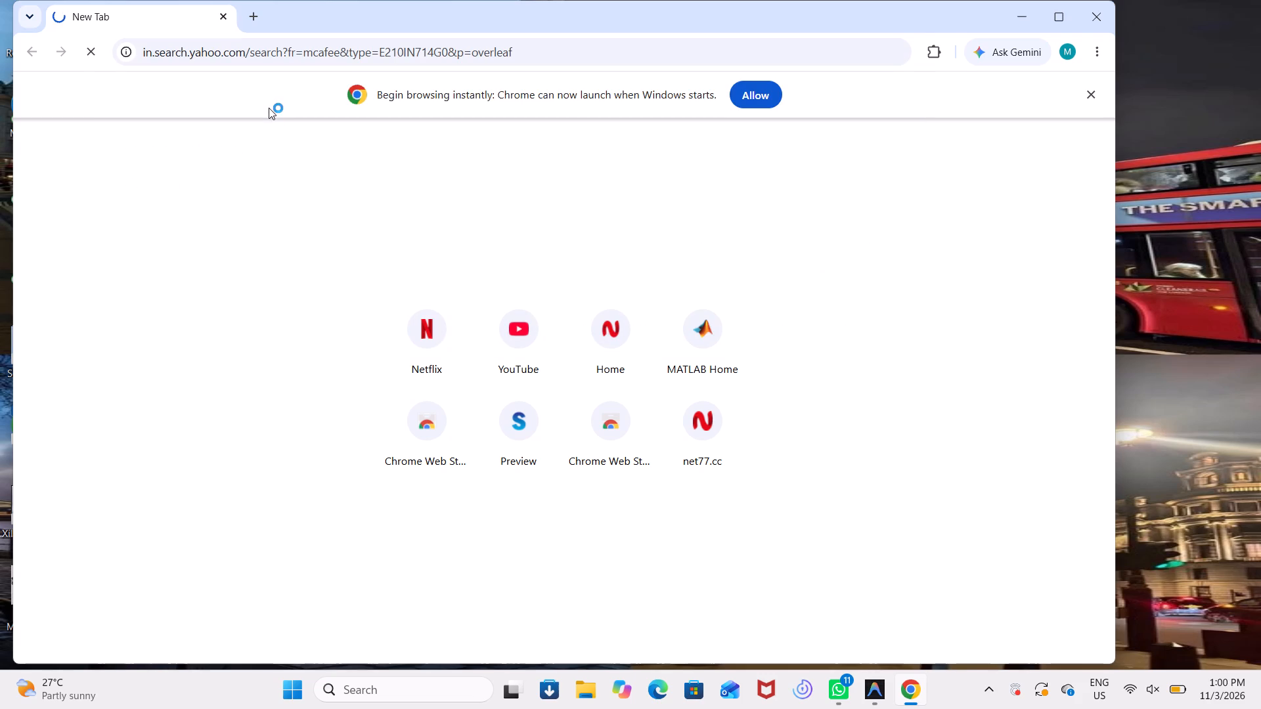
pyautogui.click(1057, 17)
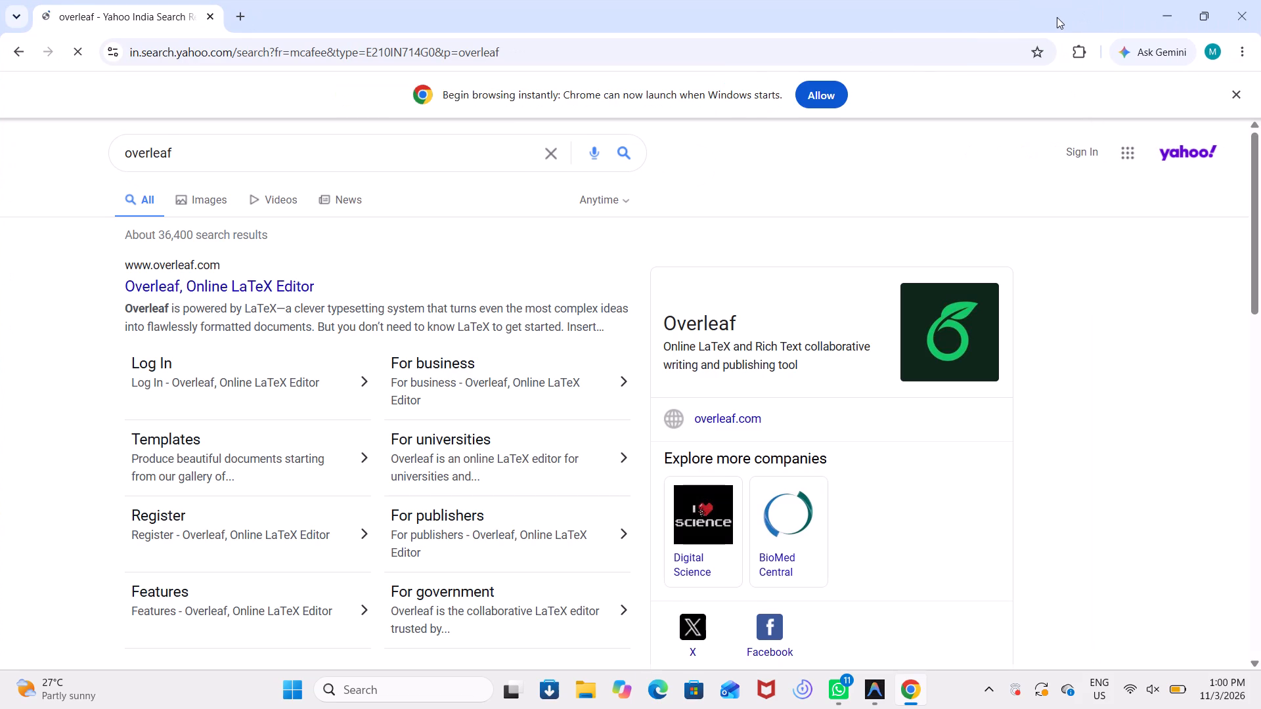
pyautogui.click(213, 285)
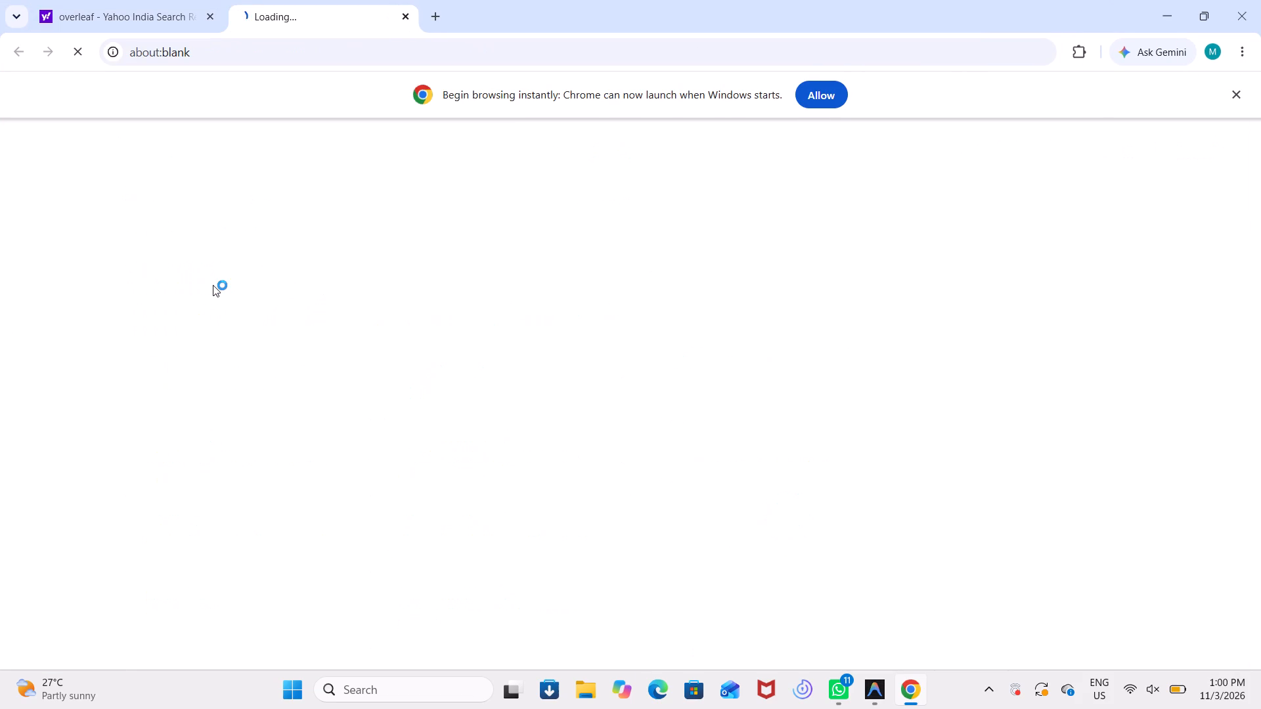
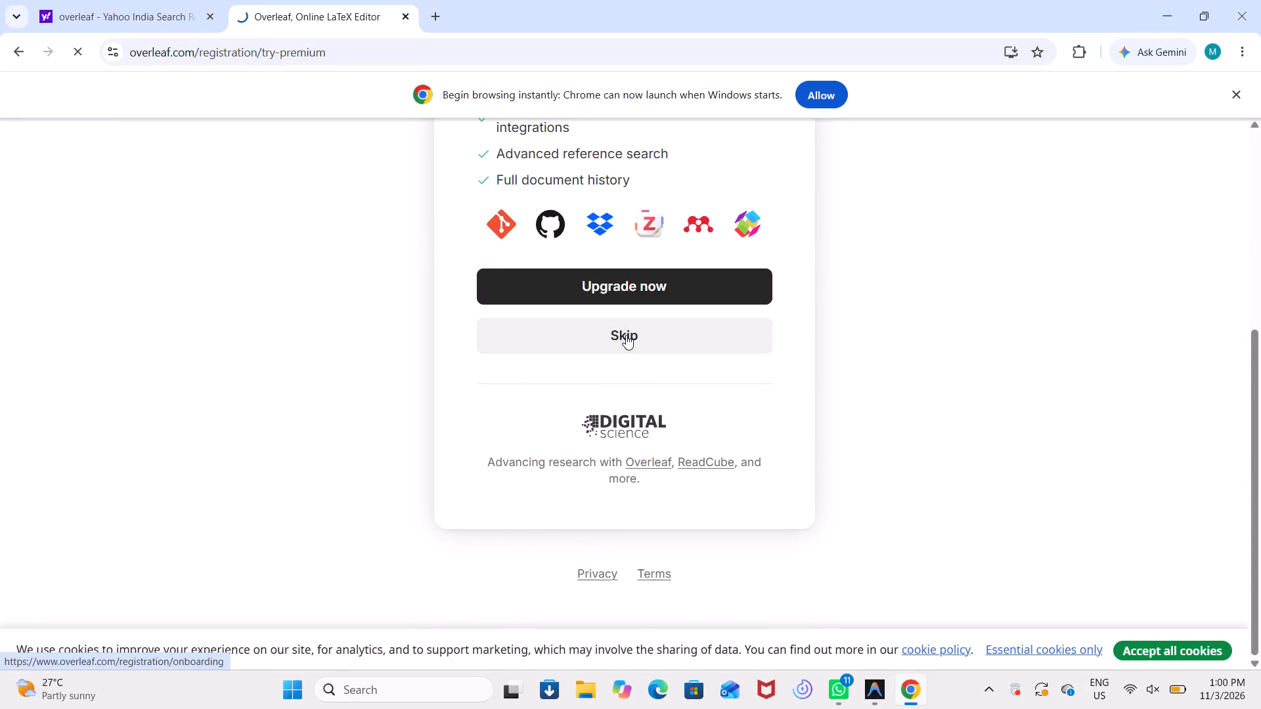
# Continue past the prefilled name page of the registration and answer the LaTeX familiarity question with "I've never heard of it".
pyautogui.scroll(-1, 539, 530)
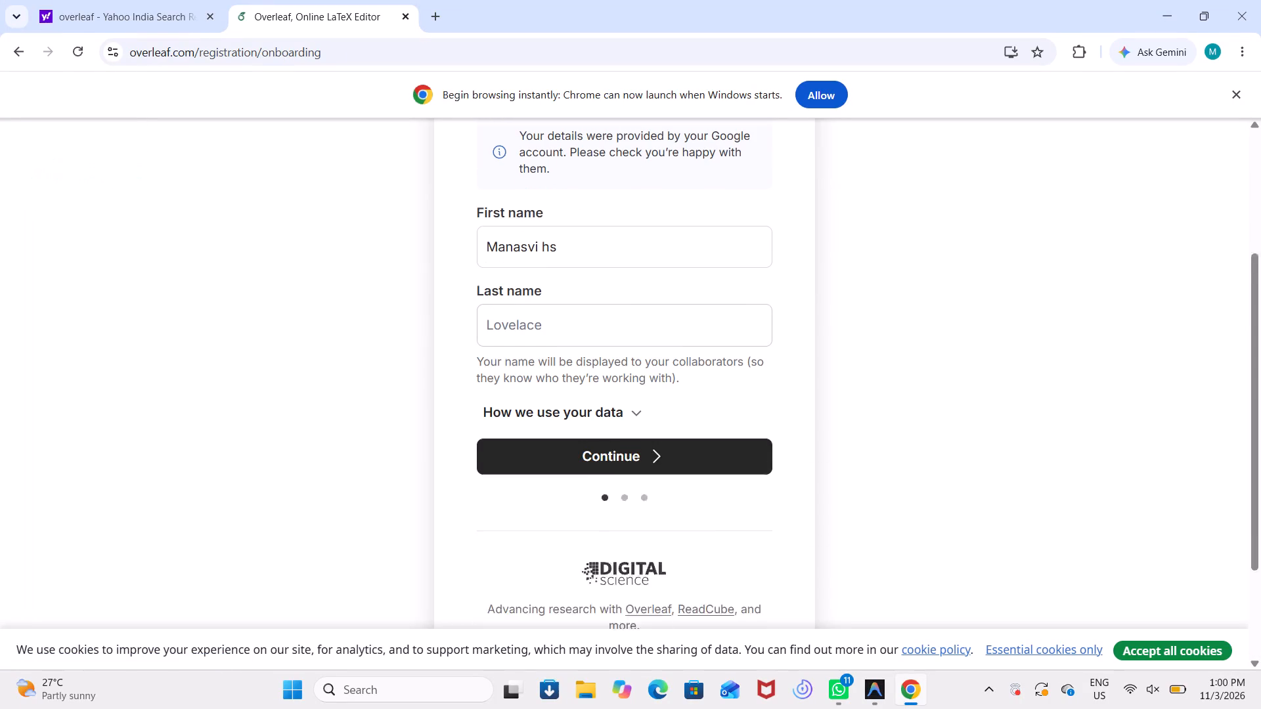
pyautogui.scroll(-1, 539, 530)
pyautogui.click(591, 416)
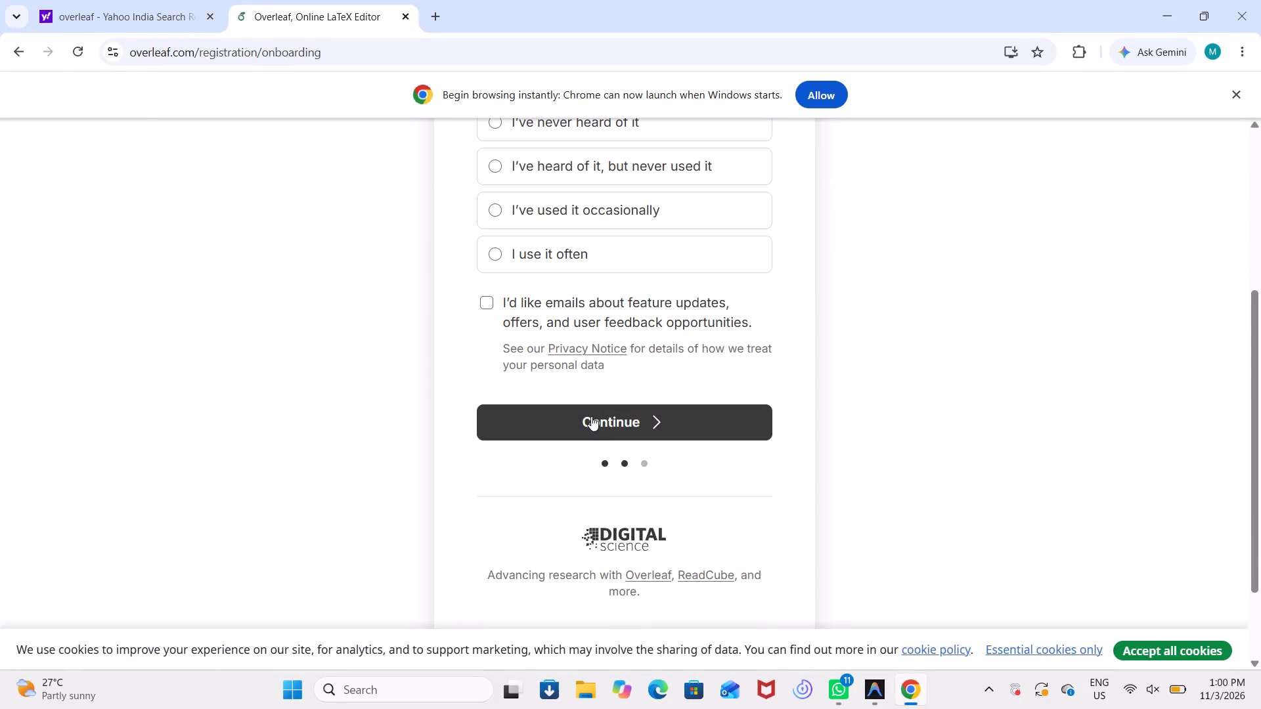
pyautogui.scroll(1, 591, 416)
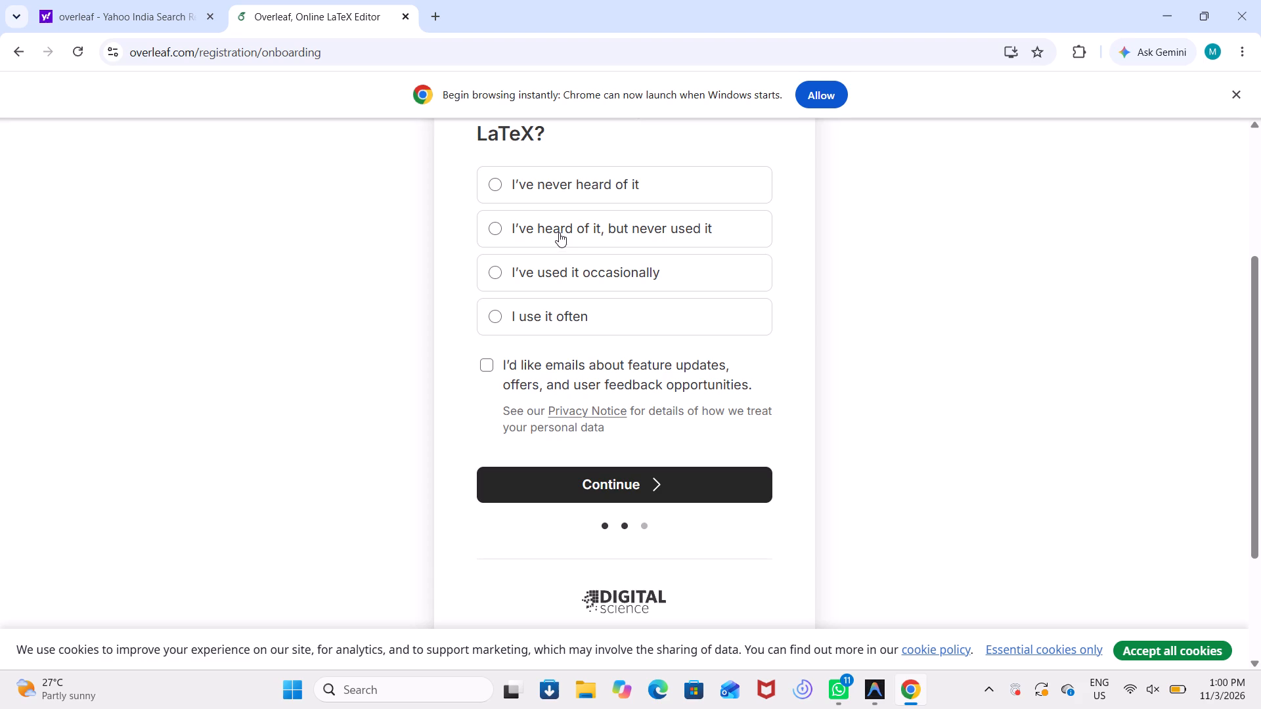
pyautogui.click(539, 183)
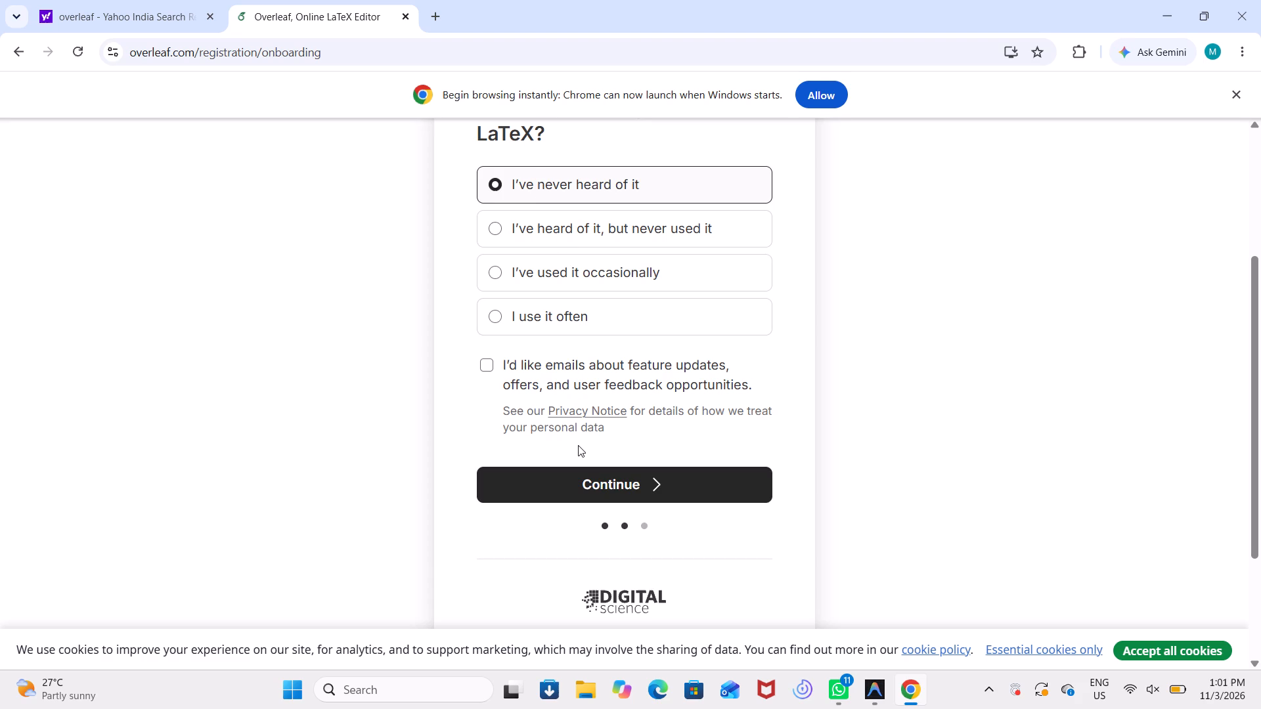
pyautogui.click(561, 488)
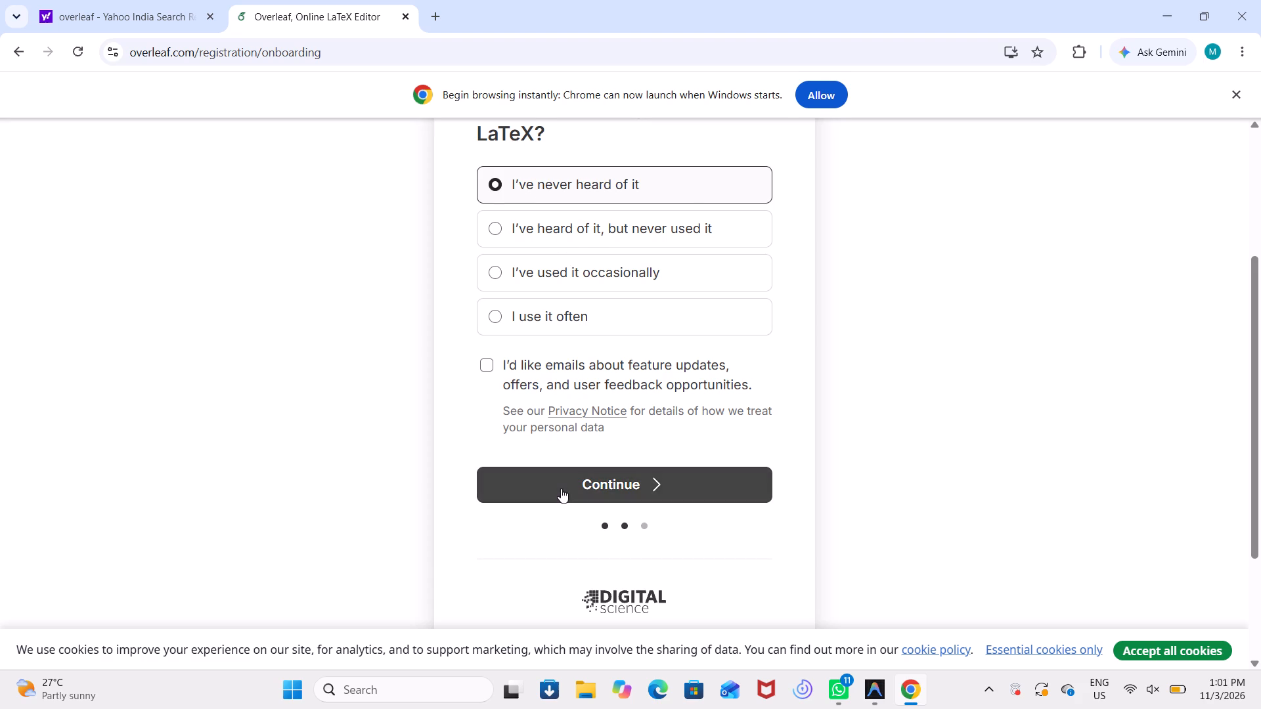
# Set the primary place of work or study to University or school, choosing Siddaganga Institute of Technology.
pyautogui.click(561, 268)
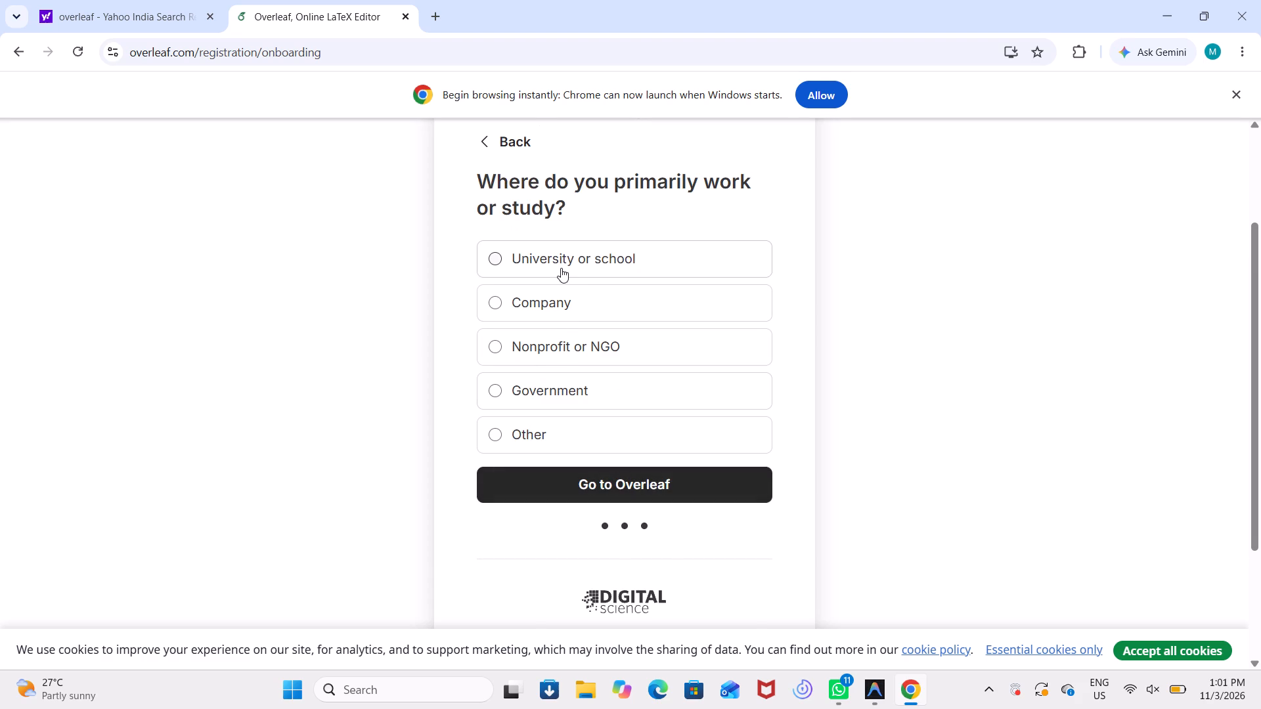
pyautogui.scroll(-2, 646, 622)
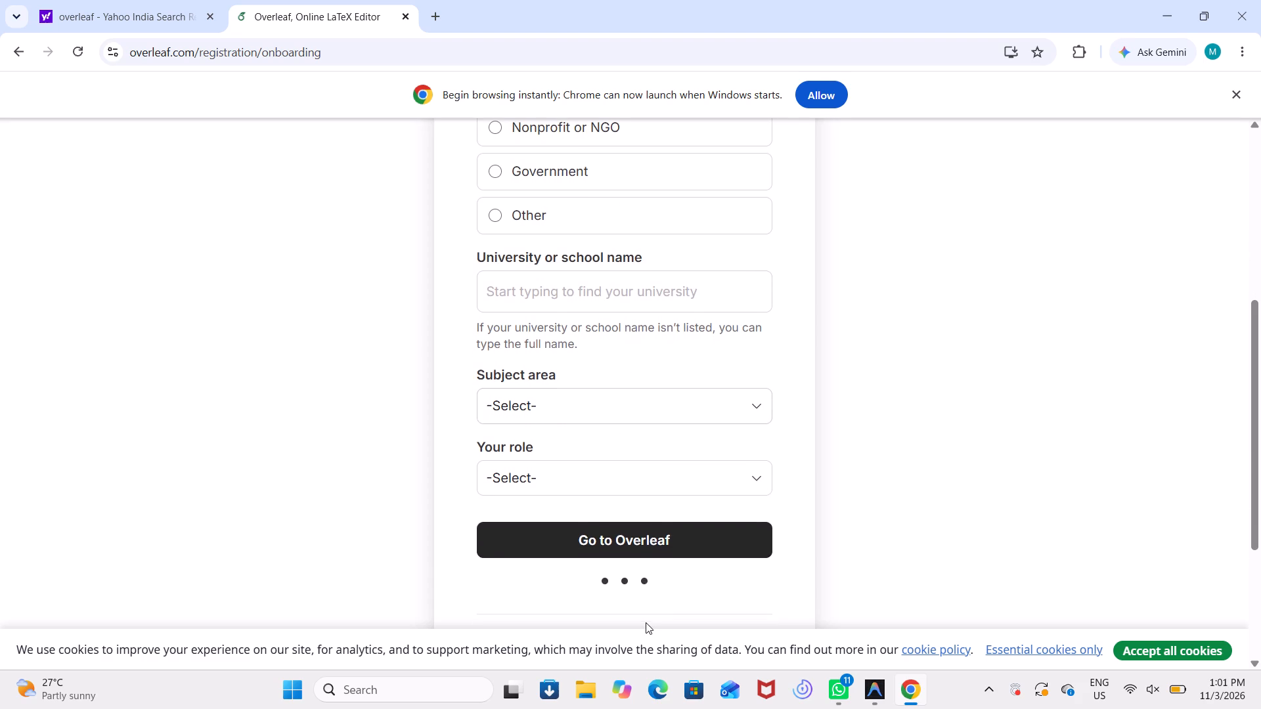
pyautogui.click(548, 288)
pyautogui.press('s')
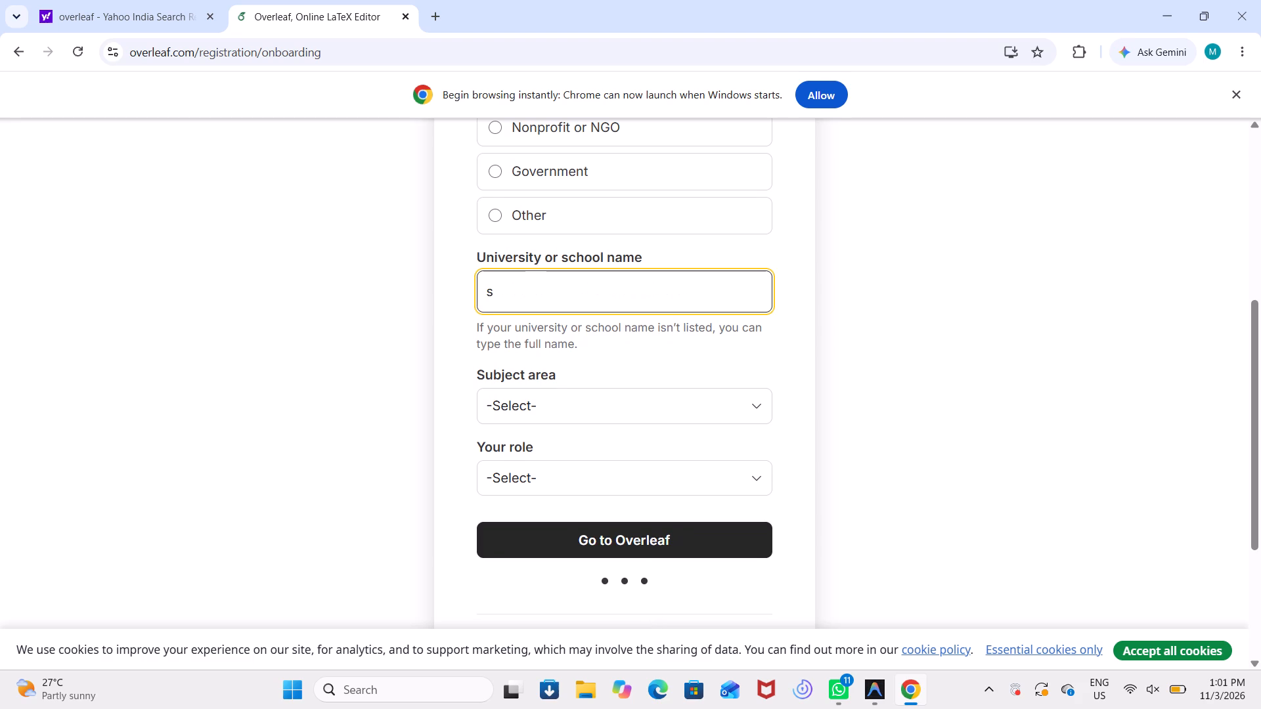
pyautogui.press('i')
pyautogui.write('dd')
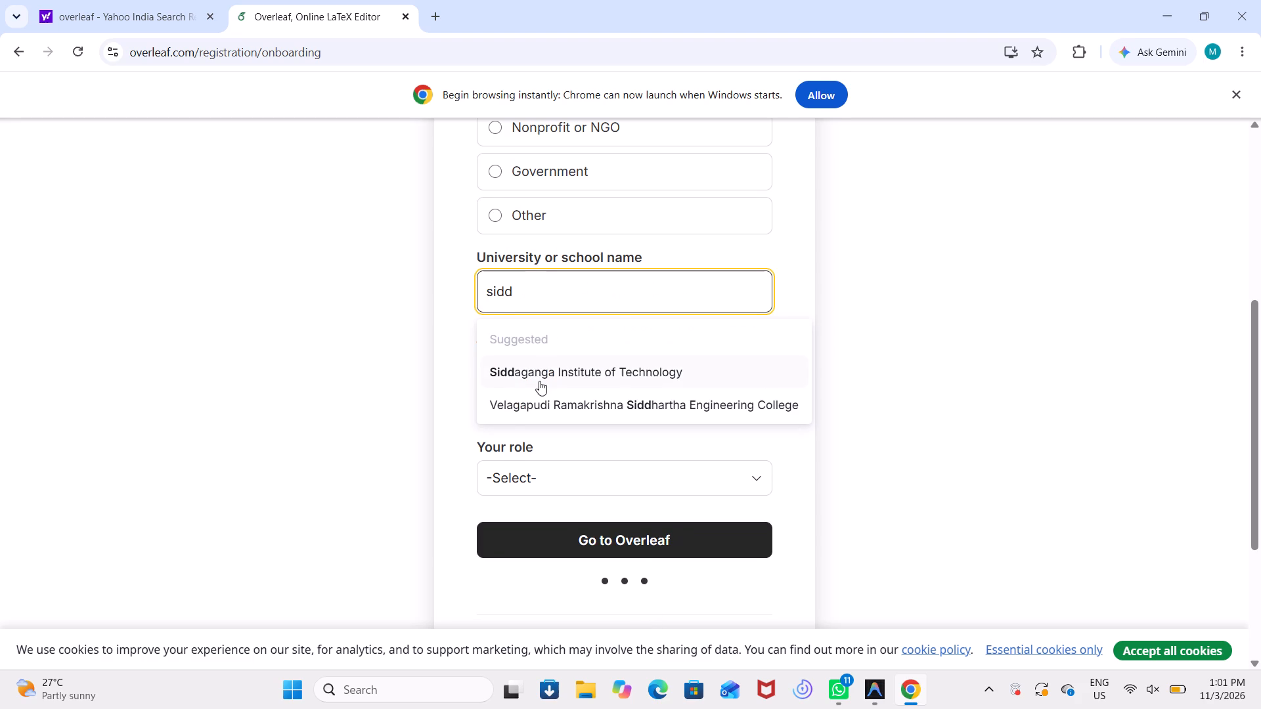
pyautogui.click(539, 381)
# Set the subject area to Other Natural Sciences and the role to Undergraduate student, and finish the onboarding to enter Overleaf.
pyautogui.click(523, 402)
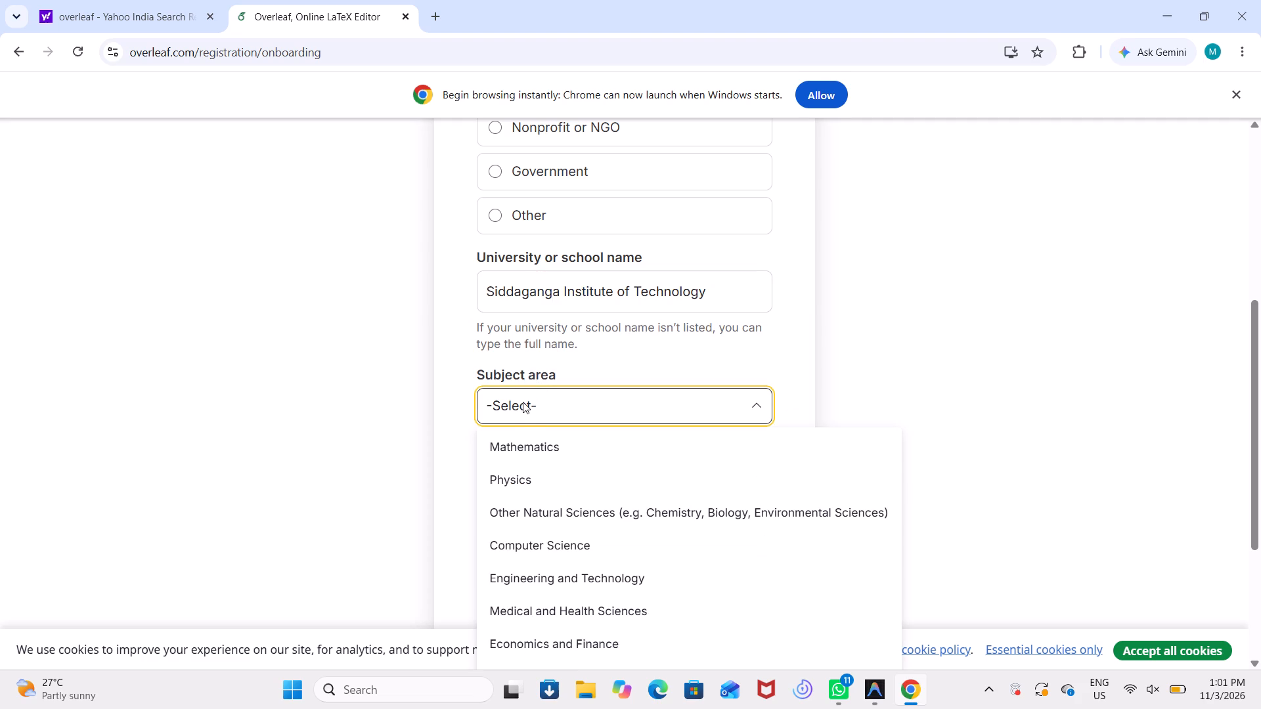
pyautogui.scroll(-1, 559, 566)
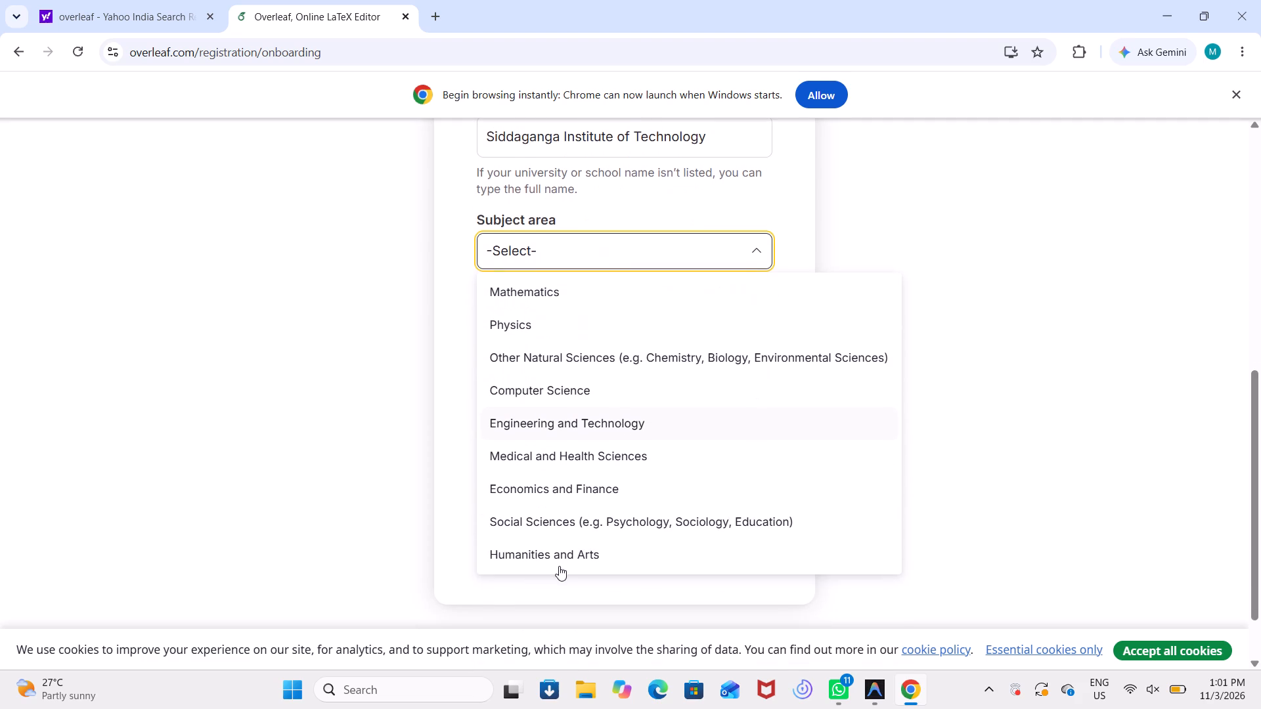
pyautogui.scroll(-1, 559, 566)
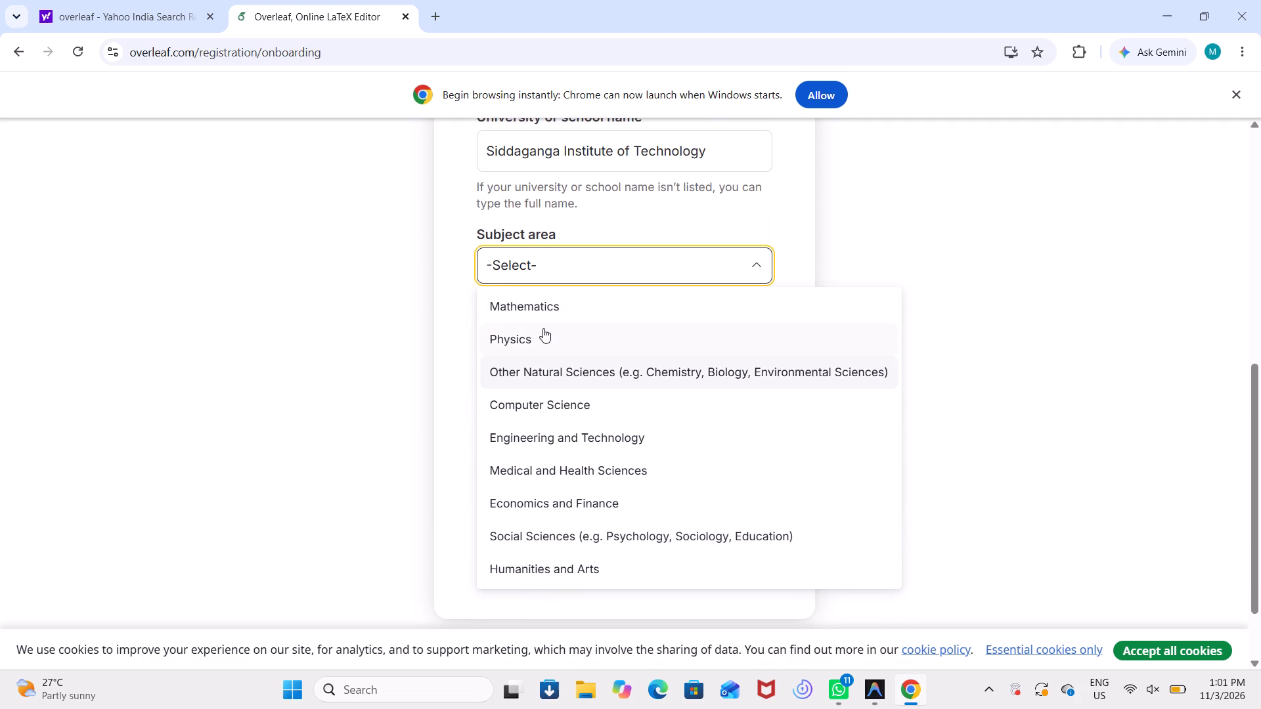
pyautogui.click(554, 385)
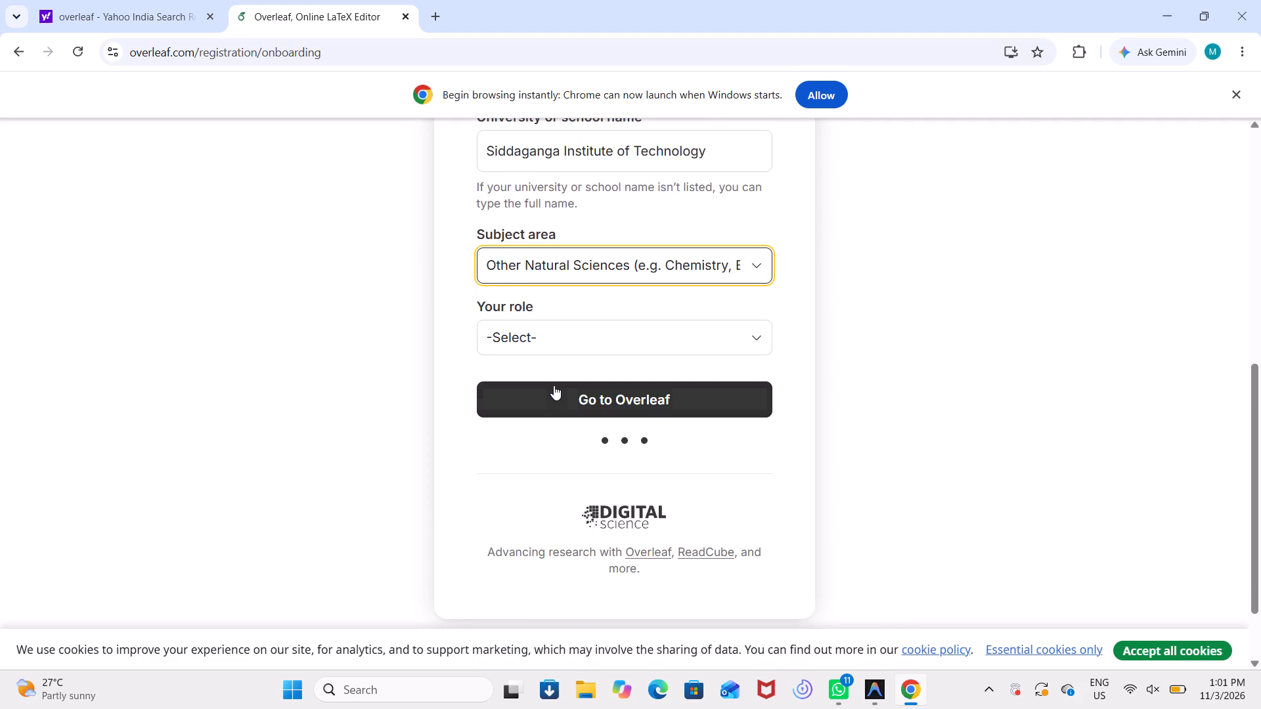
pyautogui.click(545, 351)
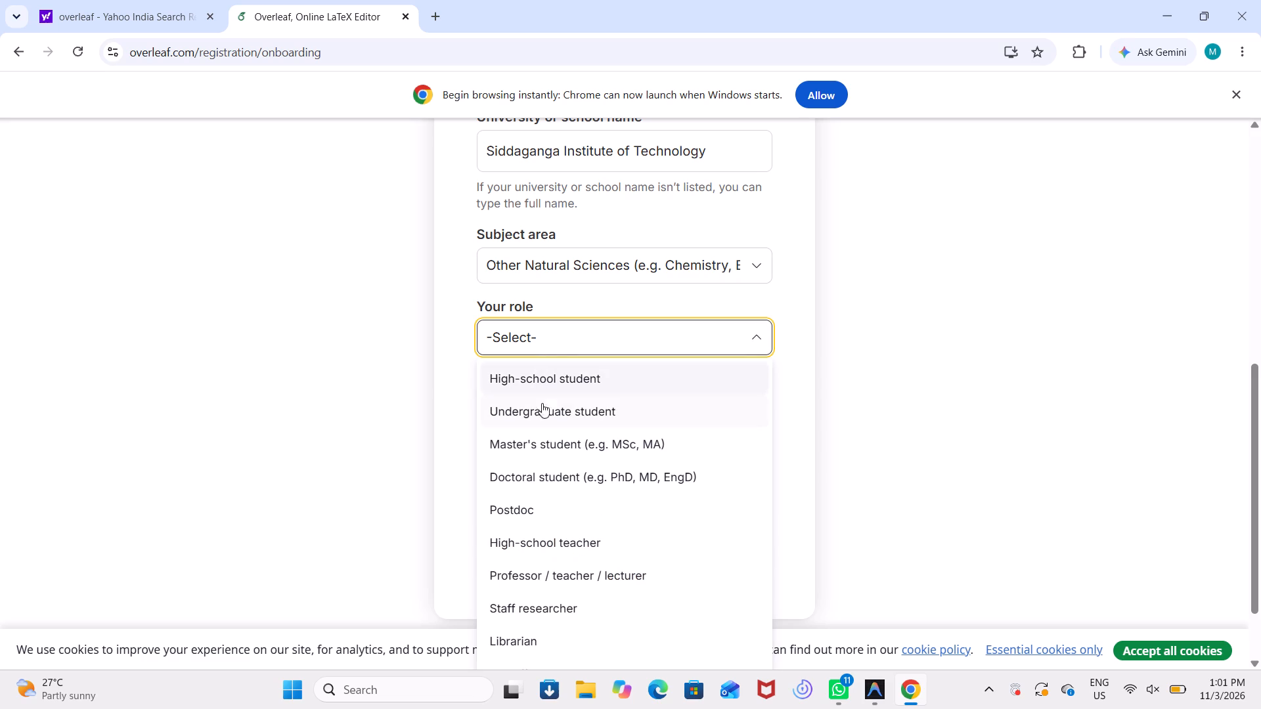
pyautogui.click(544, 425)
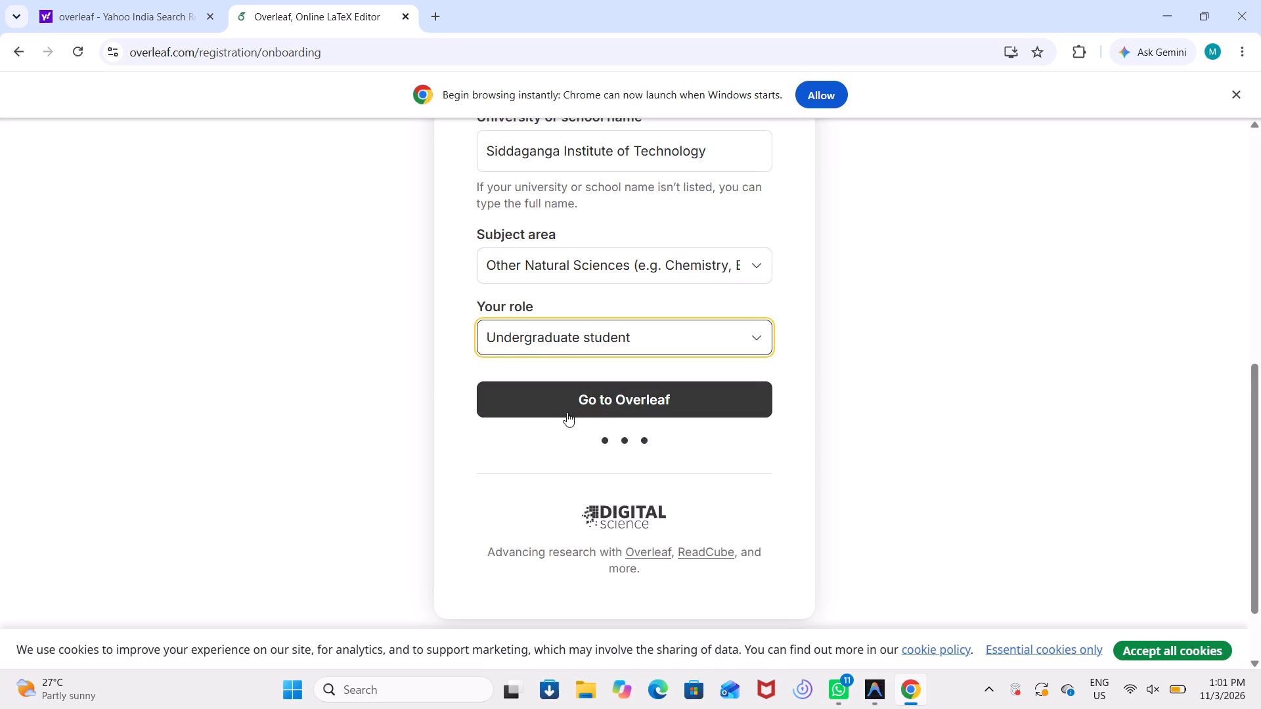
pyautogui.click(565, 413)
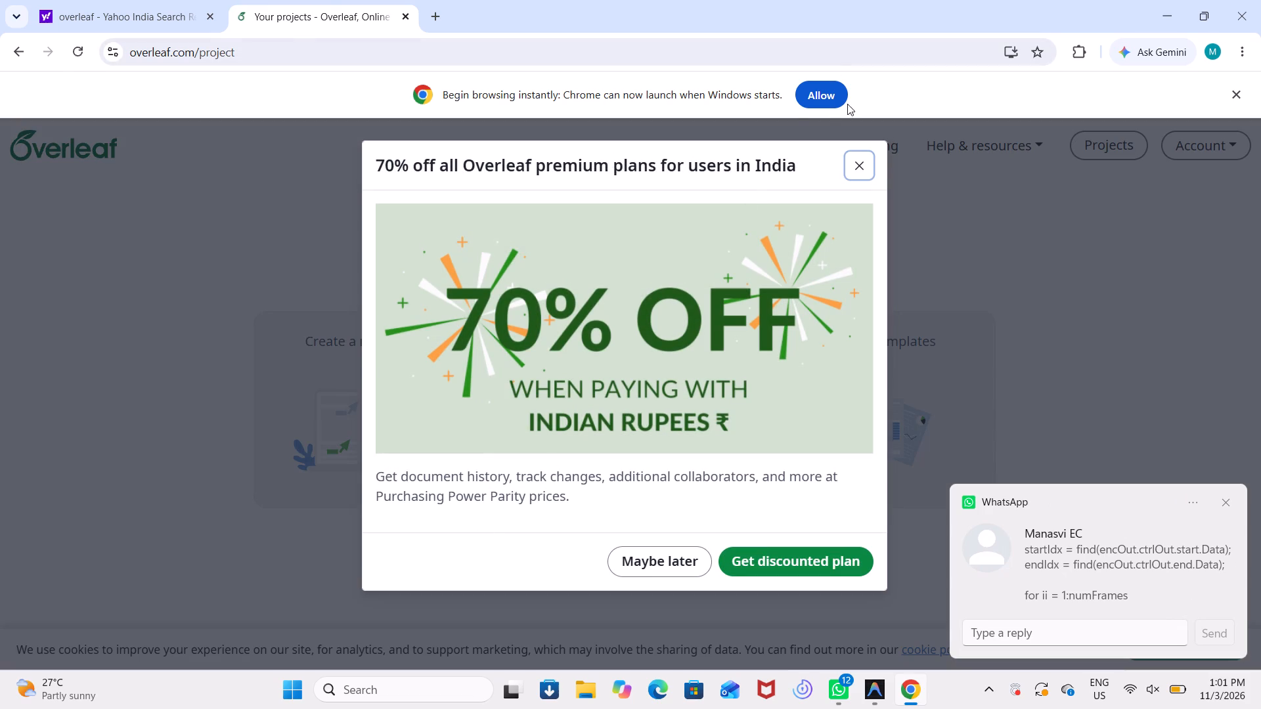
# Dismiss the 70% off premium plans offer and the live intro webinar invitation.
pyautogui.click(854, 169)
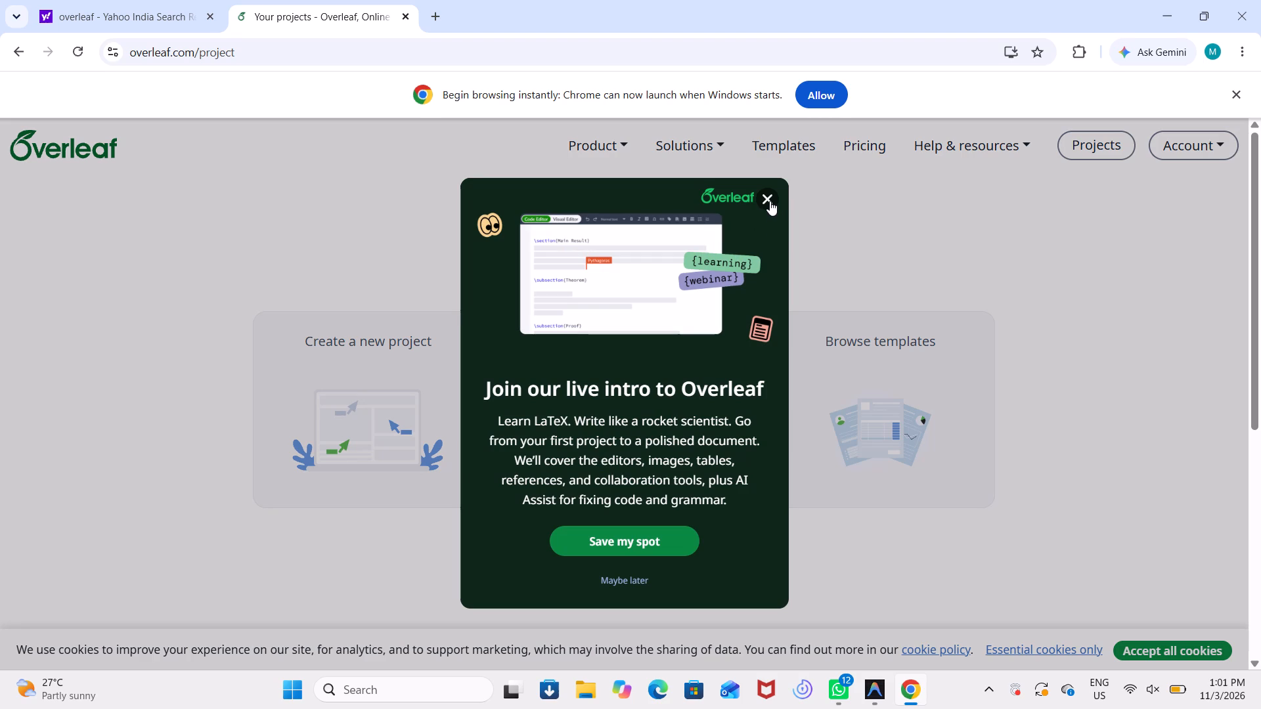
pyautogui.click(770, 201)
pyautogui.click(768, 197)
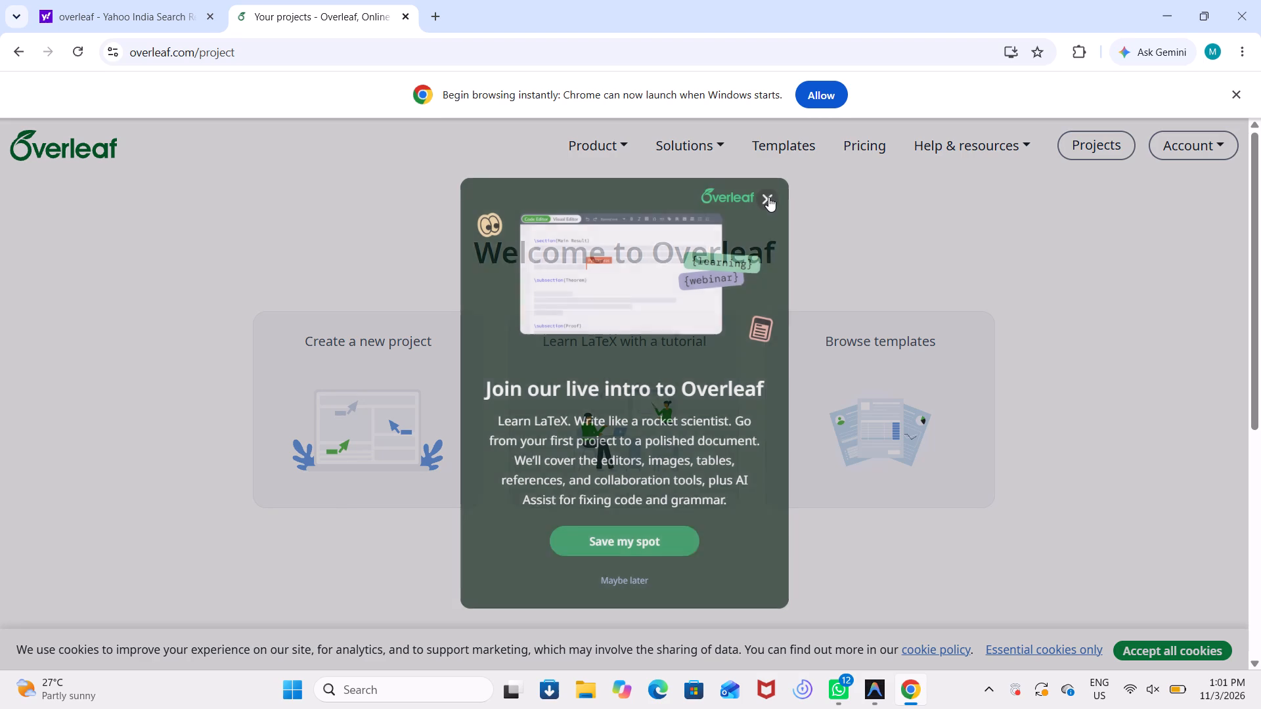
# Create a new blank project named "report".
pyautogui.click(347, 416)
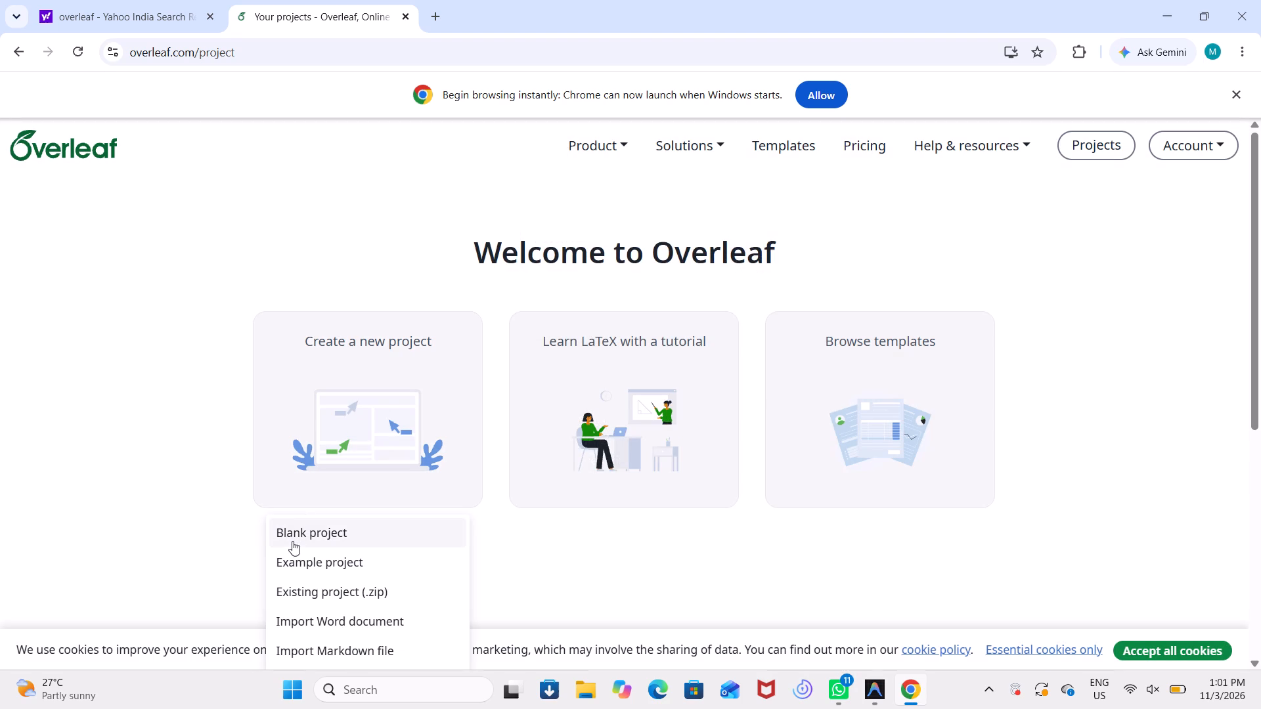
pyautogui.click(291, 542)
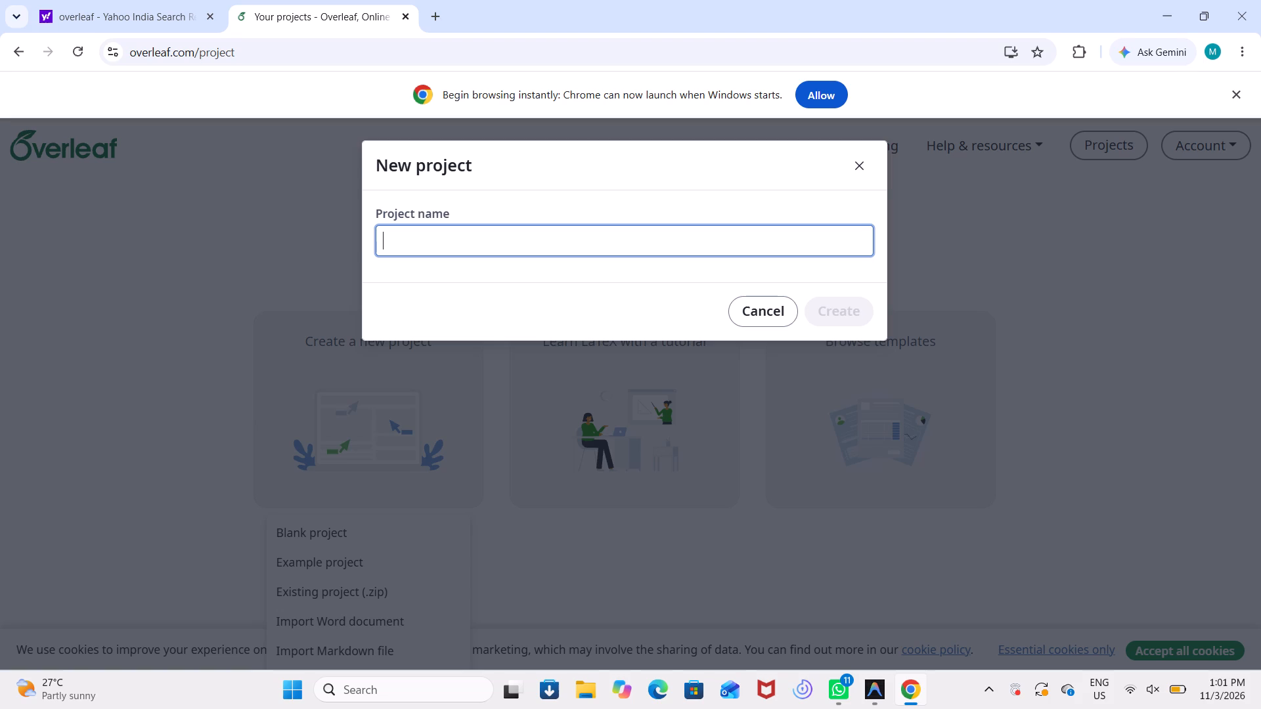
pyautogui.write('report')
pyautogui.click(850, 309)
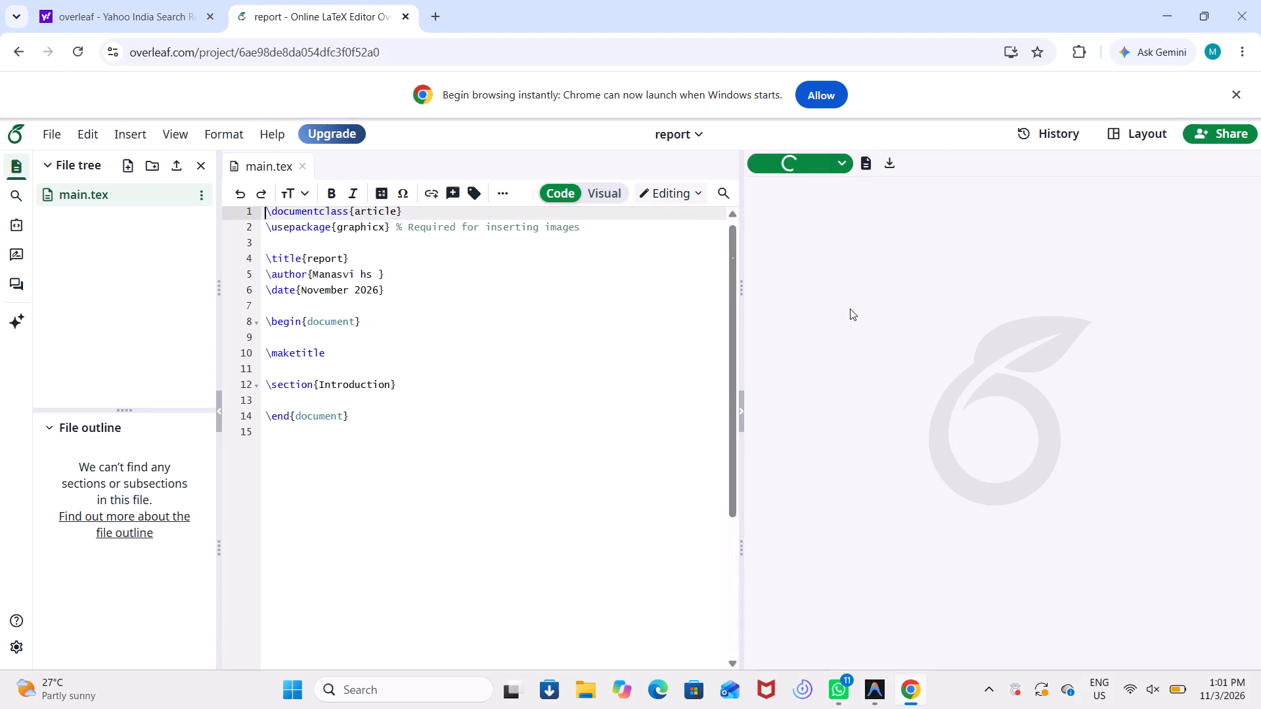
# Replace the entire template code in main.tex with the copied LaTeX source of the report.
pyautogui.click(304, 307)
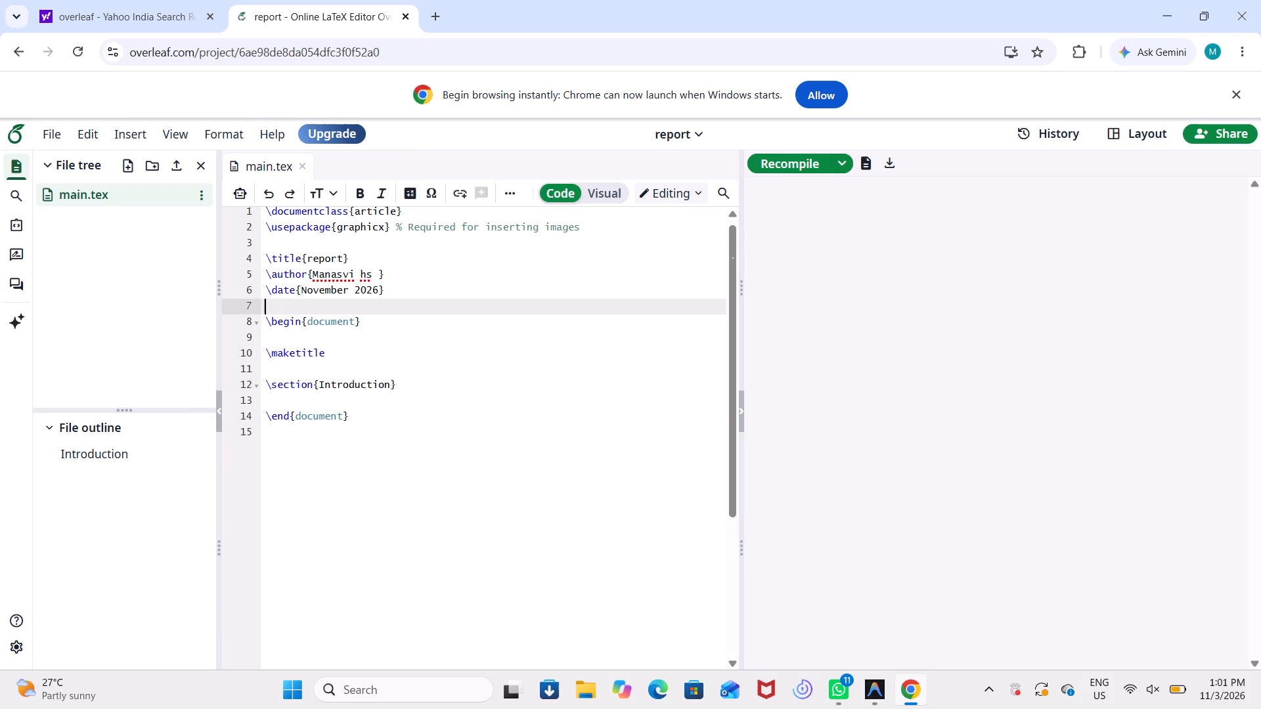
pyautogui.hotkey('ctrl', 'a')
pyautogui.press('Delete')
pyautogui.hotkey('ctrl', 'v')
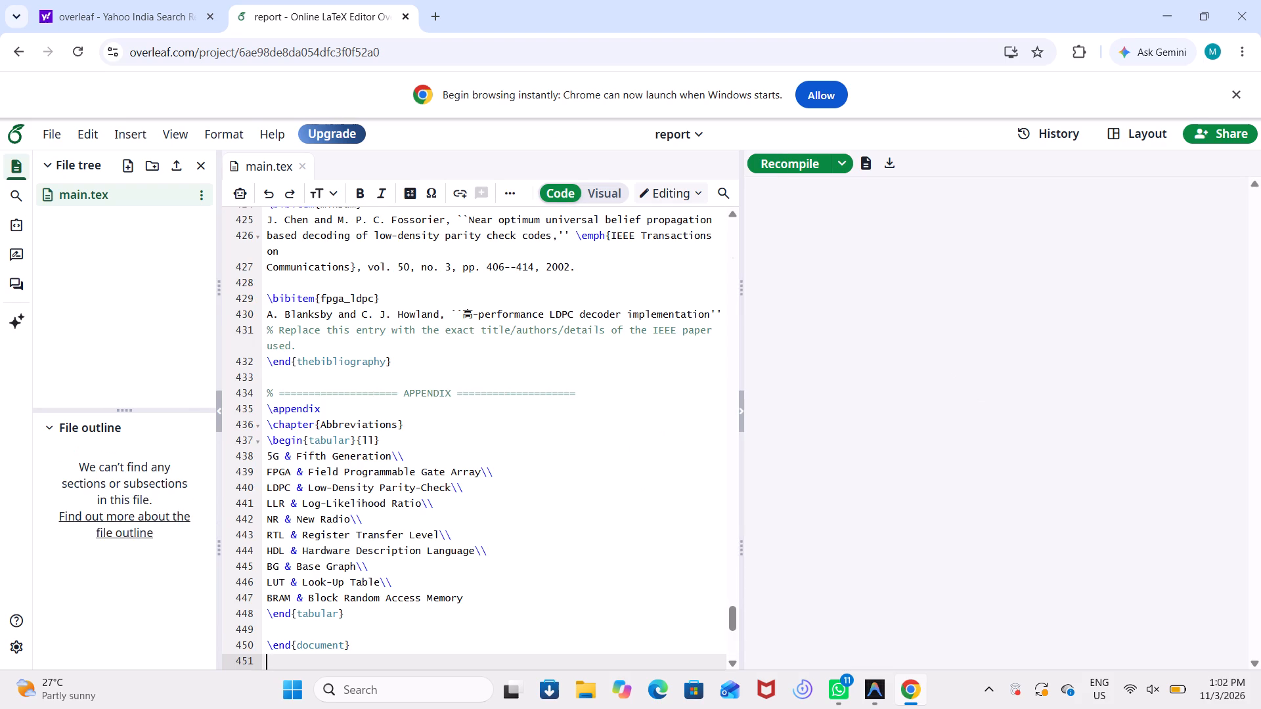
# Recompile the project's PDF from the pasted LaTeX source.
pyautogui.click(811, 161)
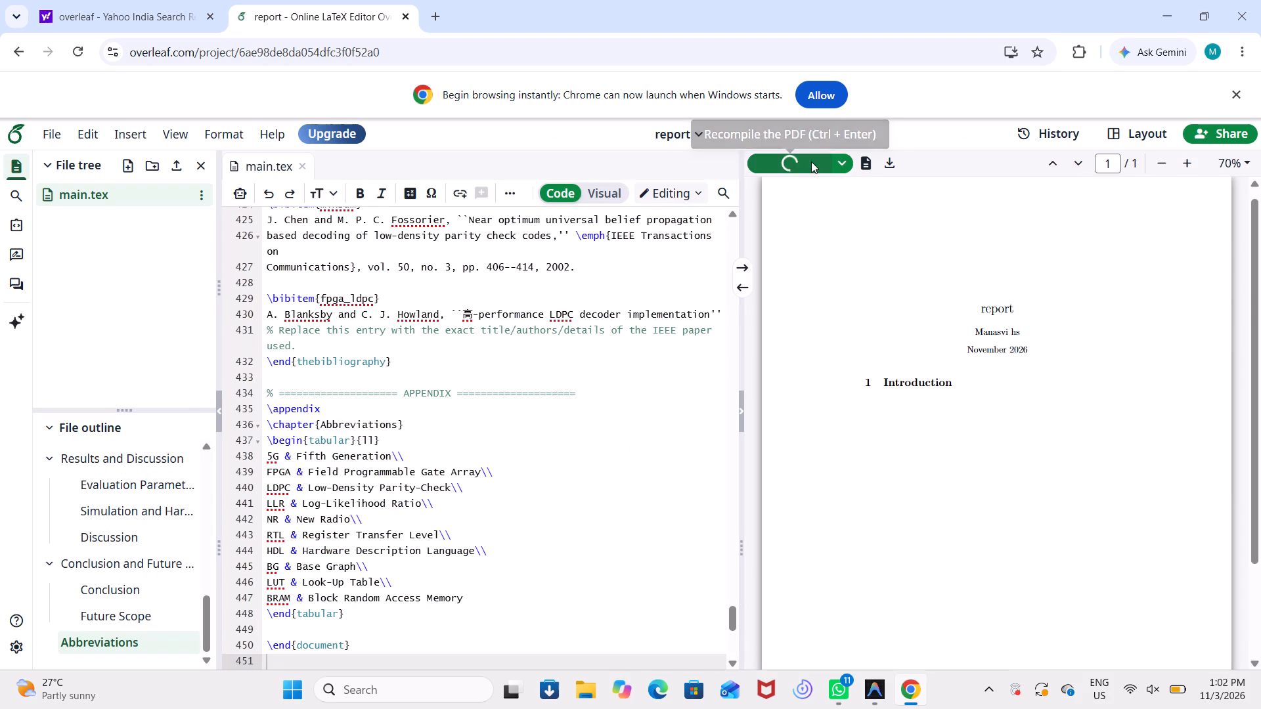
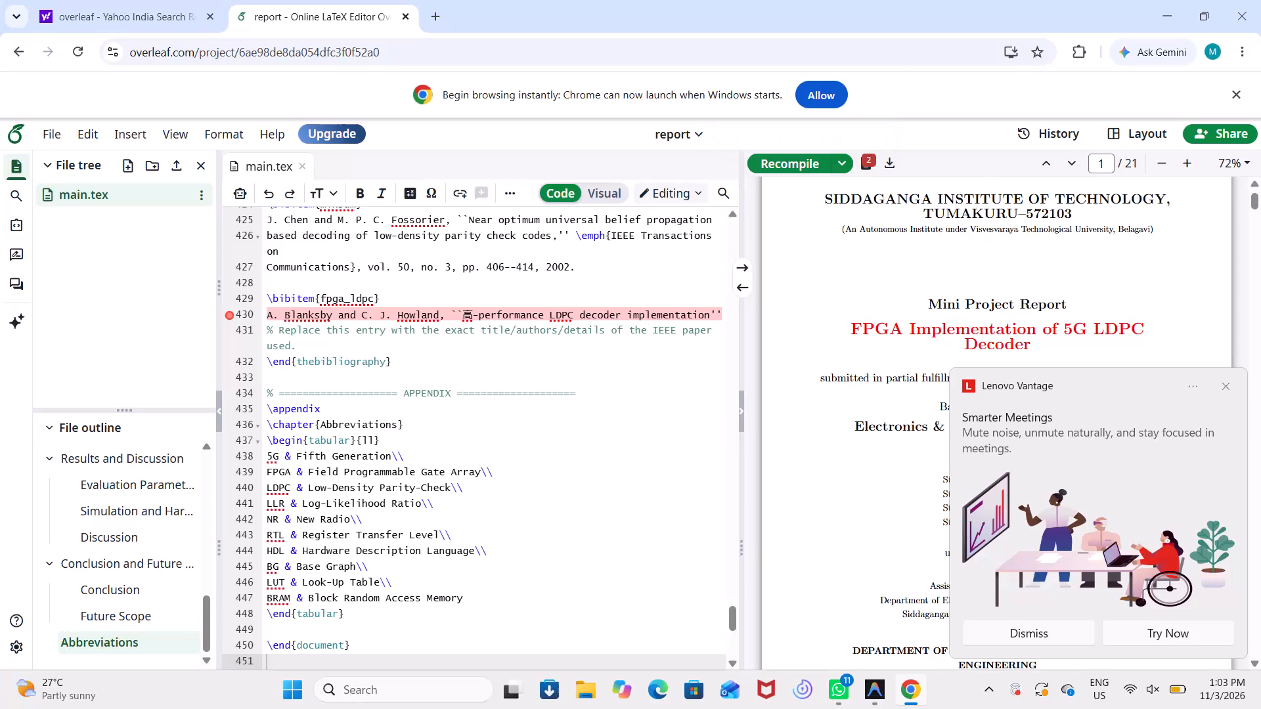
# Look through the main.tex source back to its beginning, examining the package, formatting and project details sections.
pyautogui.scroll(15, 407, 276)
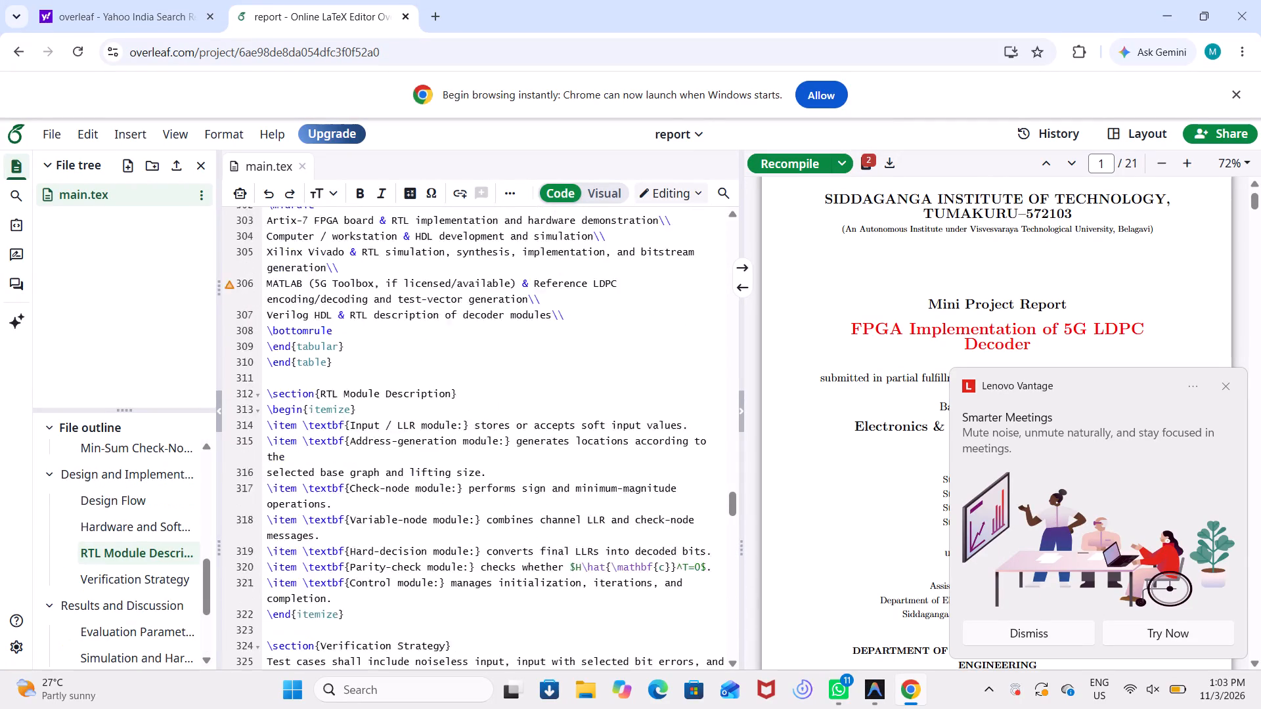
pyautogui.scroll(13, 418, 320)
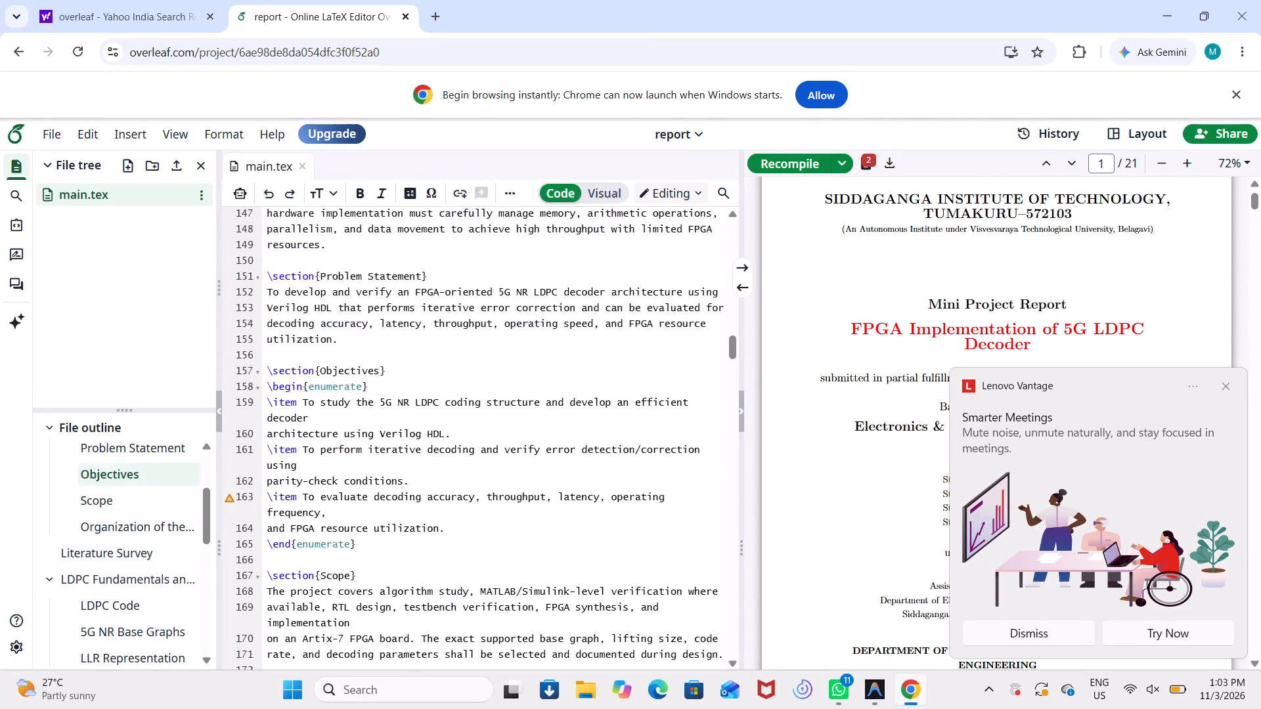
pyautogui.scroll(13, 418, 320)
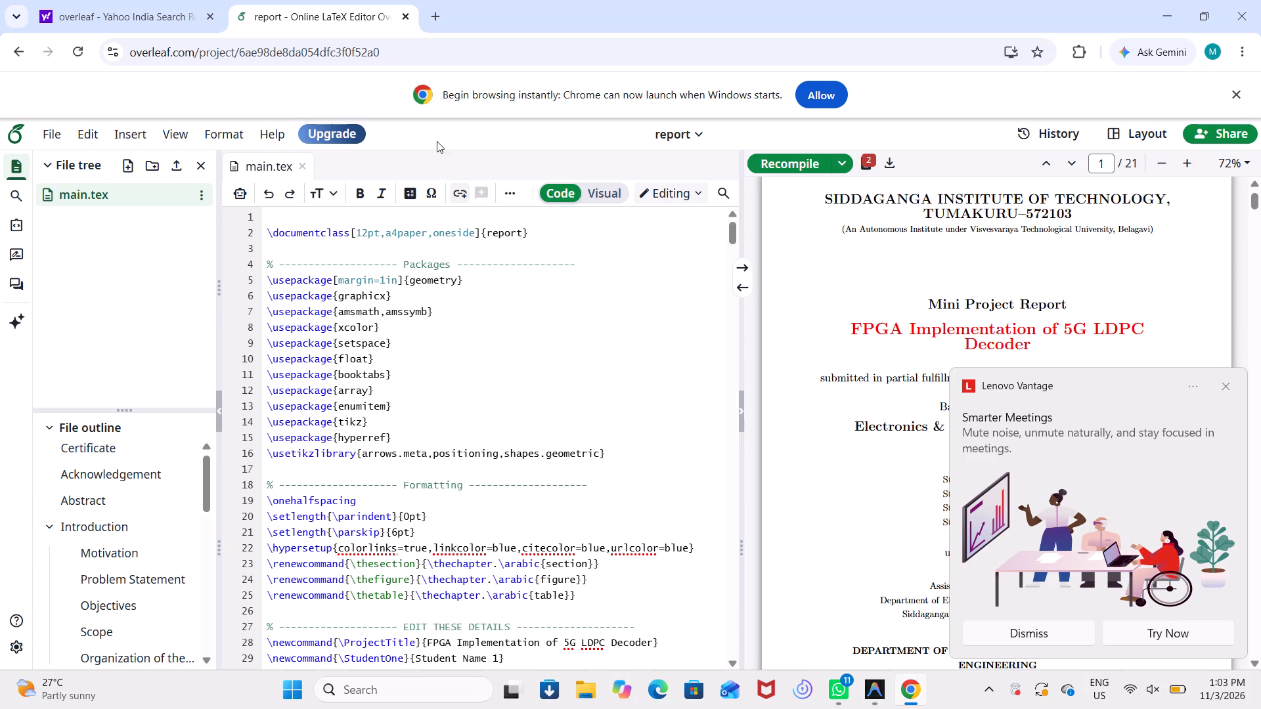
pyautogui.scroll(-2, 393, 456)
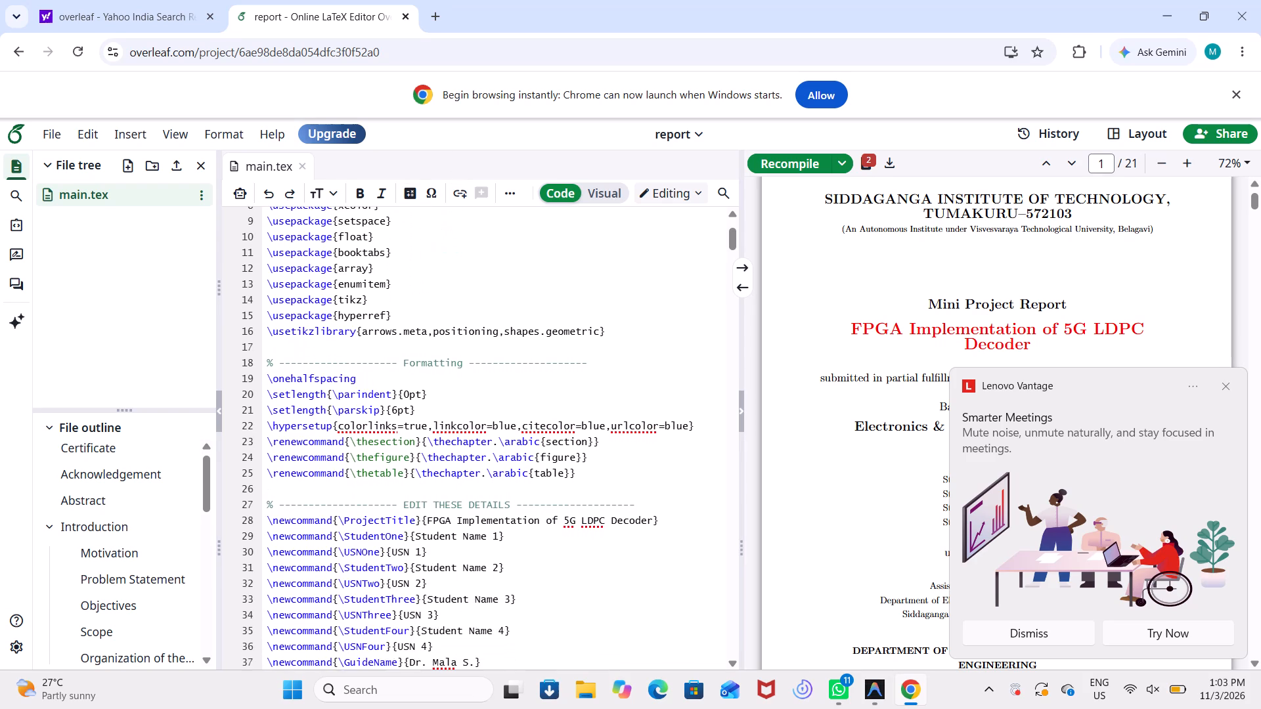
pyautogui.scroll(-4, 393, 456)
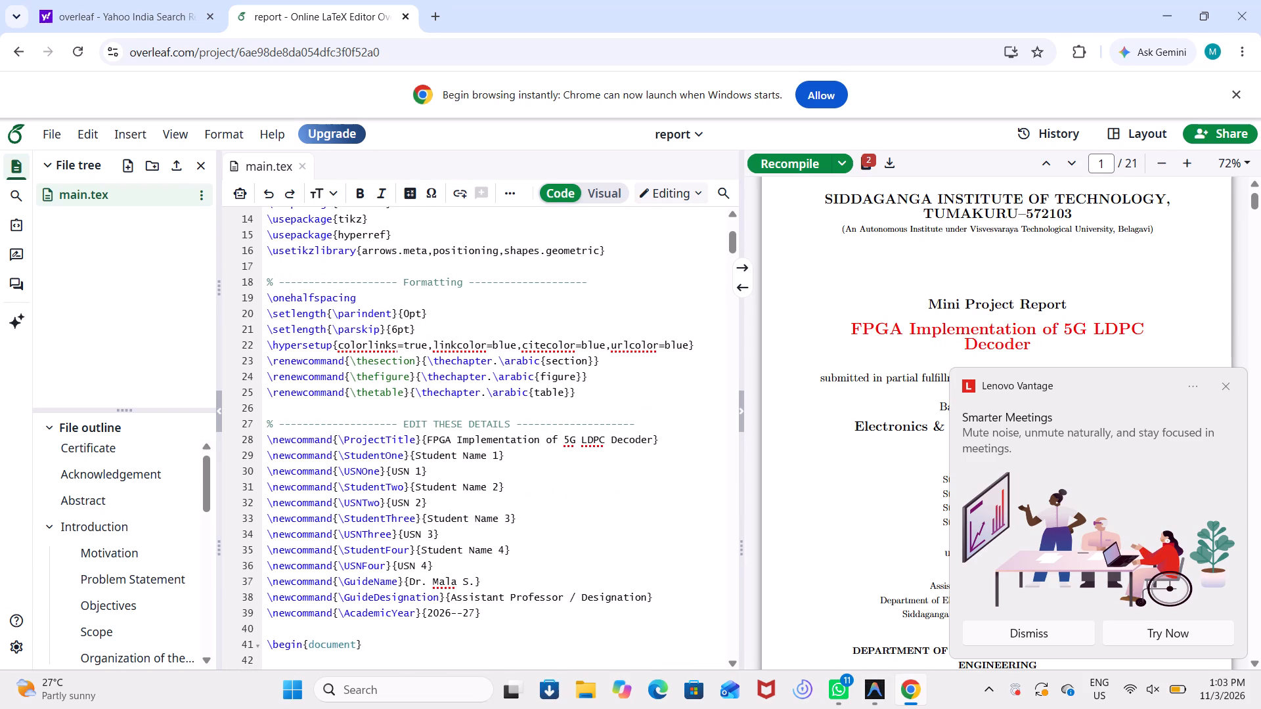
pyautogui.scroll(1, 479, 451)
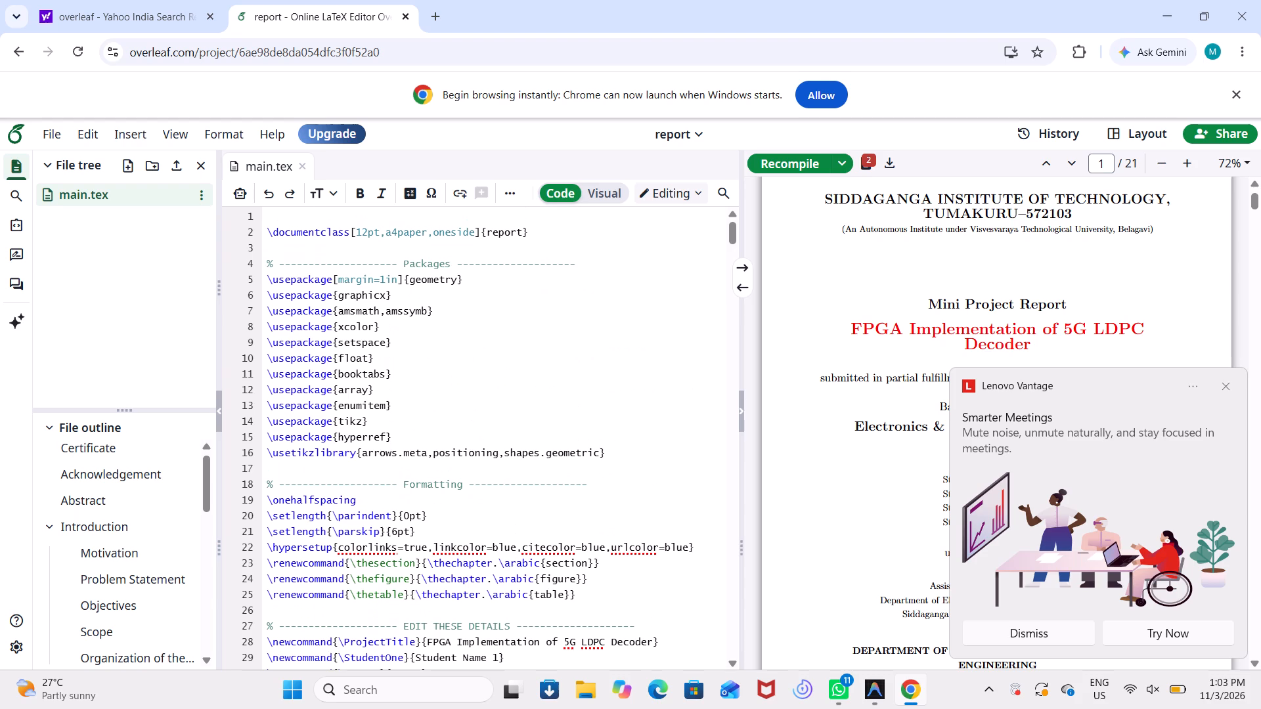
pyautogui.scroll(1, 479, 451)
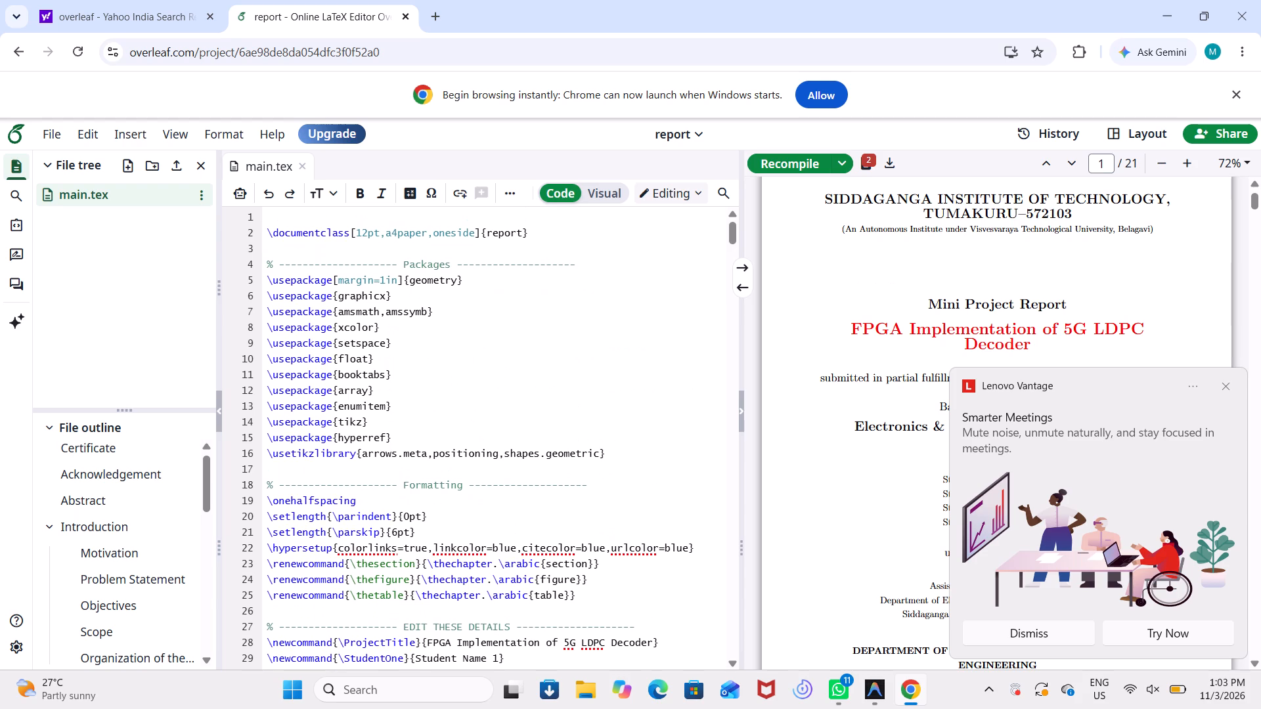
# Change the font size command of the cover page's Siddaganga Institute of Technology heading to \small in the source.
pyautogui.doubleClick(902, 198)
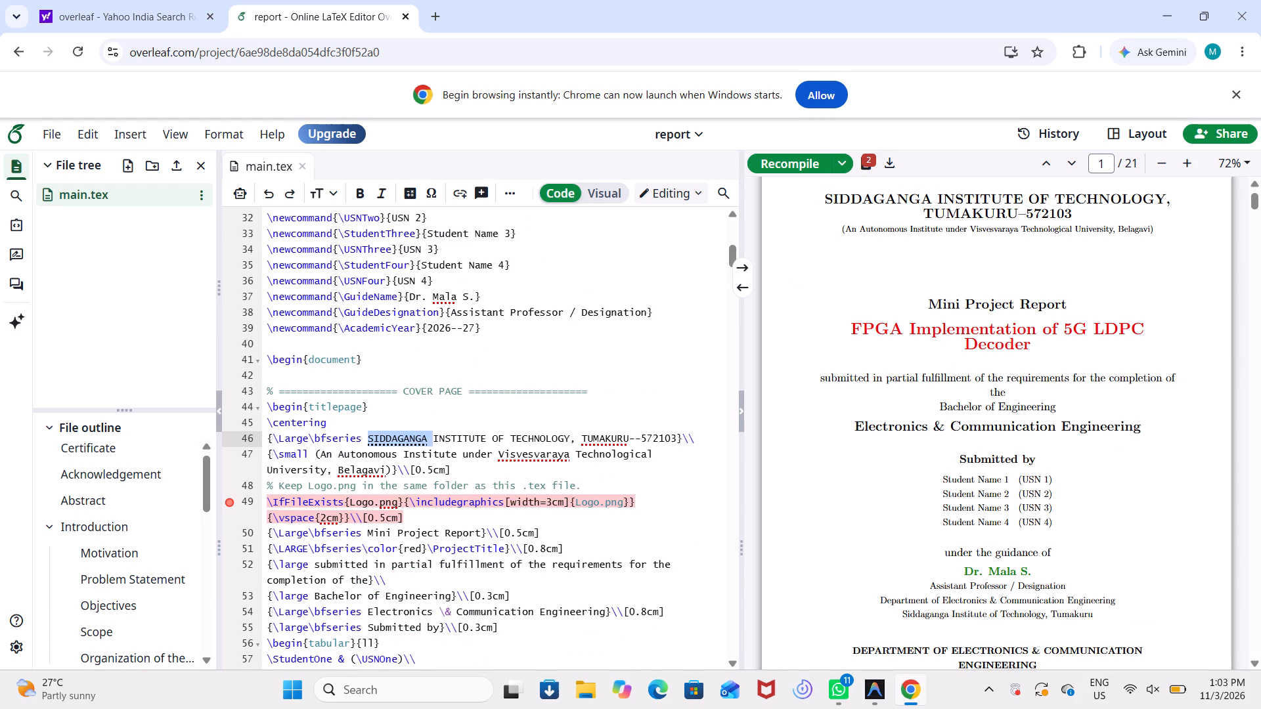
pyautogui.click(307, 440)
pyautogui.press('BackSpace')
pyautogui.press('BackSpace')
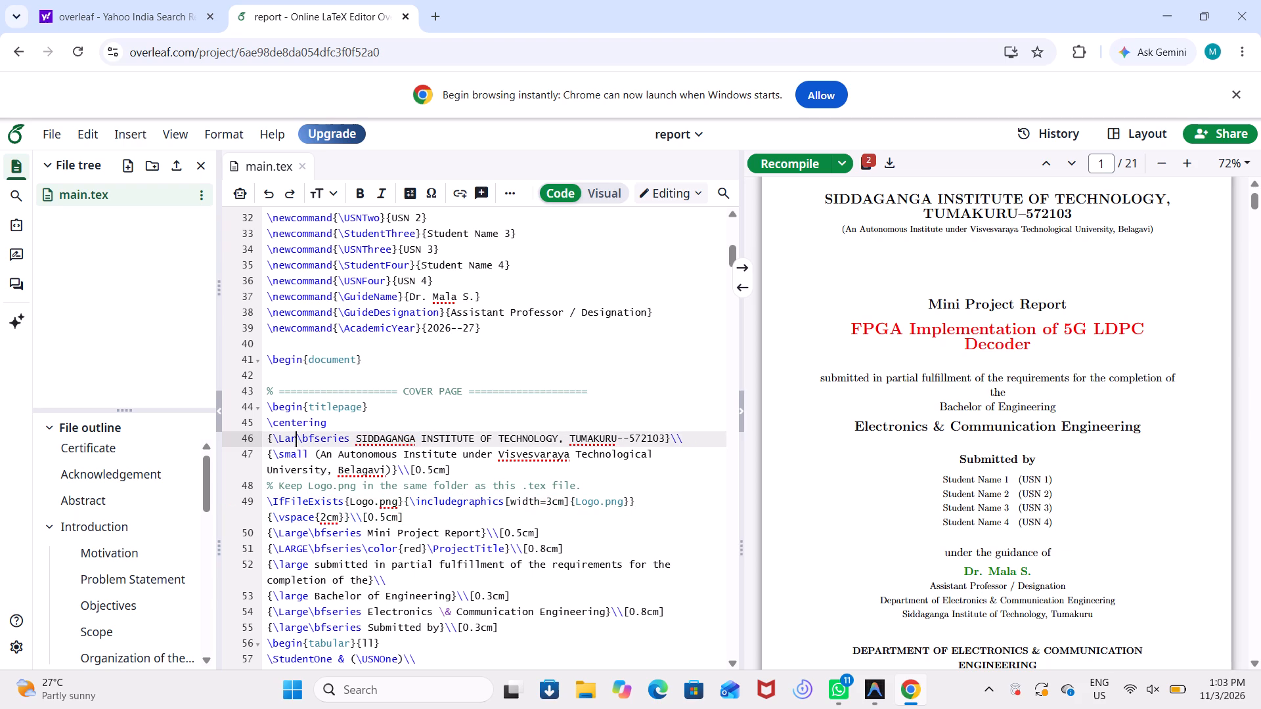
pyautogui.press('BackSpace')
pyautogui.press('BackSpace')
pyautogui.press('BackSpace')
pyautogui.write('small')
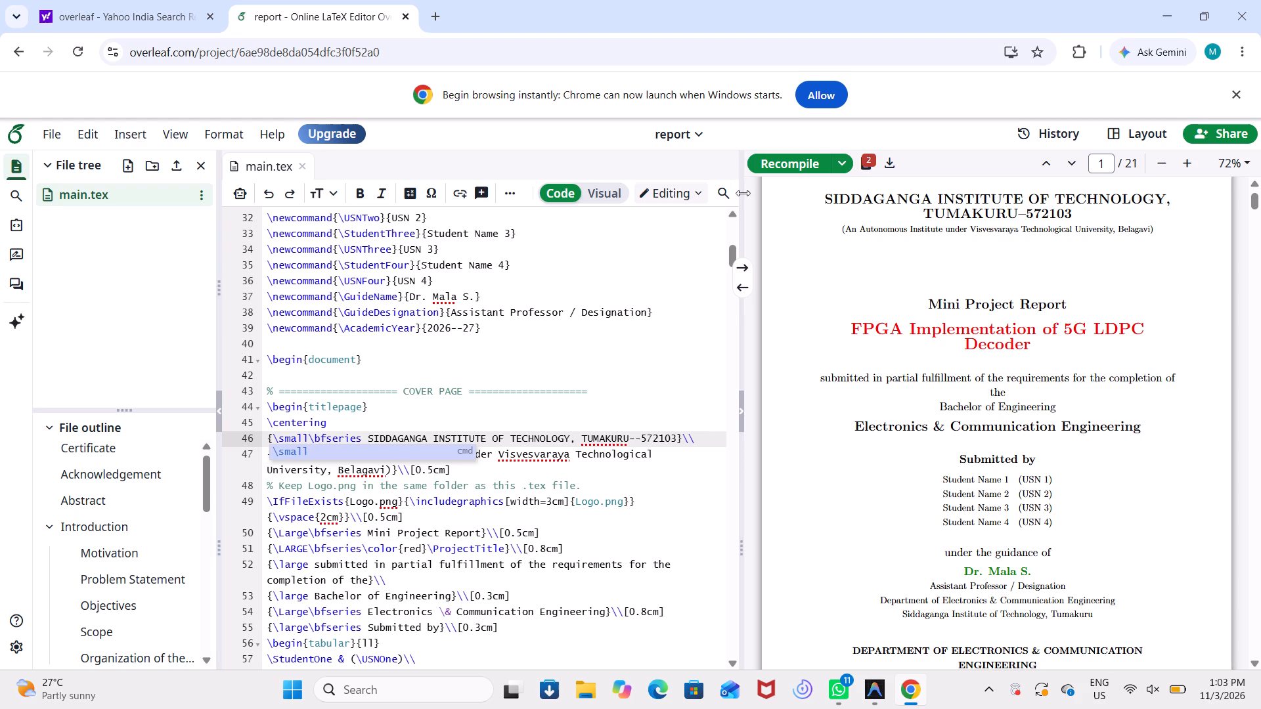
# Recompile the report's PDF with the cover page's institute heading set to \small.
pyautogui.moveTo(789, 172); pyautogui.dragTo(789, 165)
pyautogui.click(789, 165)
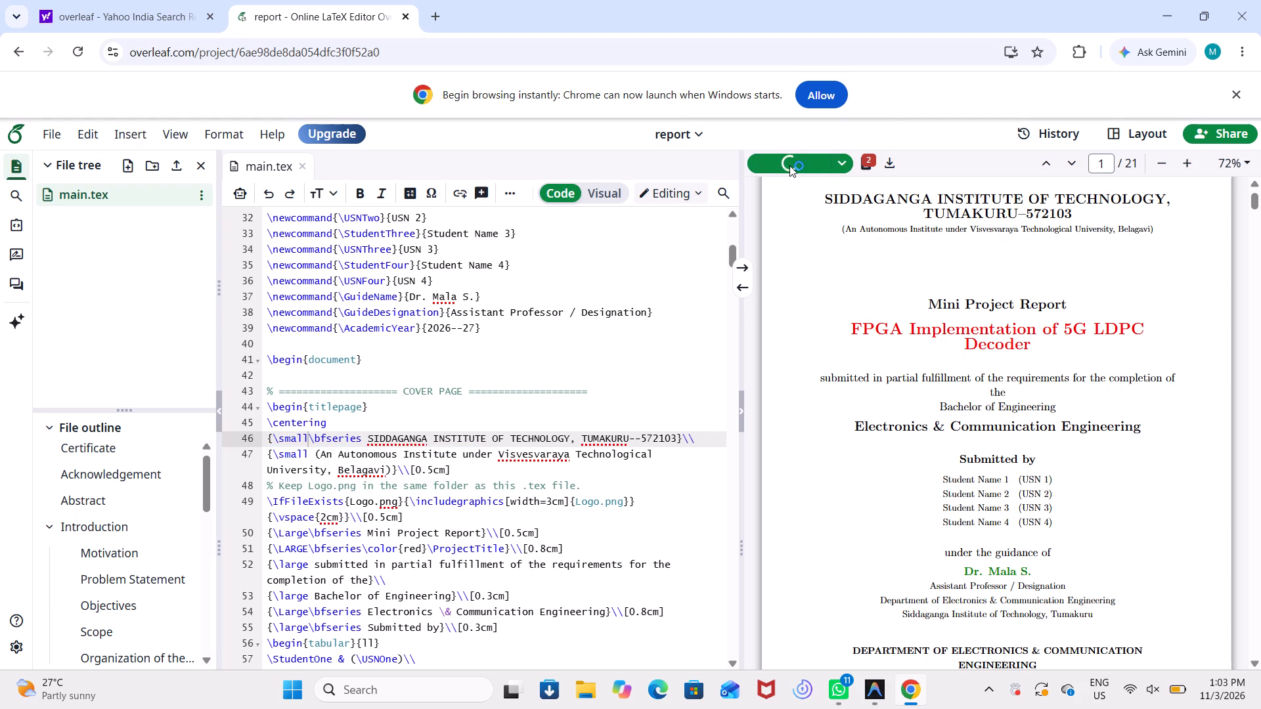
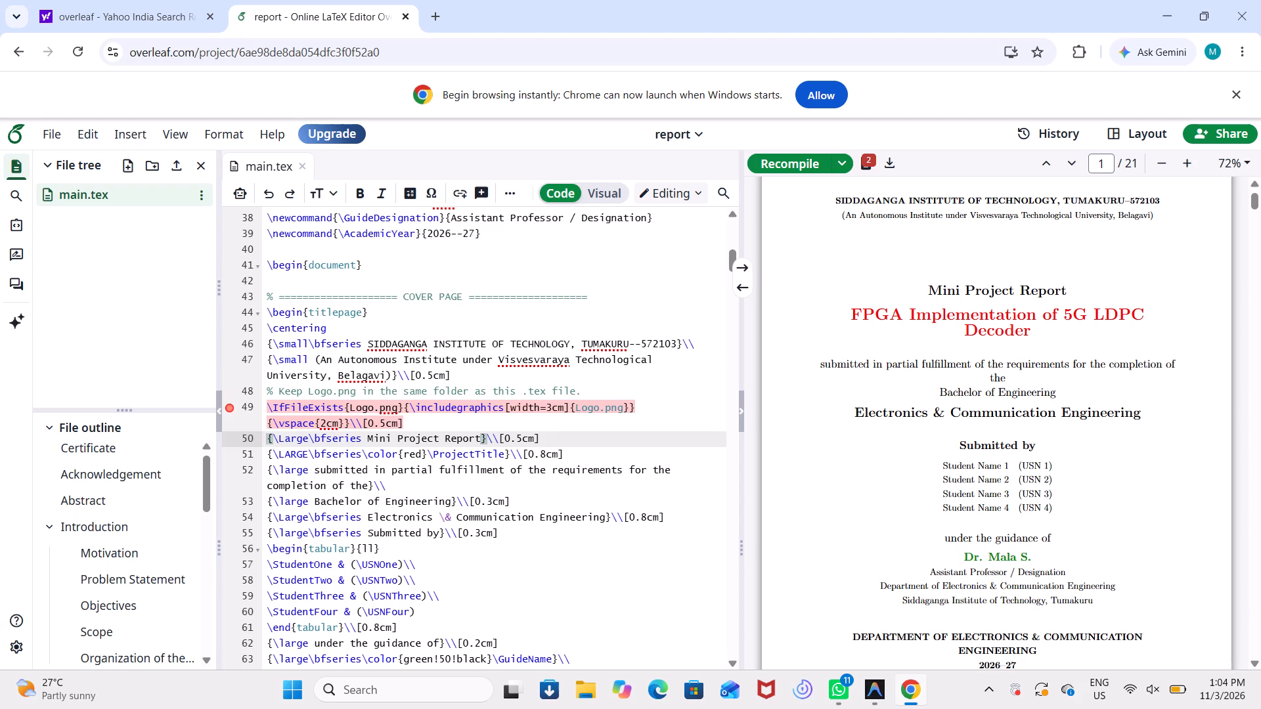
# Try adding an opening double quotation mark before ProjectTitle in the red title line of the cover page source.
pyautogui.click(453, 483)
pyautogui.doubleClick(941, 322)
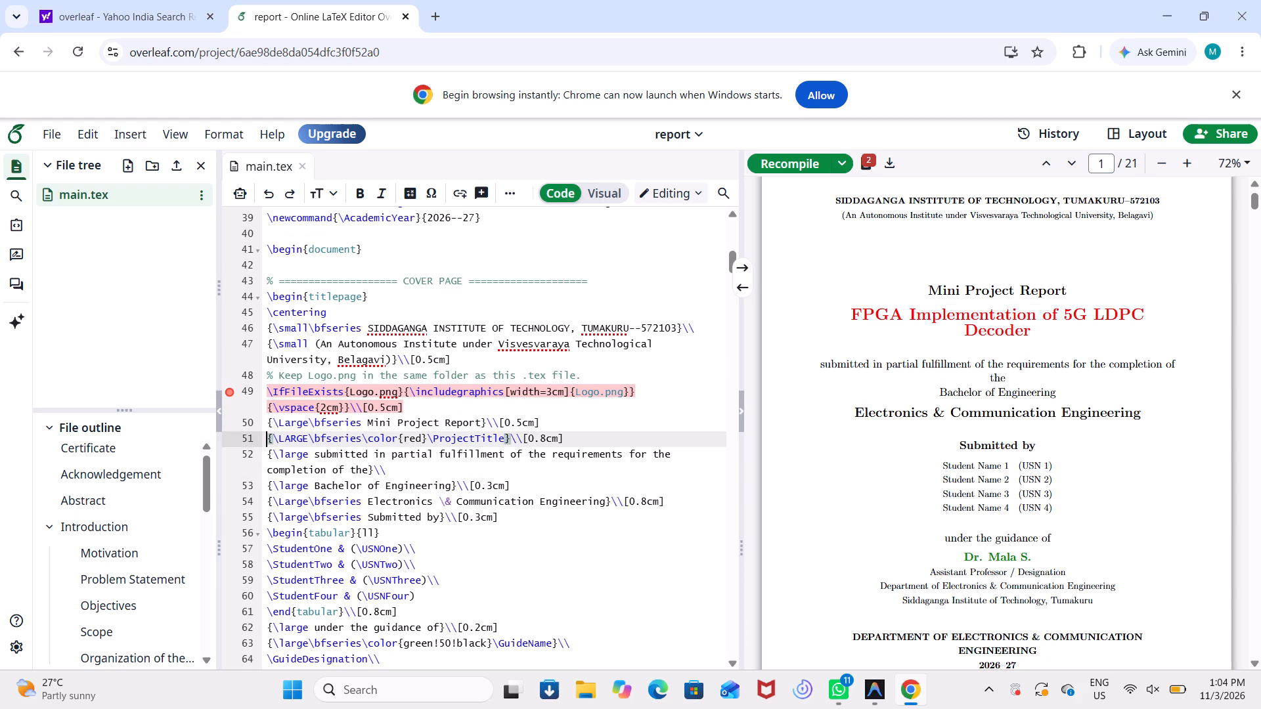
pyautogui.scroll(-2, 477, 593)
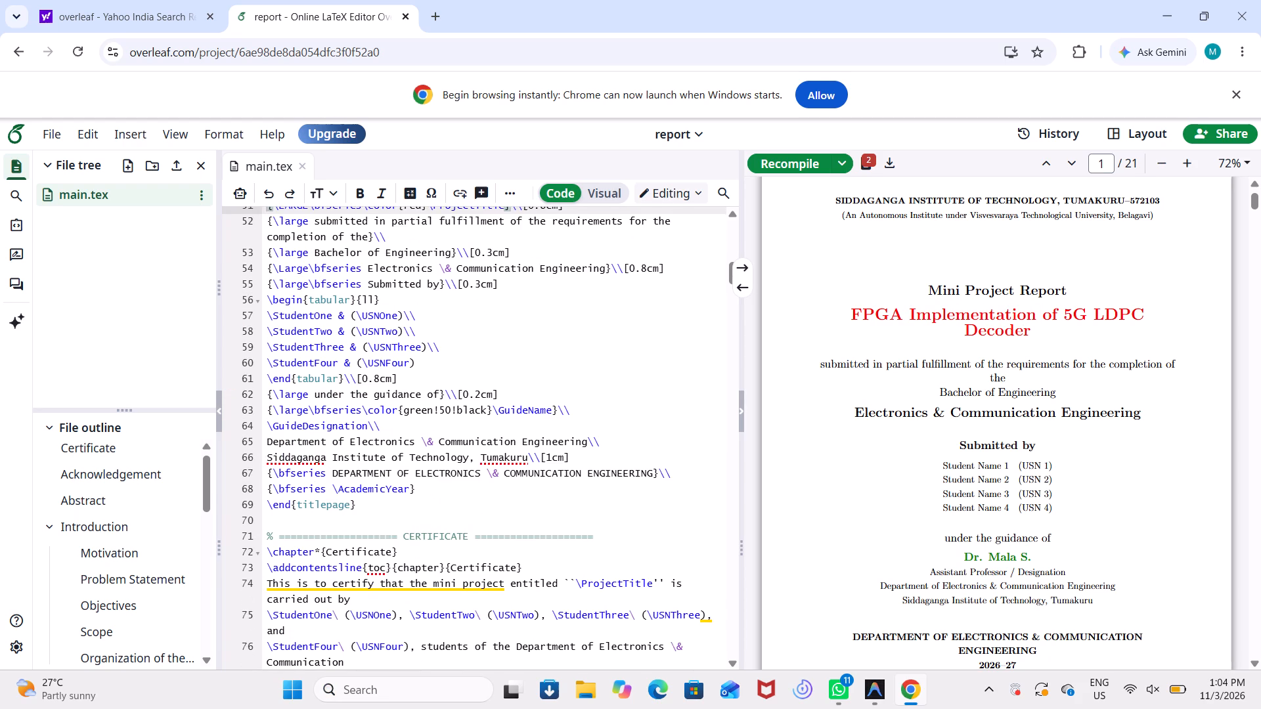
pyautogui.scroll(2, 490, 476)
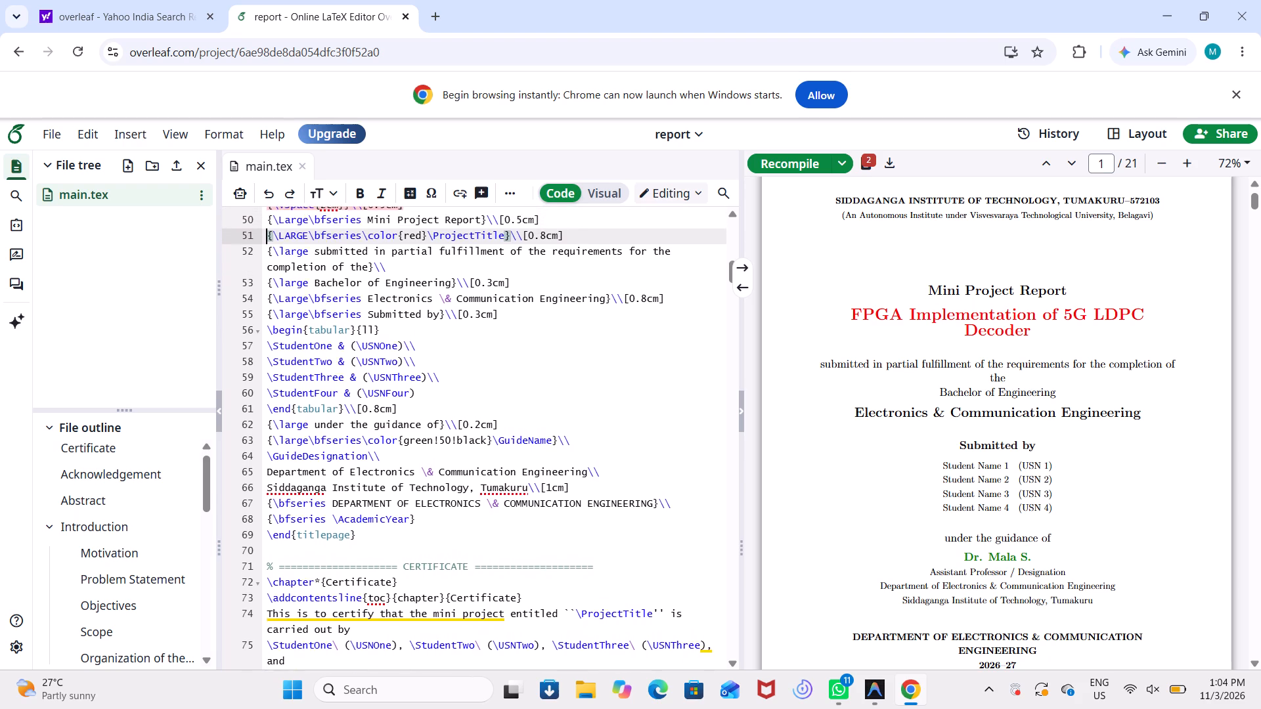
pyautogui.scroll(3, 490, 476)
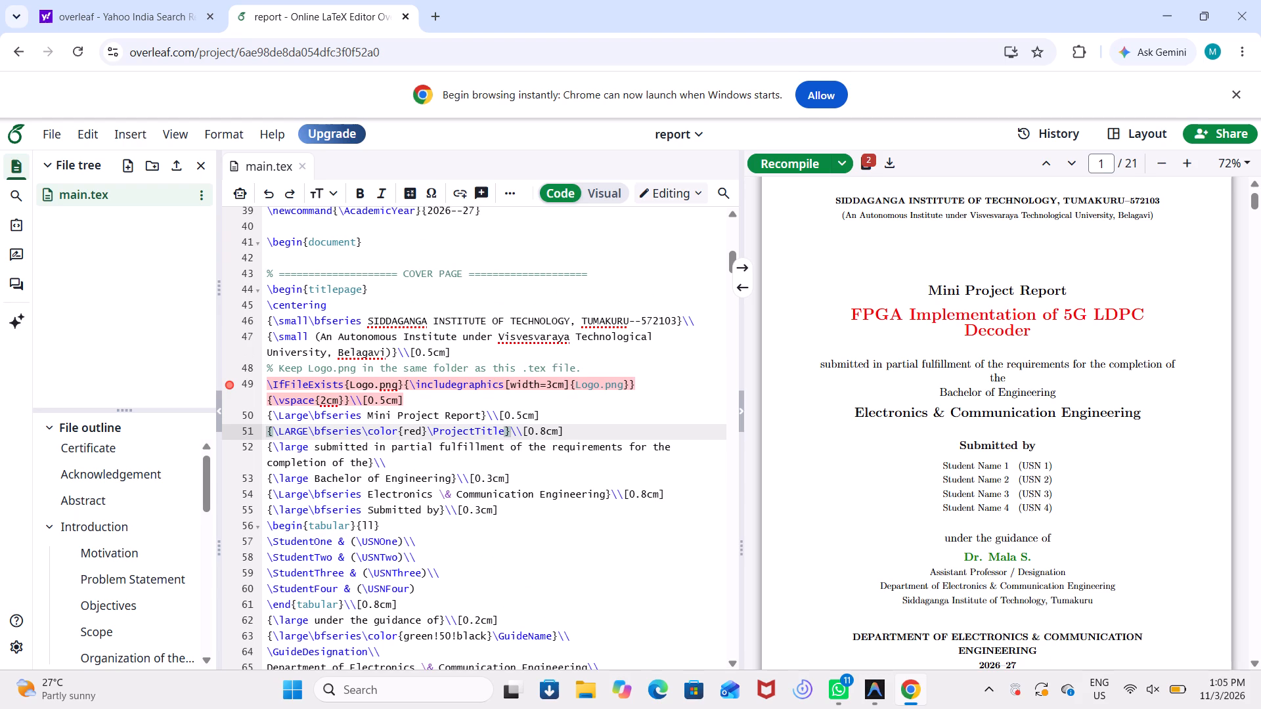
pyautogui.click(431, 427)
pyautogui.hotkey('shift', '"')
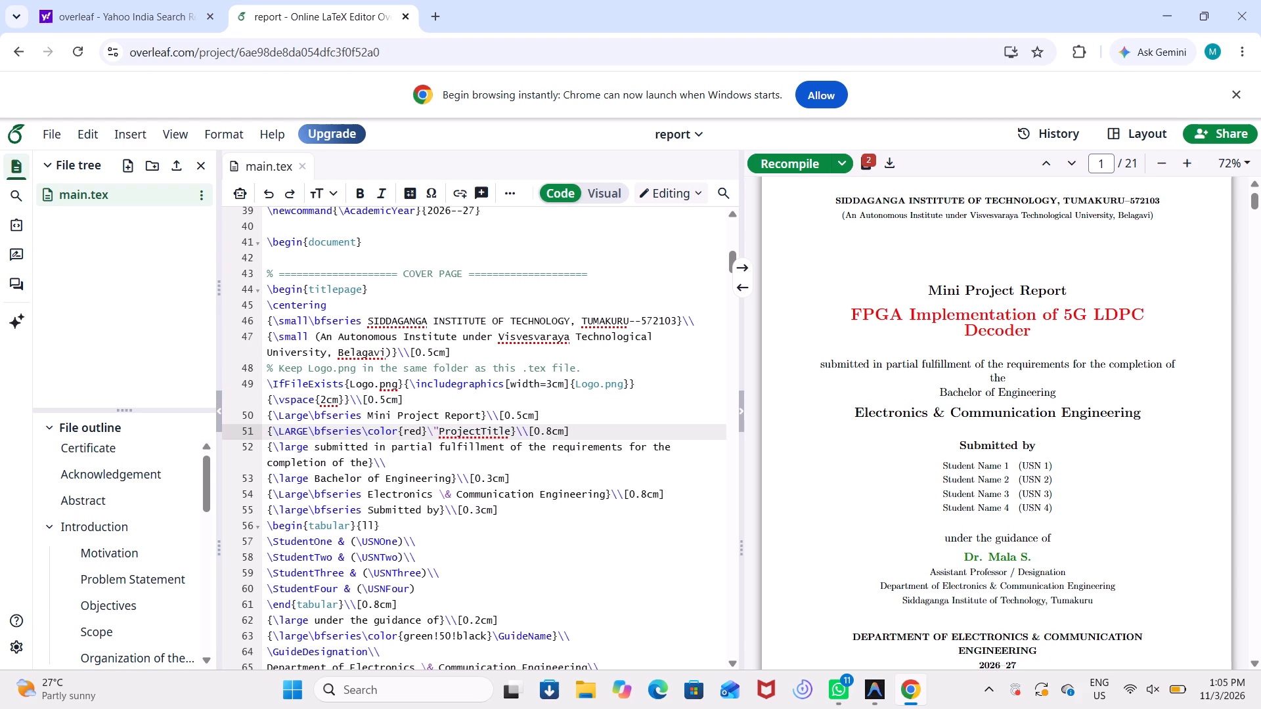
# Turn on automatic compilation of the project.
pyautogui.click(847, 160)
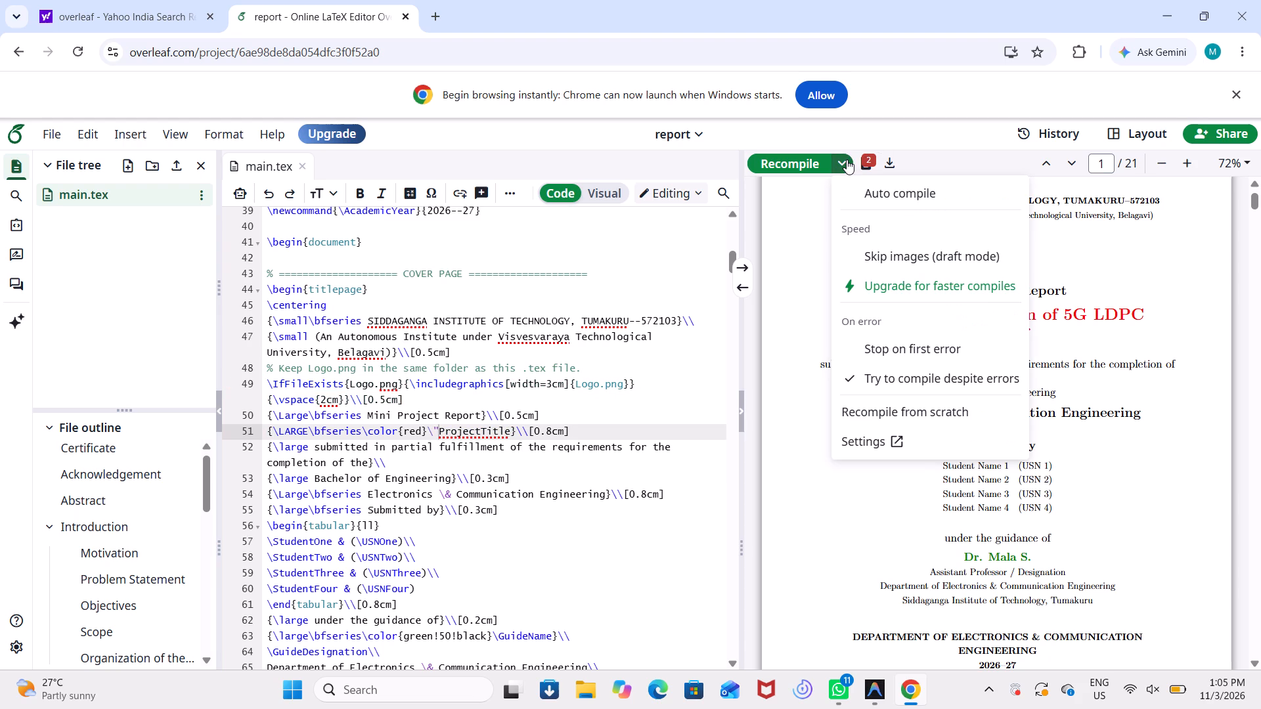
pyautogui.click(861, 201)
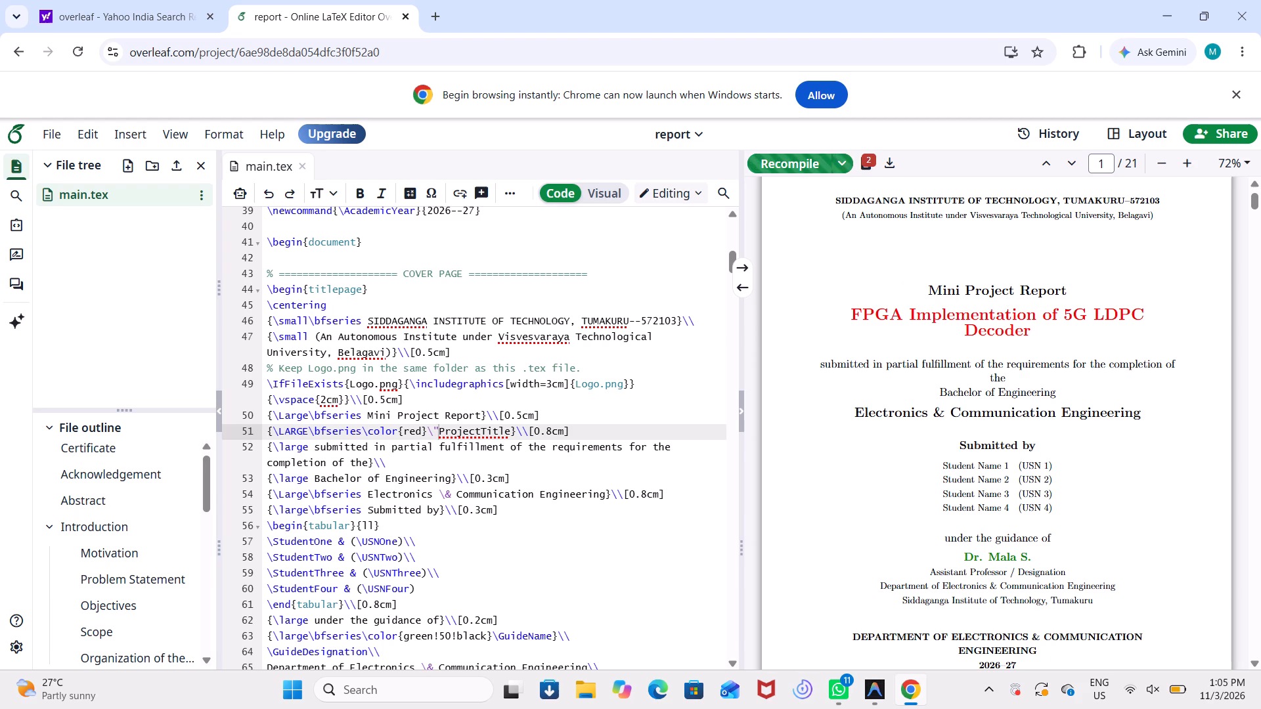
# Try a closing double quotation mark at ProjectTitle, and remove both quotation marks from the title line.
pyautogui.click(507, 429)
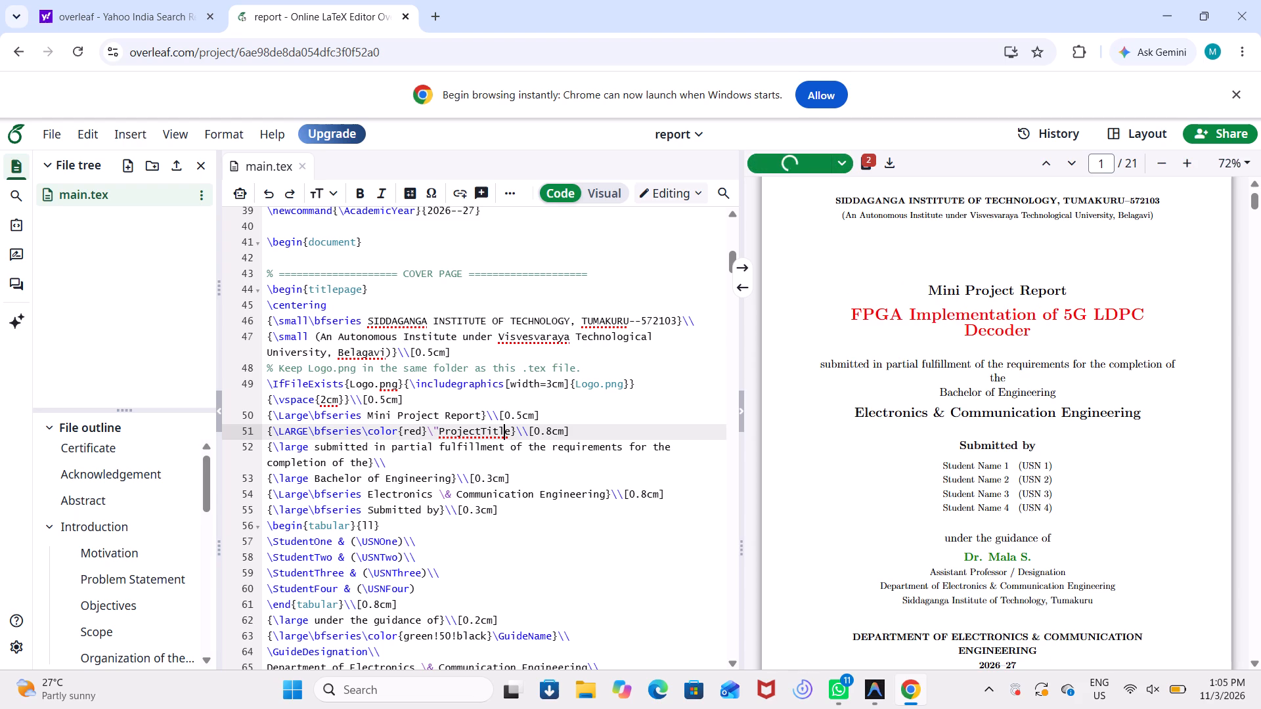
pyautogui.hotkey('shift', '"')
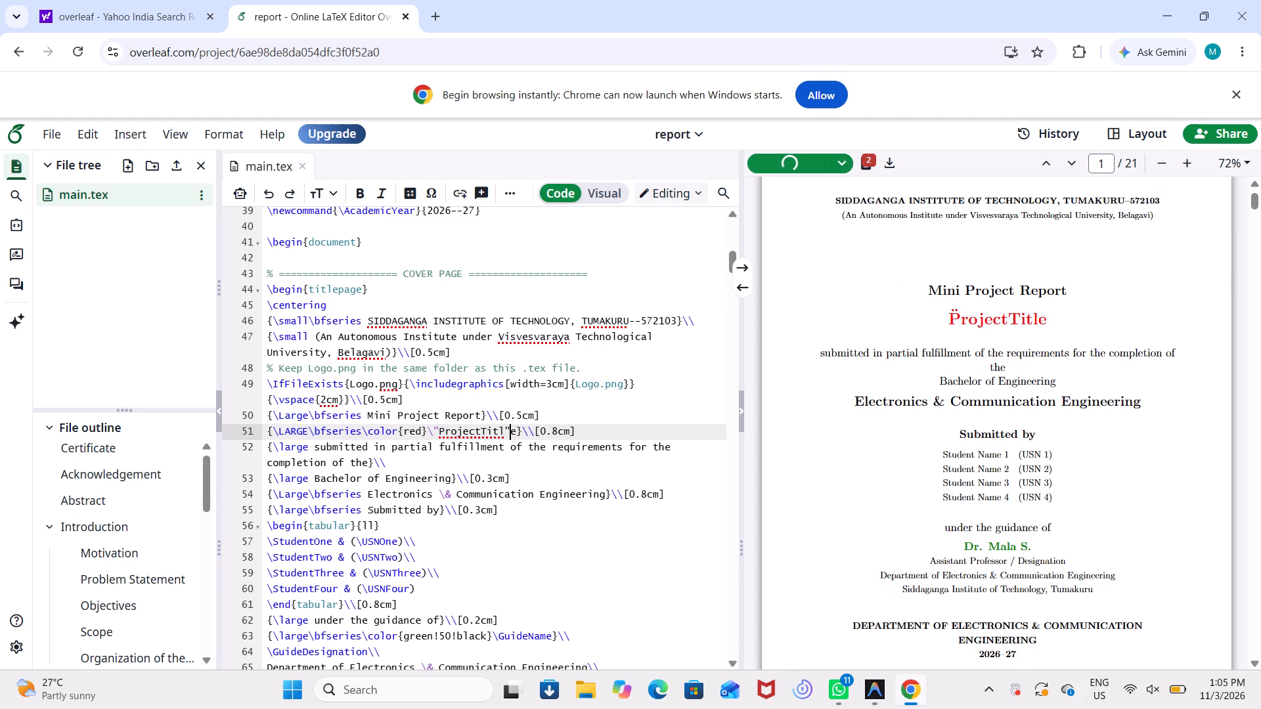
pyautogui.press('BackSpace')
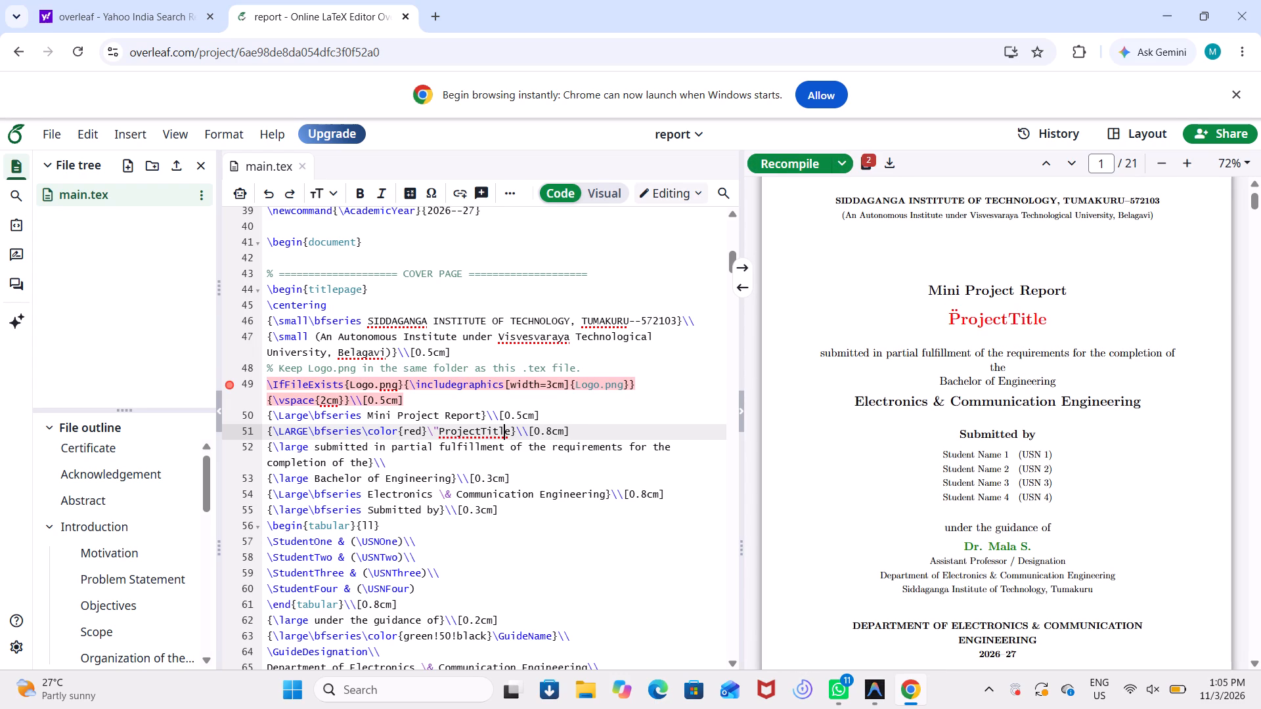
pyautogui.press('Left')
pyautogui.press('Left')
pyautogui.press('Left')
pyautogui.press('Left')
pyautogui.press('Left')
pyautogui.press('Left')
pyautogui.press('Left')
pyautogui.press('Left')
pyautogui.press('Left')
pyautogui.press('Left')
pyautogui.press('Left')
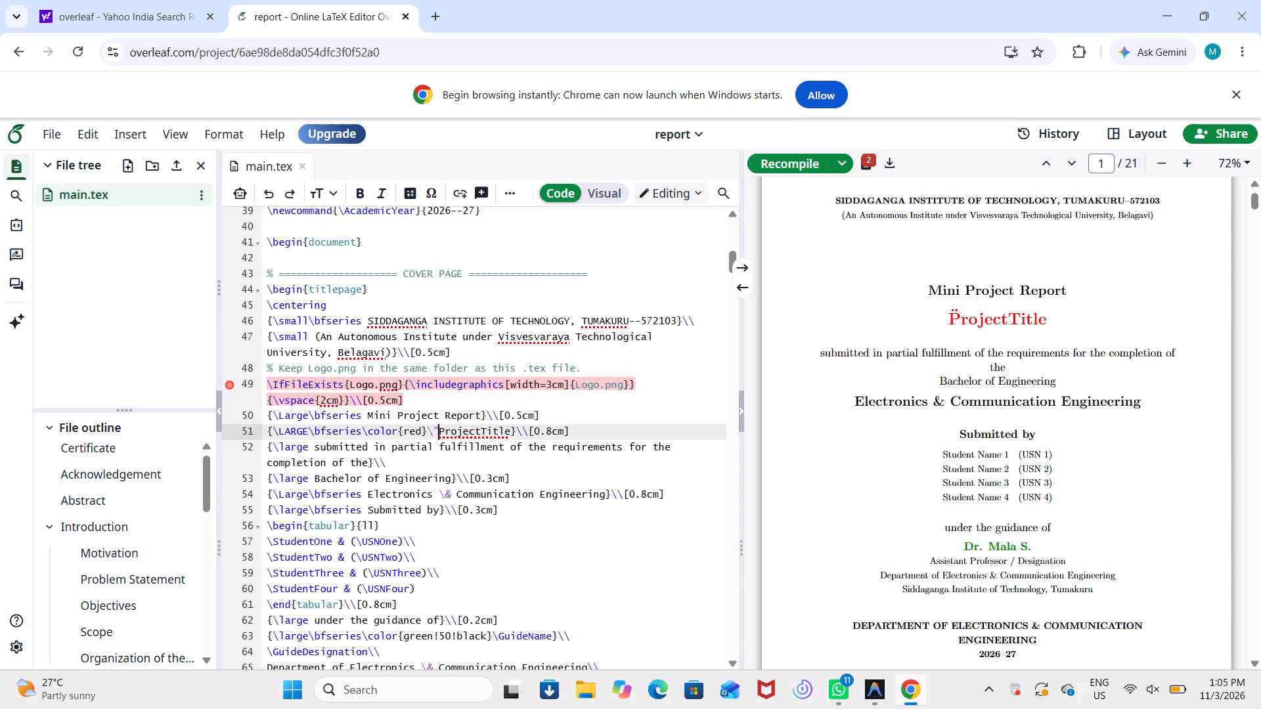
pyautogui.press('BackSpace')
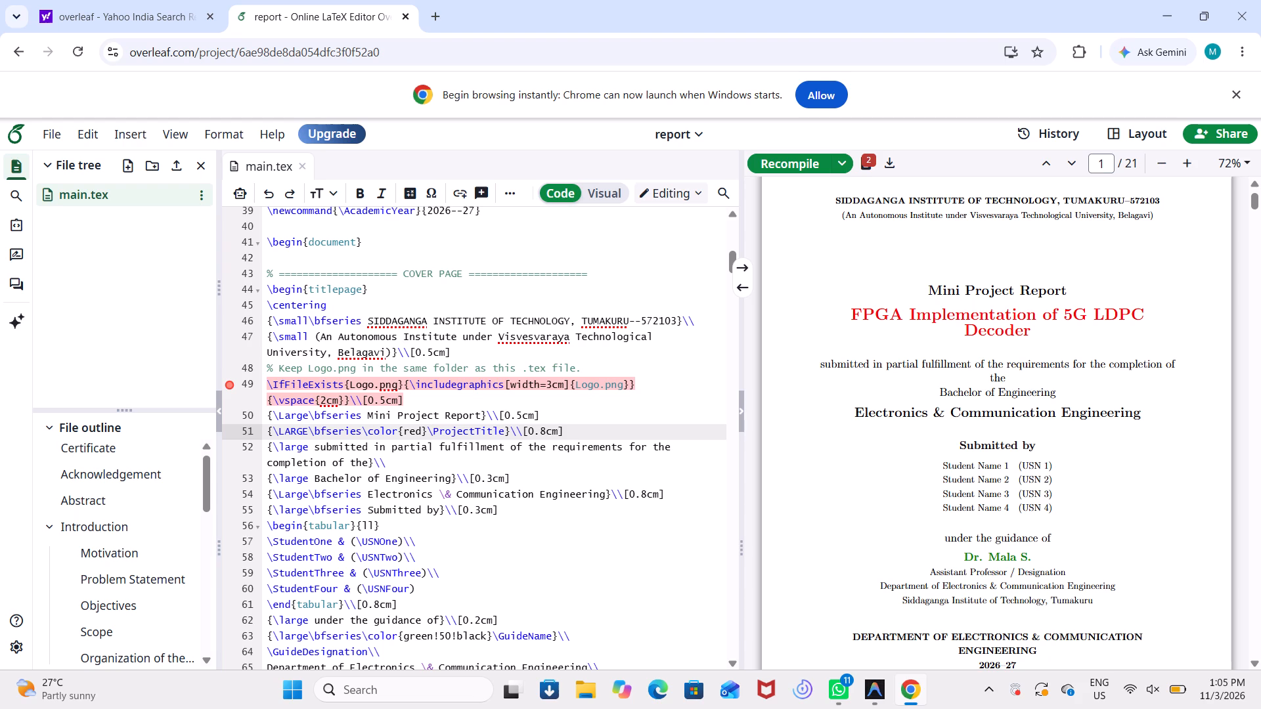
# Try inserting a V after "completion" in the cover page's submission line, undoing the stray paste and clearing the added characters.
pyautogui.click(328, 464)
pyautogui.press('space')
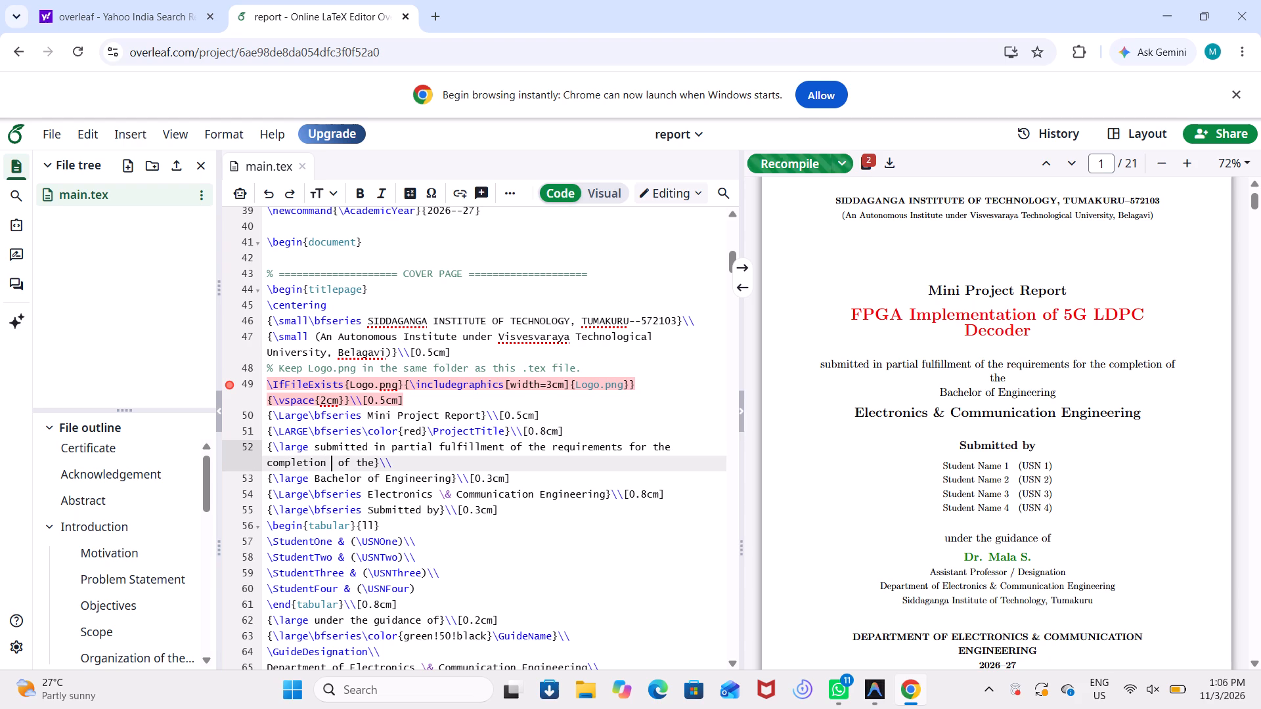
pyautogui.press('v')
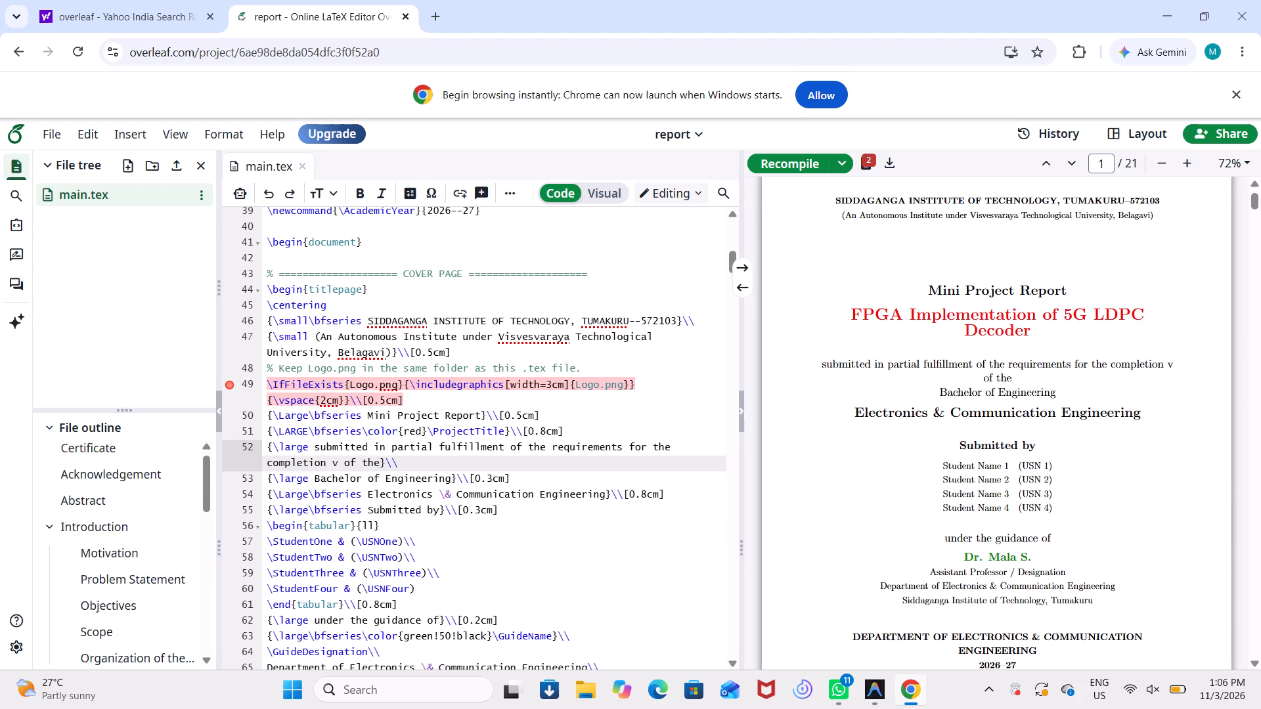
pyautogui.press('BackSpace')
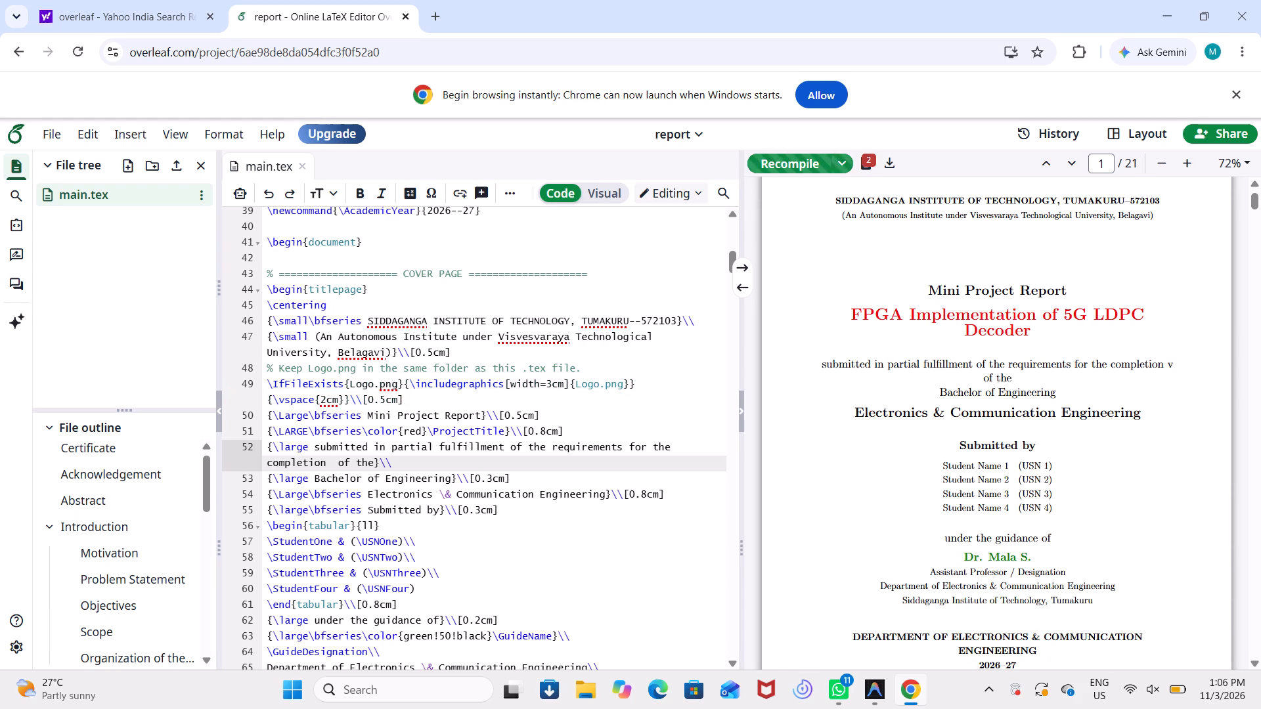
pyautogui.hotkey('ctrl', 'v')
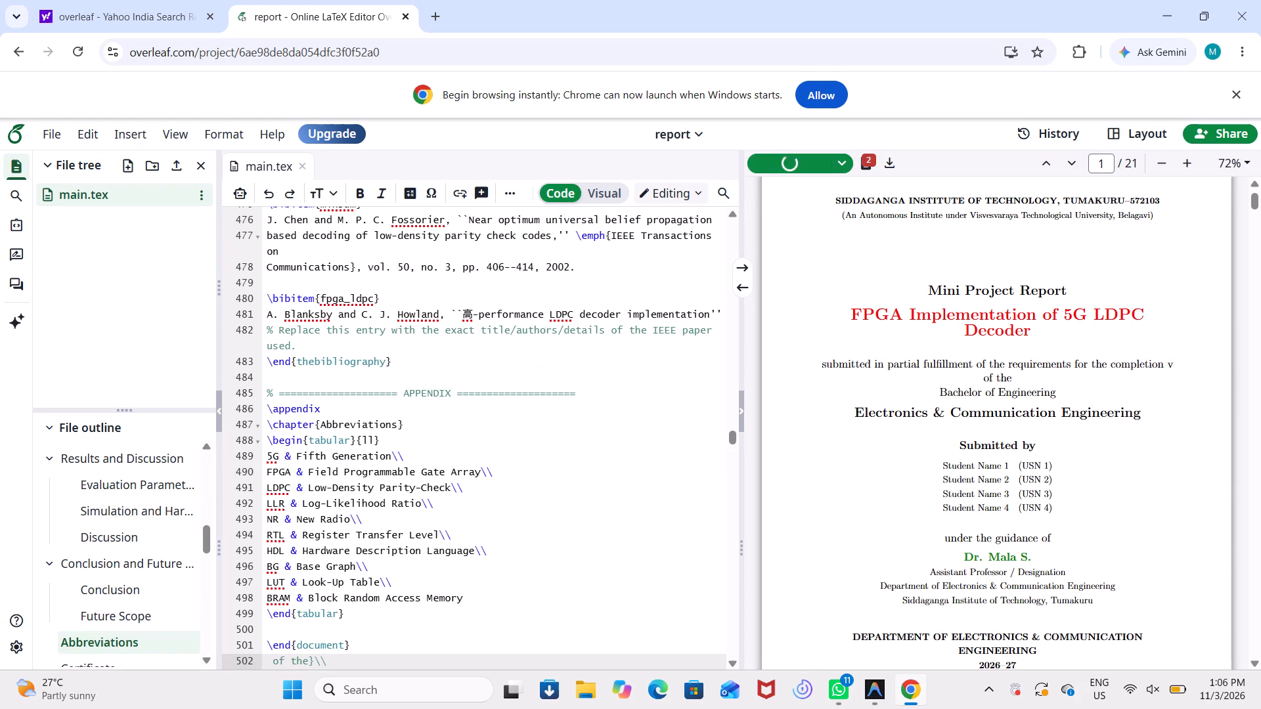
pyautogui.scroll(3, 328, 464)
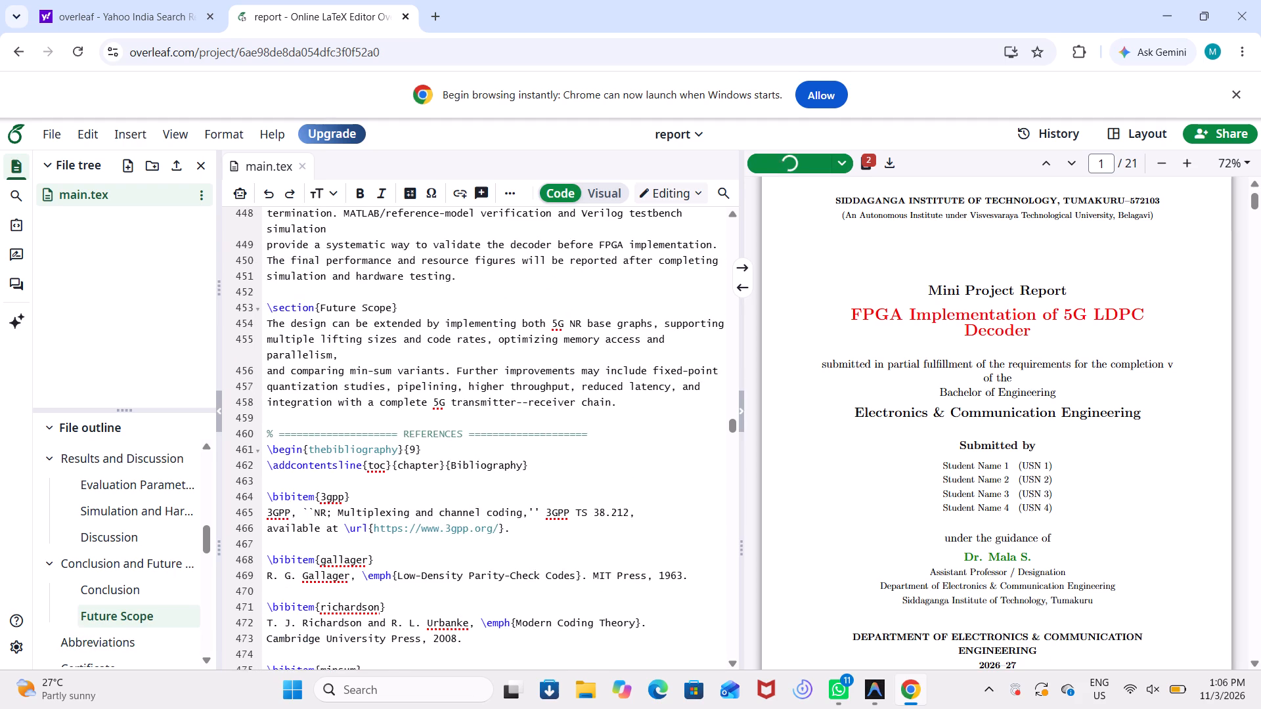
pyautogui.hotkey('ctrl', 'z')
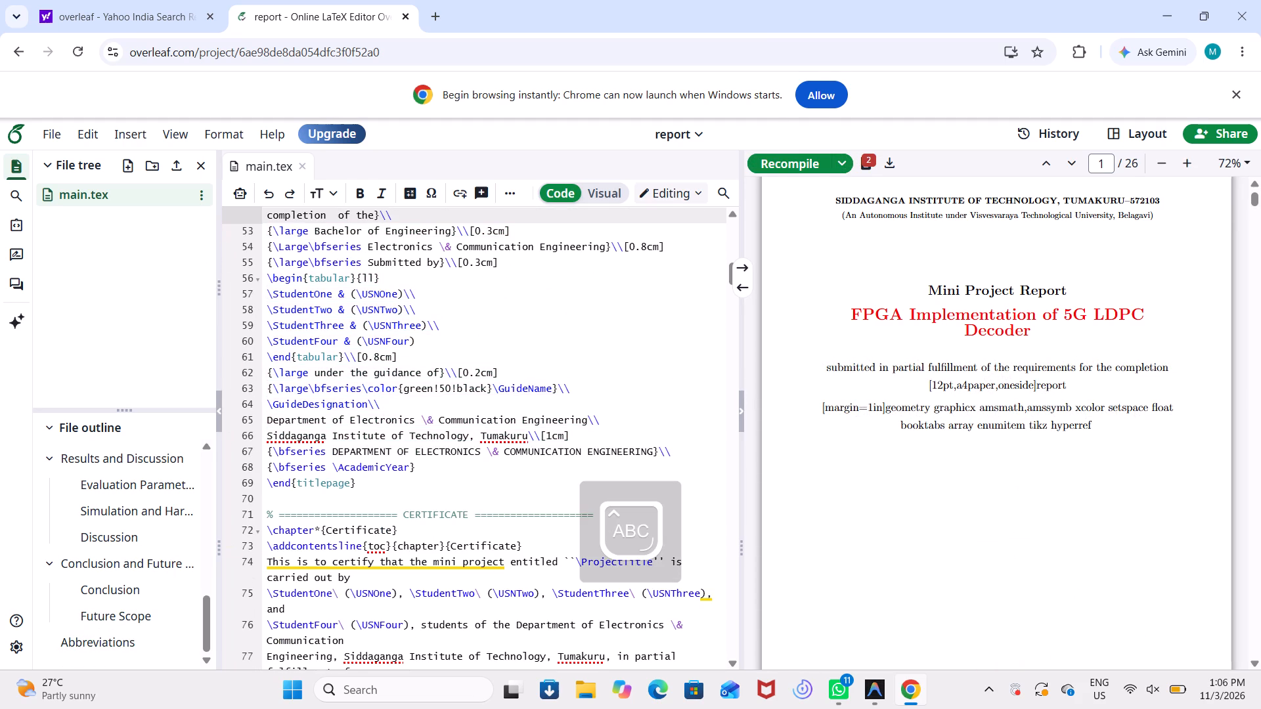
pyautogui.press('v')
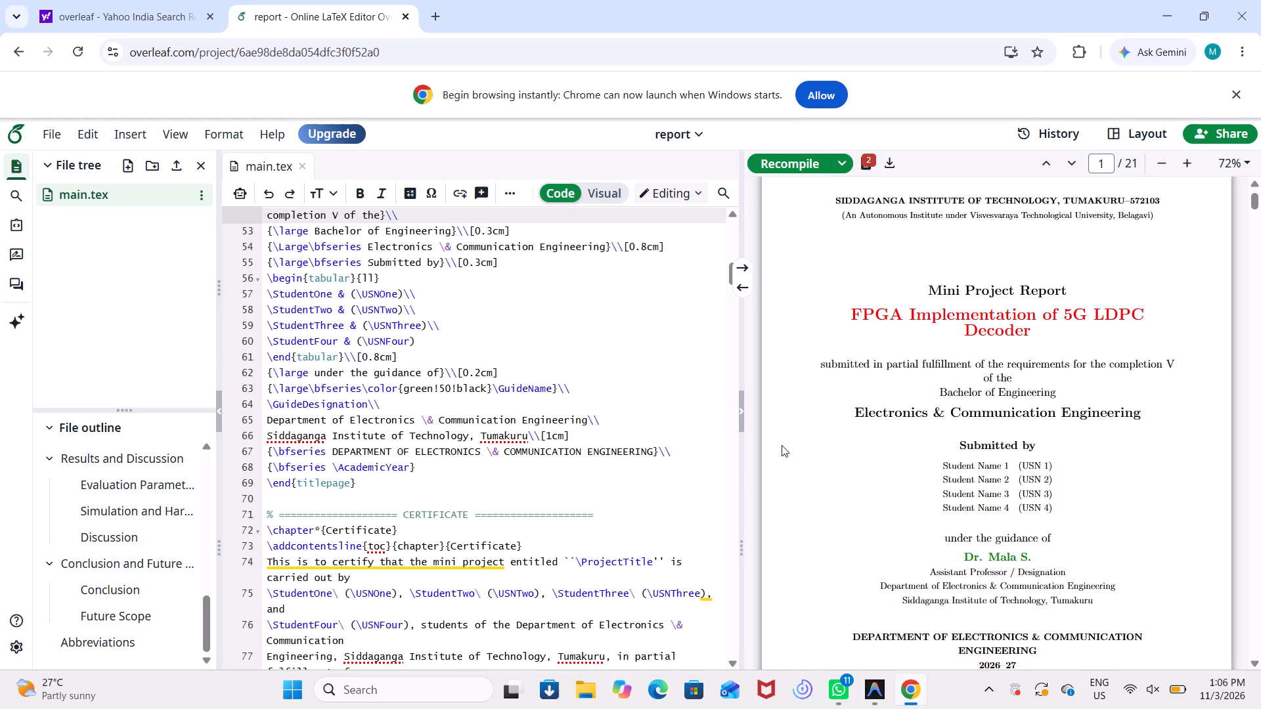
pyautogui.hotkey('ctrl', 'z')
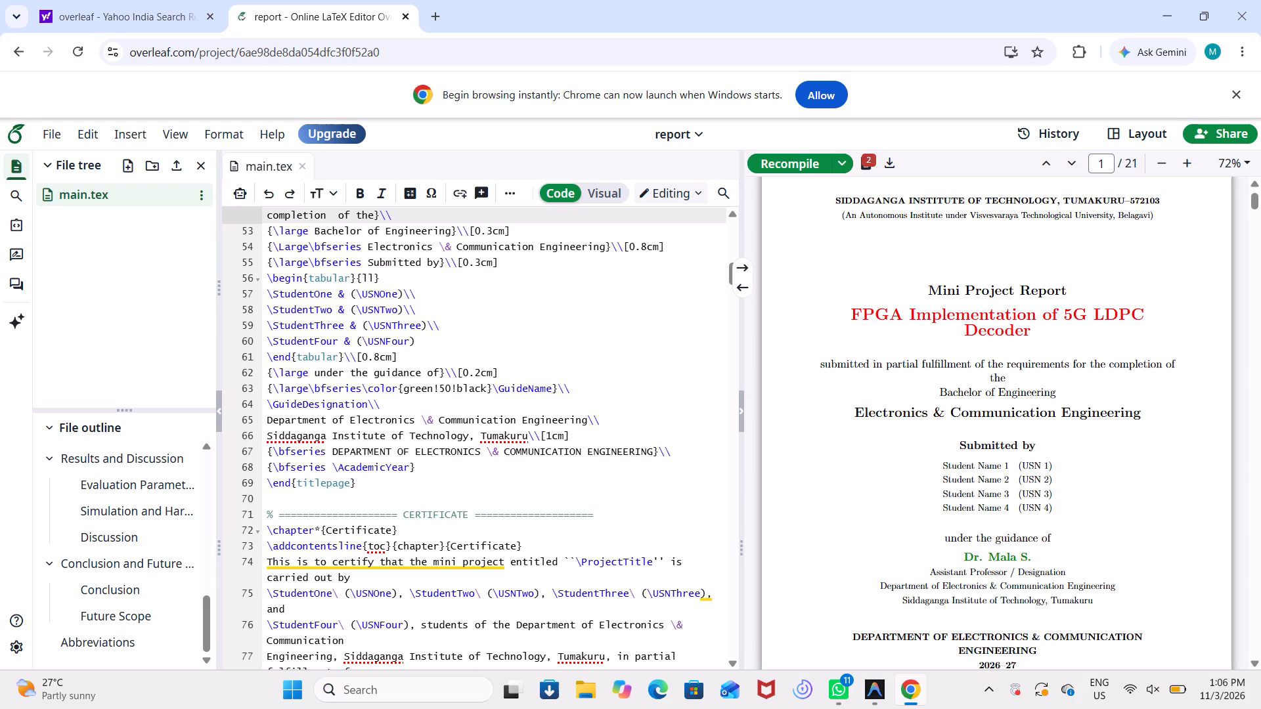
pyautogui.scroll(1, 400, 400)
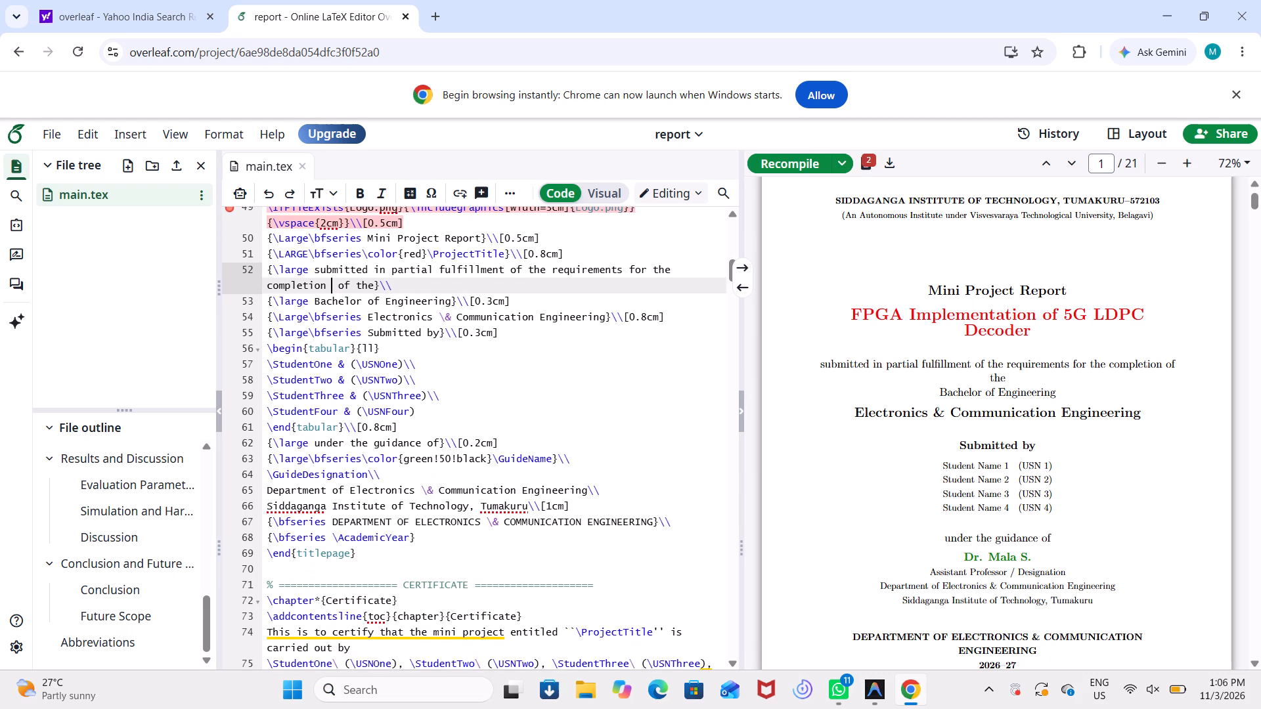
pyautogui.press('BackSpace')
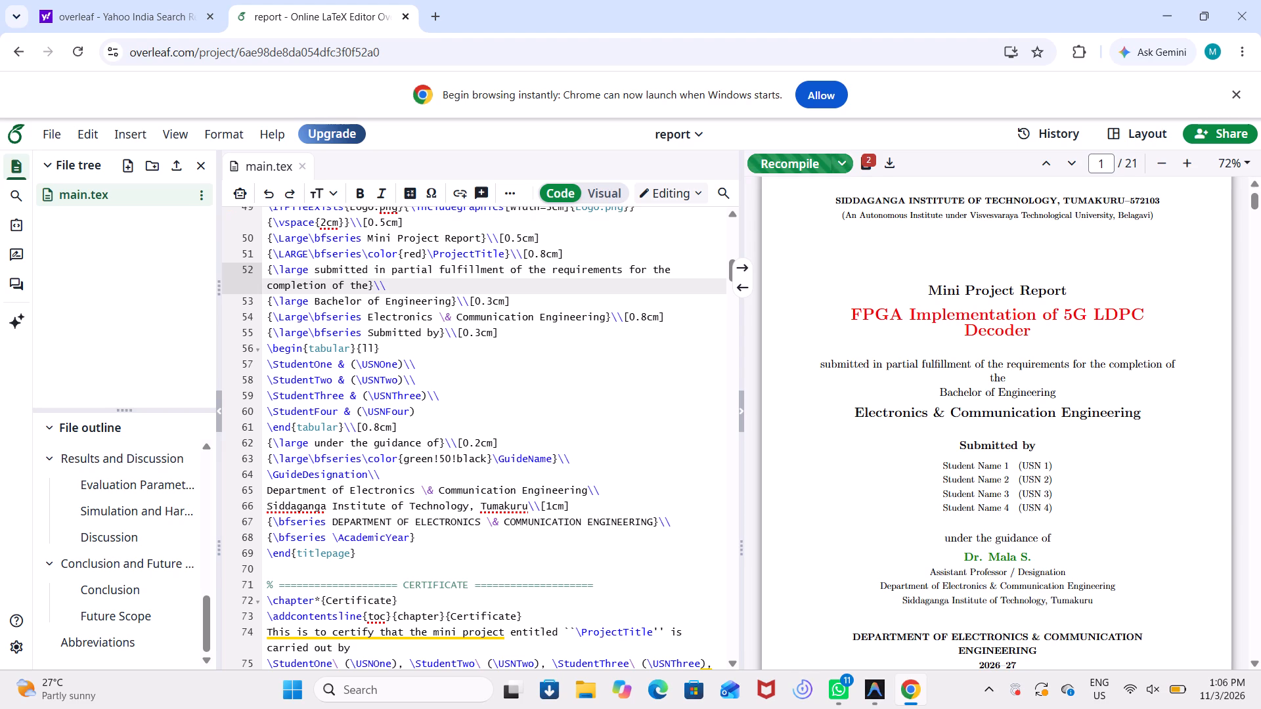
# Replace "the" at the end of the cover page's submission line with "V semester of".
pyautogui.press('Right')
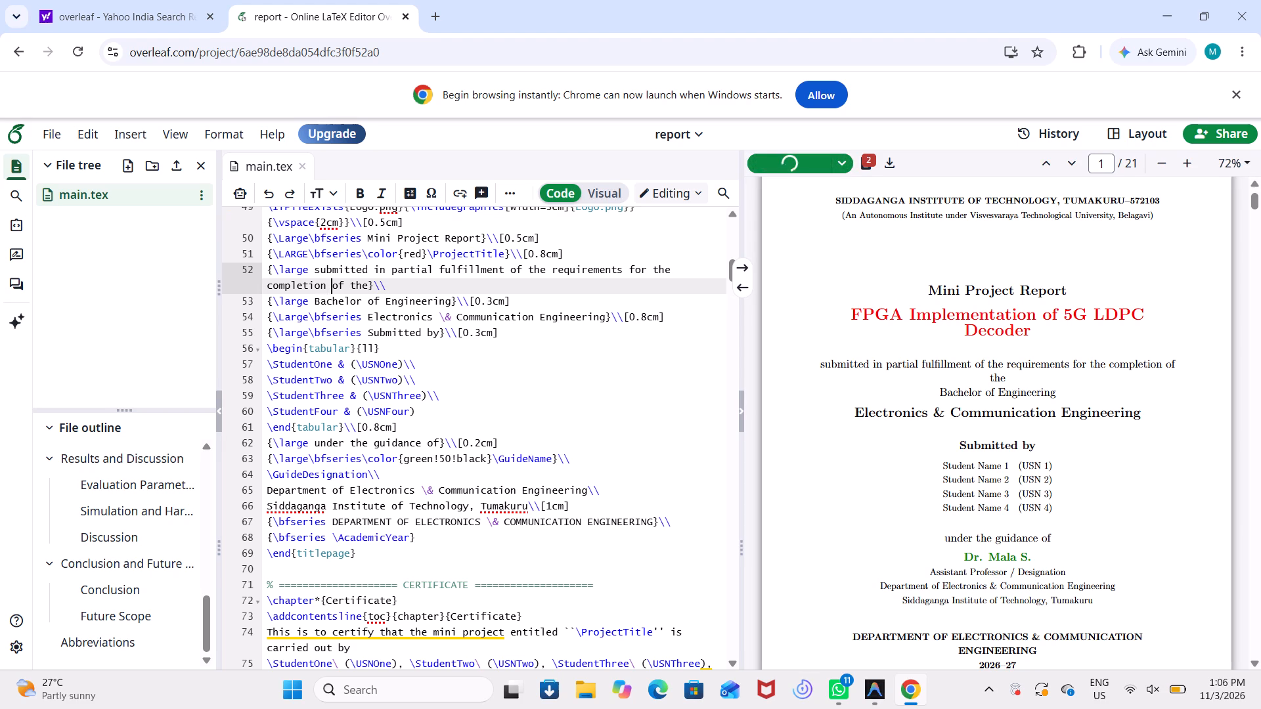
pyautogui.press('Right')
pyautogui.press('Right')
pyautogui.press('Right')
pyautogui.press('Right')
pyautogui.press('Right')
pyautogui.press('Right')
pyautogui.press('BackSpace')
pyautogui.press('BackSpace')
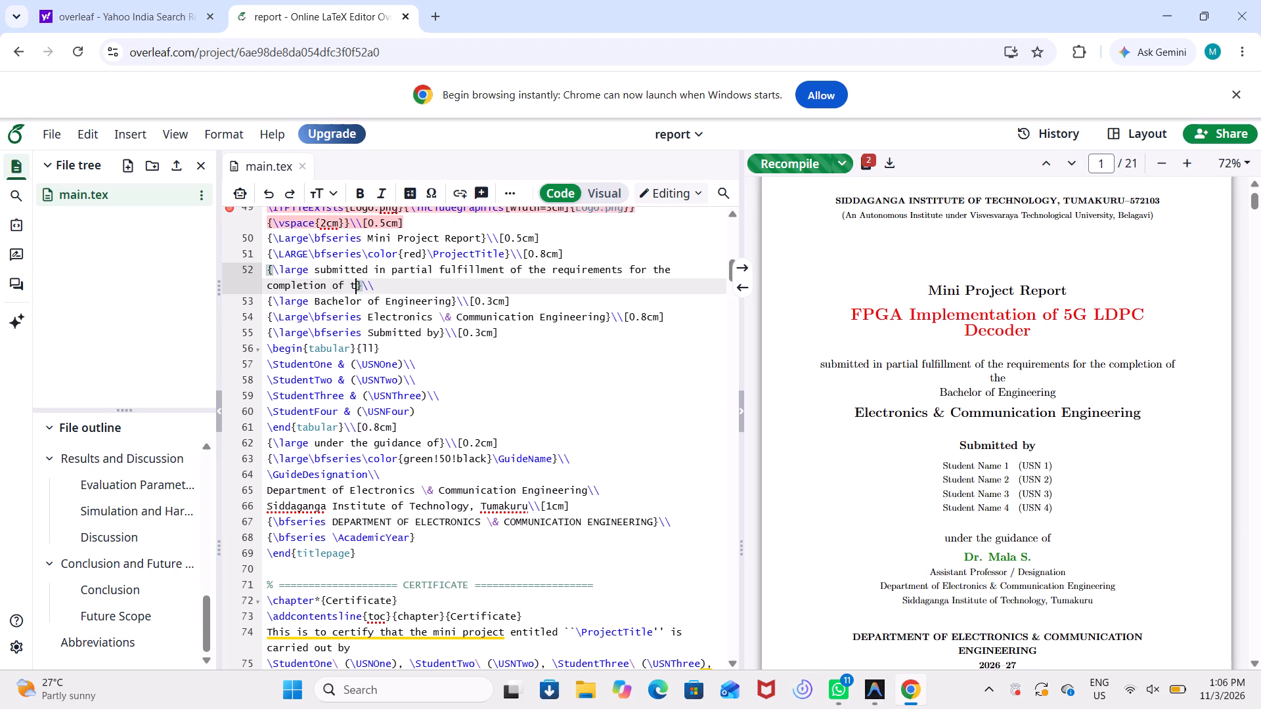
pyautogui.press('BackSpace')
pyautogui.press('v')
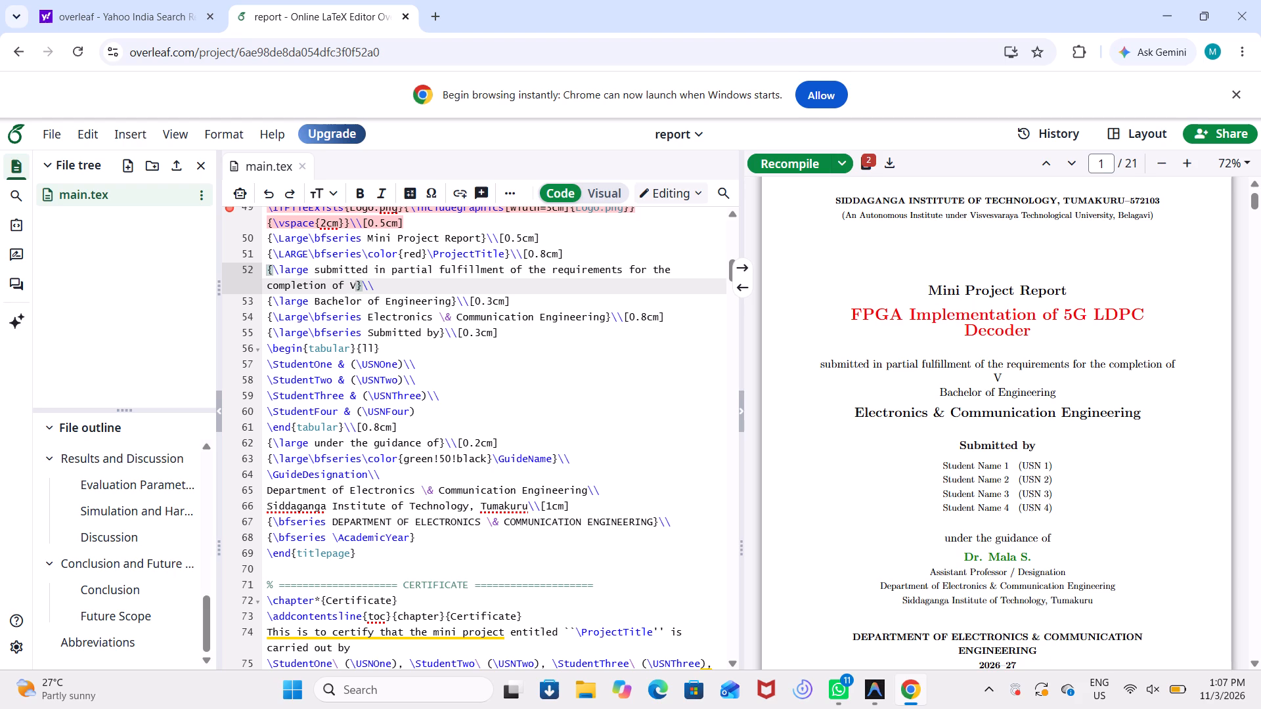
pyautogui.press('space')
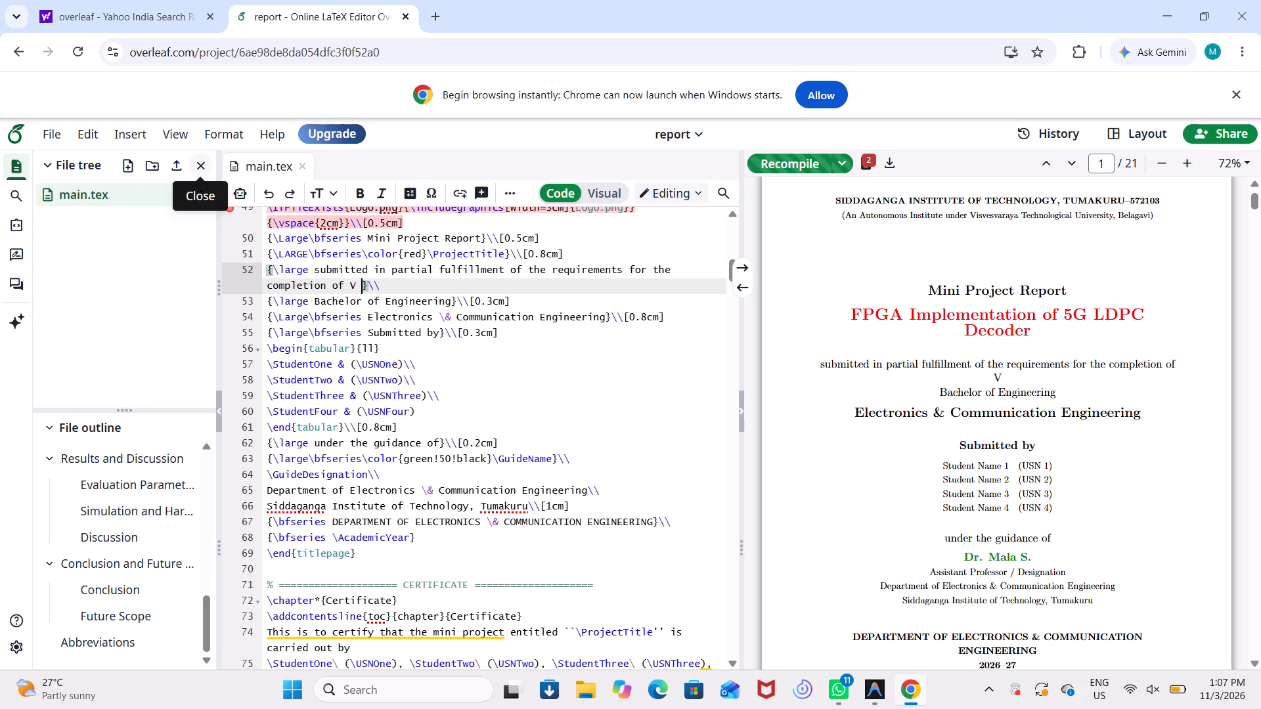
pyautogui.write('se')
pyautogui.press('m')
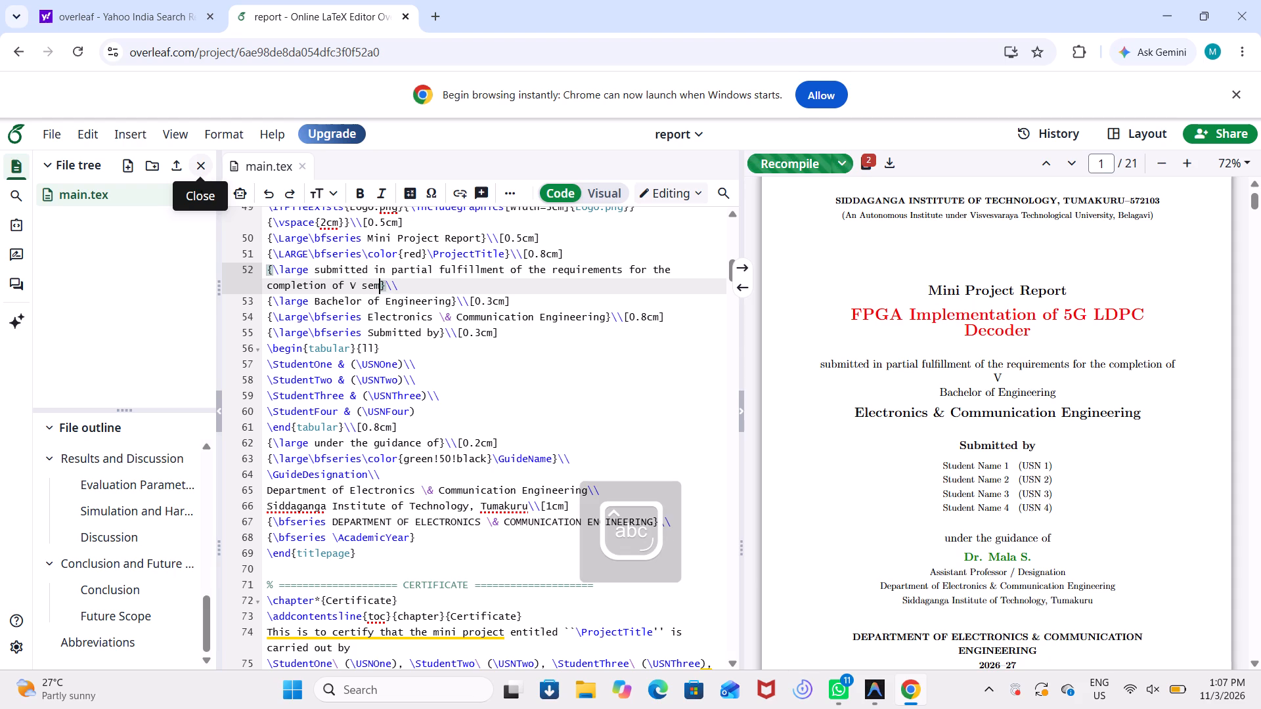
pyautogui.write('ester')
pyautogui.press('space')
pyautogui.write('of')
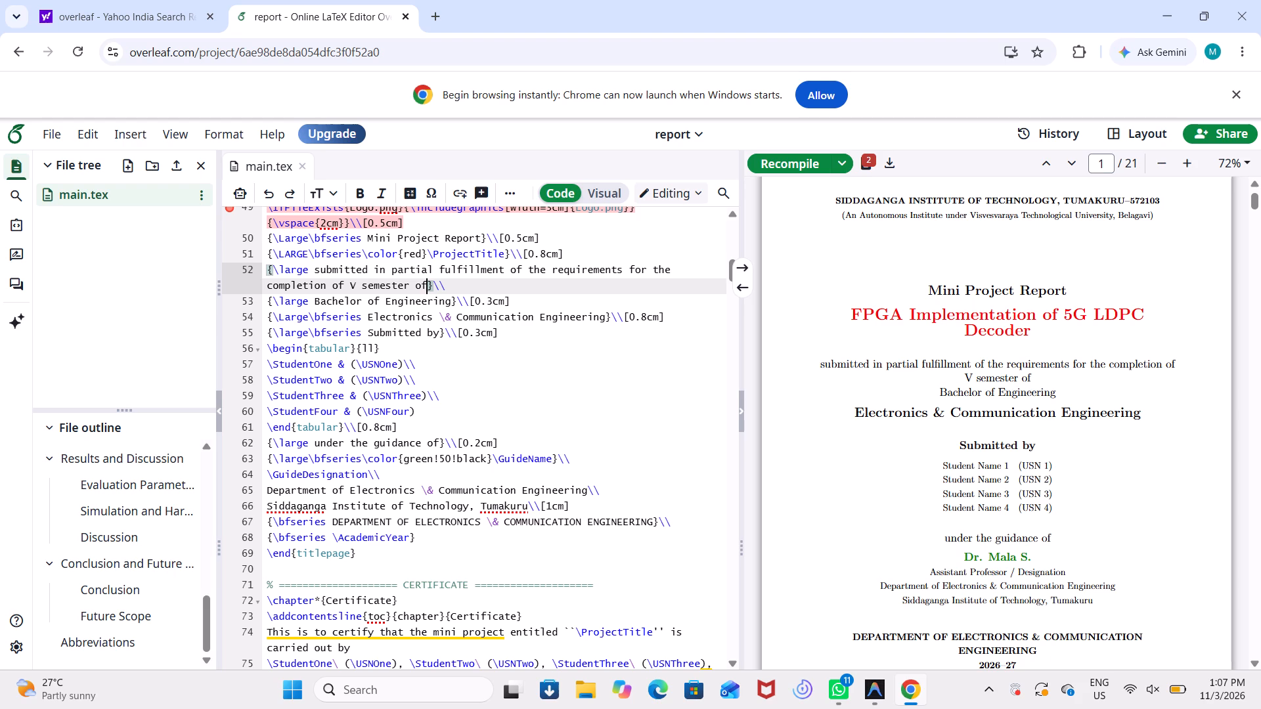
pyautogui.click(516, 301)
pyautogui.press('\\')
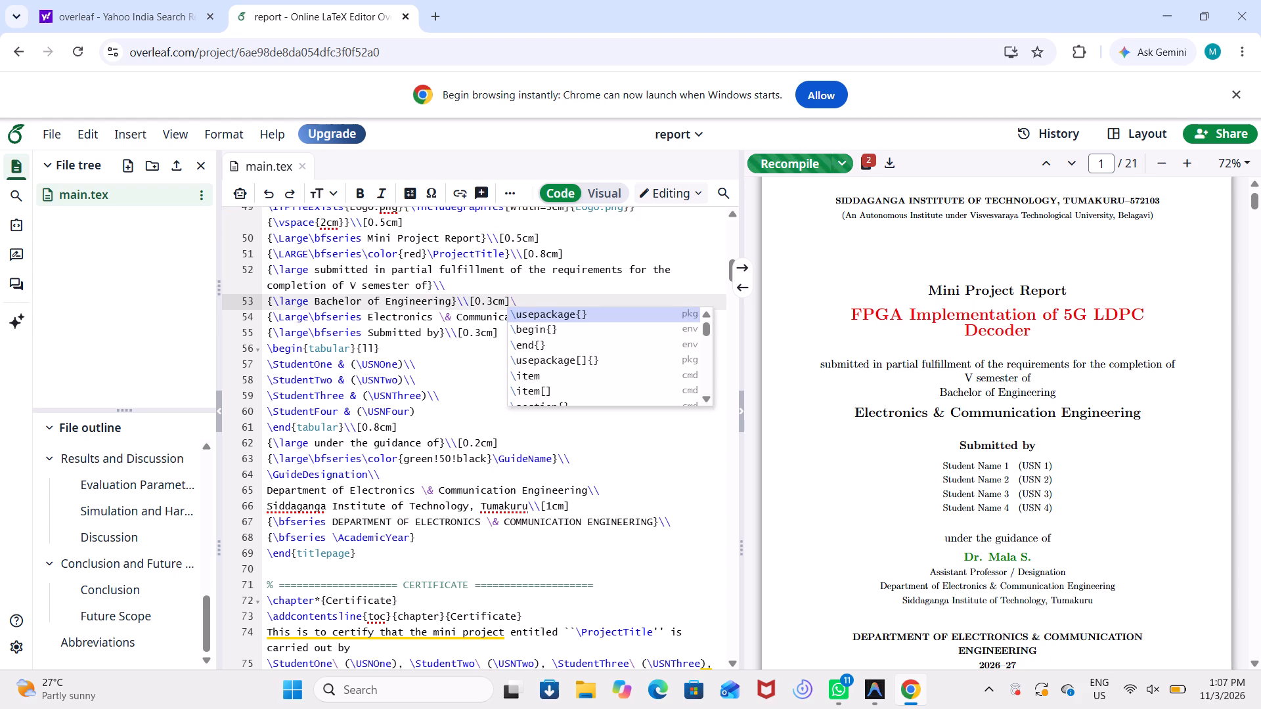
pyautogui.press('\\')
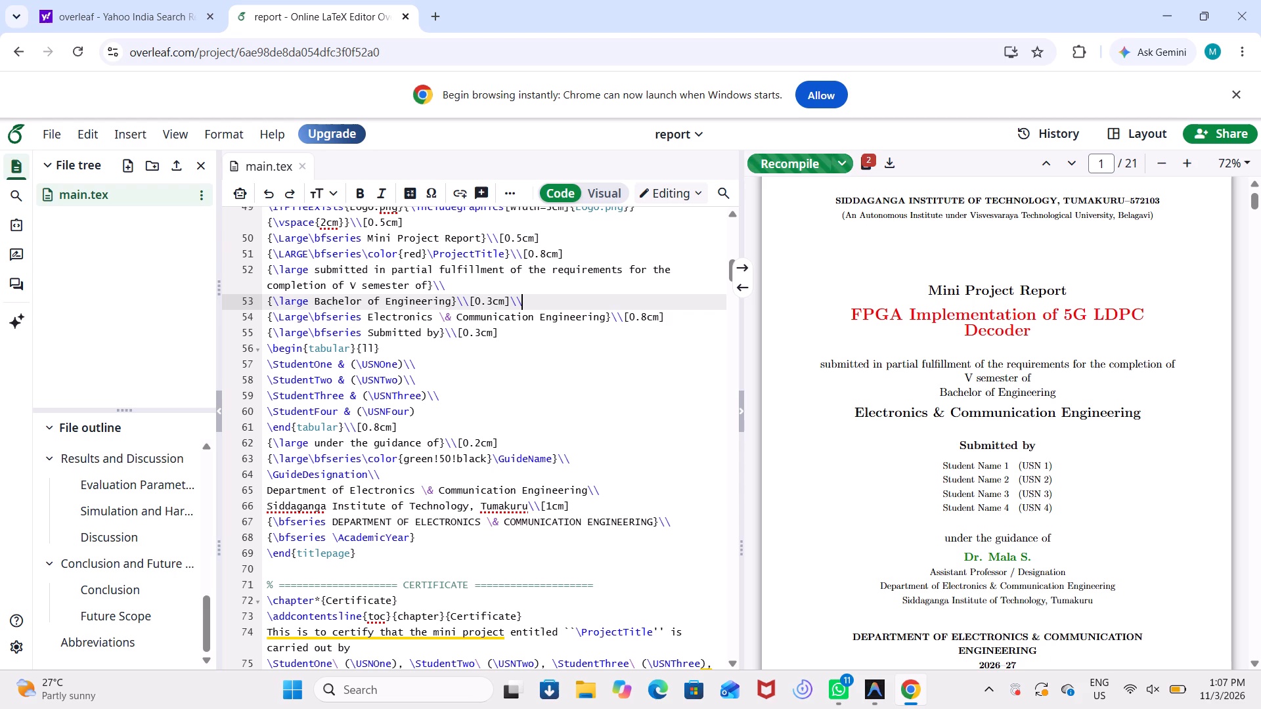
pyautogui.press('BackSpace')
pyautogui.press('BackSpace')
# Add a large-size "in" line with 0.3cm spacing after it between Bachelor of Engineering and Electronics & Communication Engineering on the cover page.
pyautogui.press('Return')
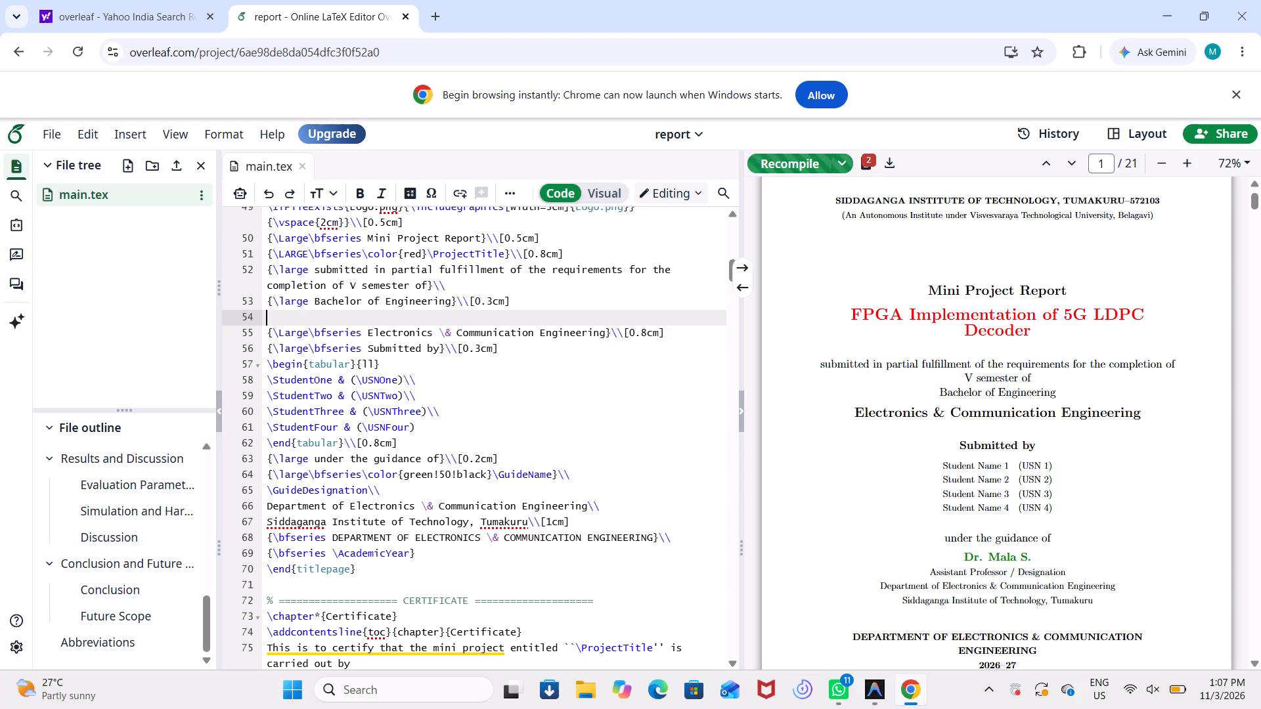
pyautogui.hotkey('shift', '{')
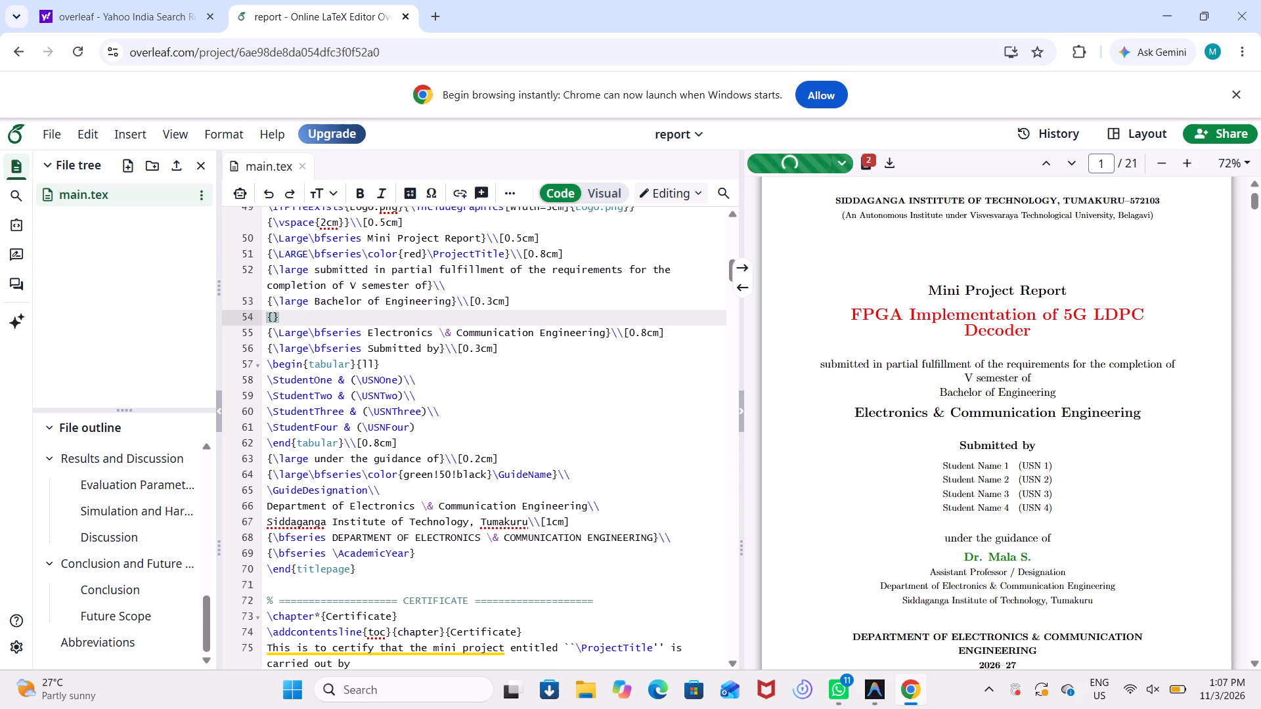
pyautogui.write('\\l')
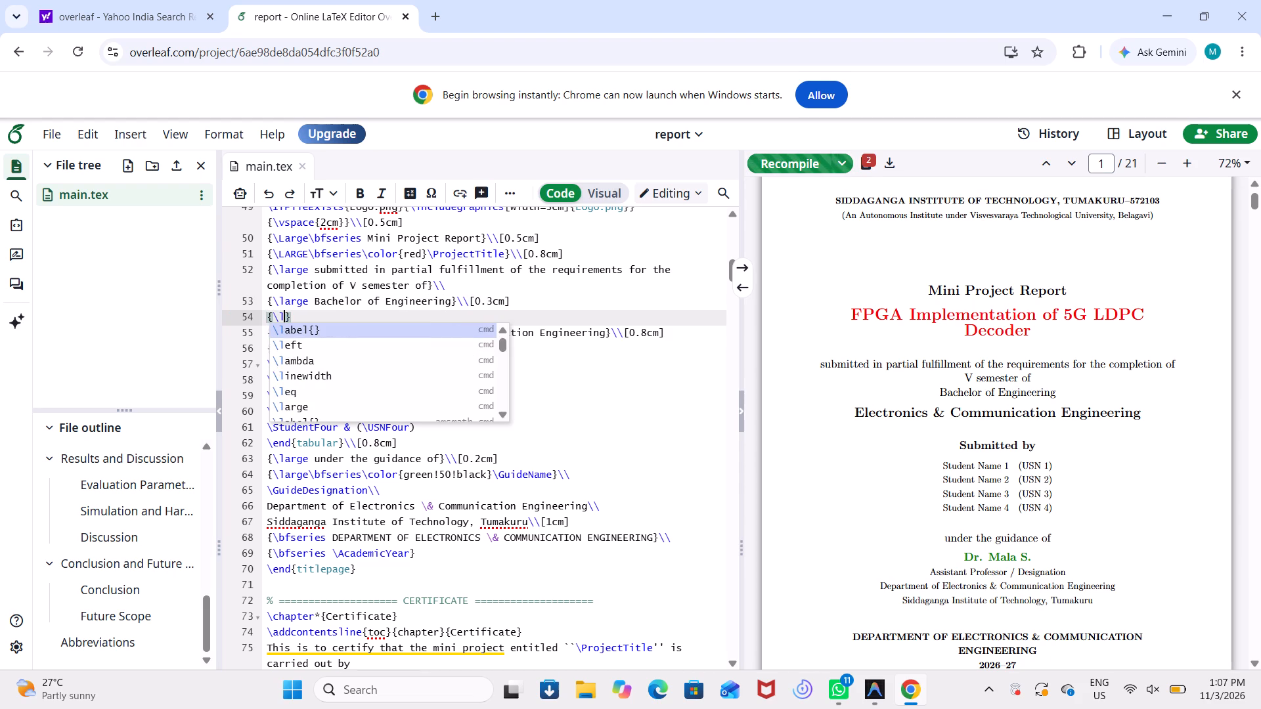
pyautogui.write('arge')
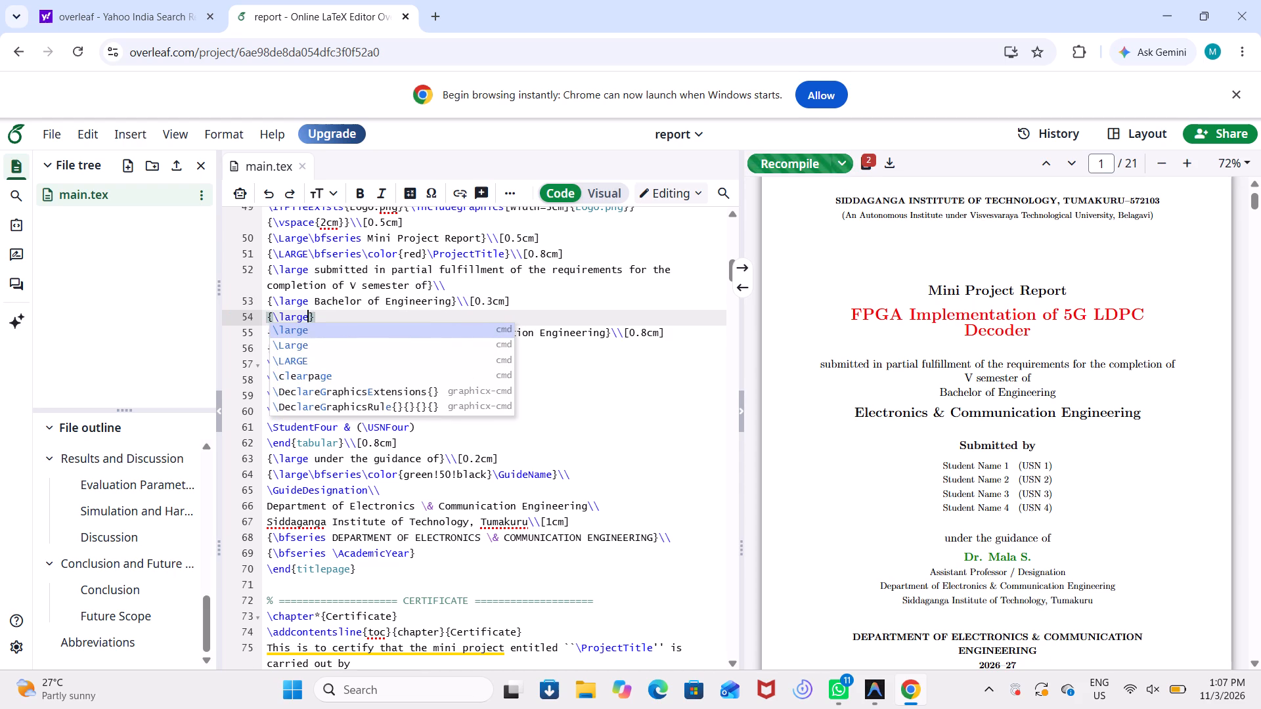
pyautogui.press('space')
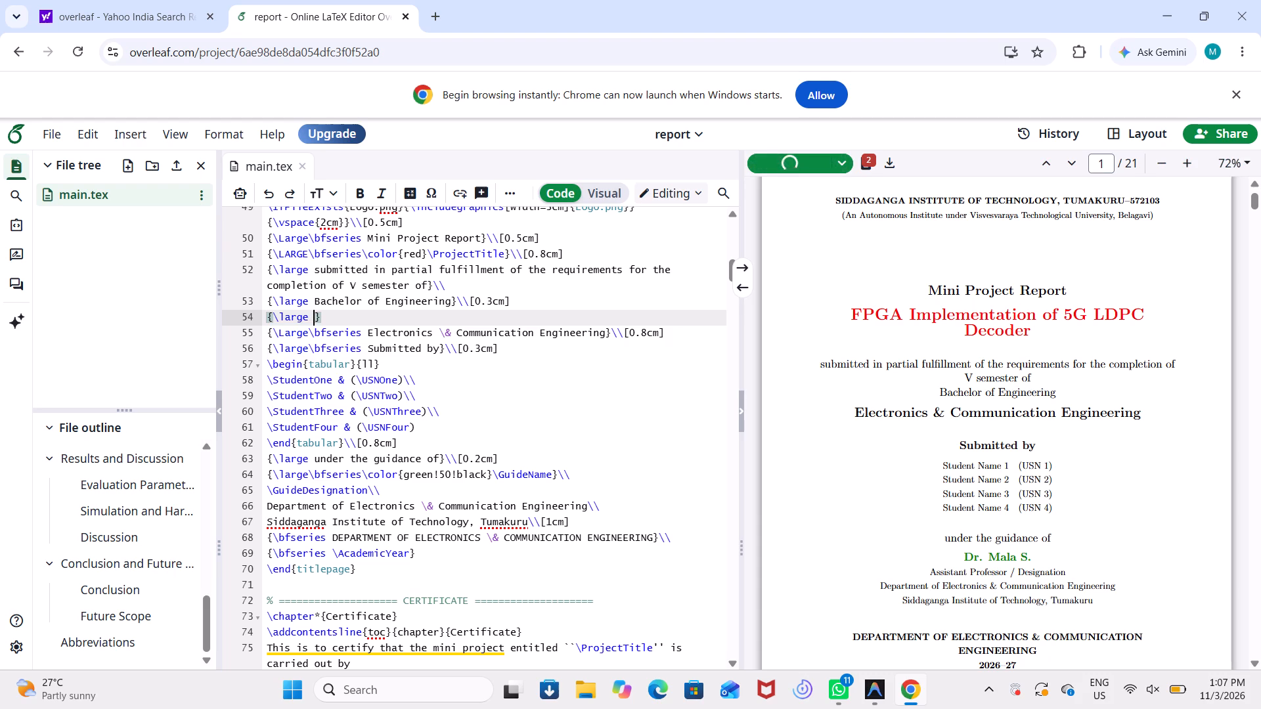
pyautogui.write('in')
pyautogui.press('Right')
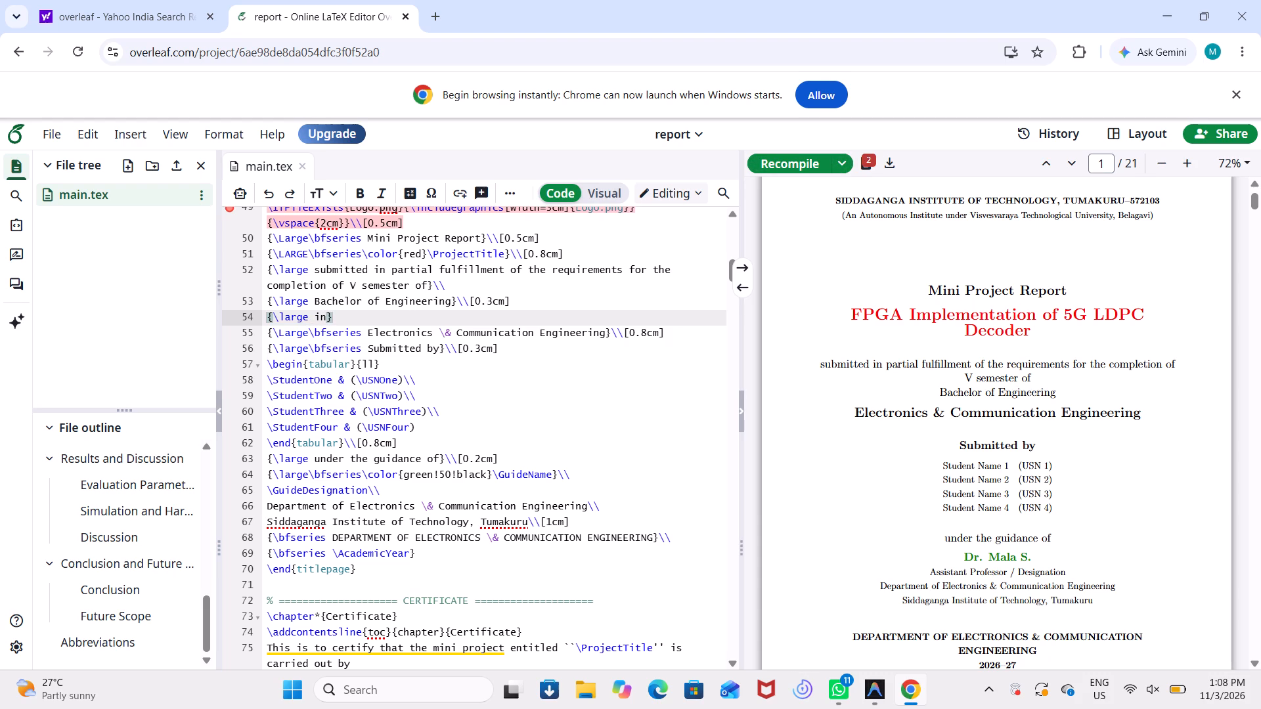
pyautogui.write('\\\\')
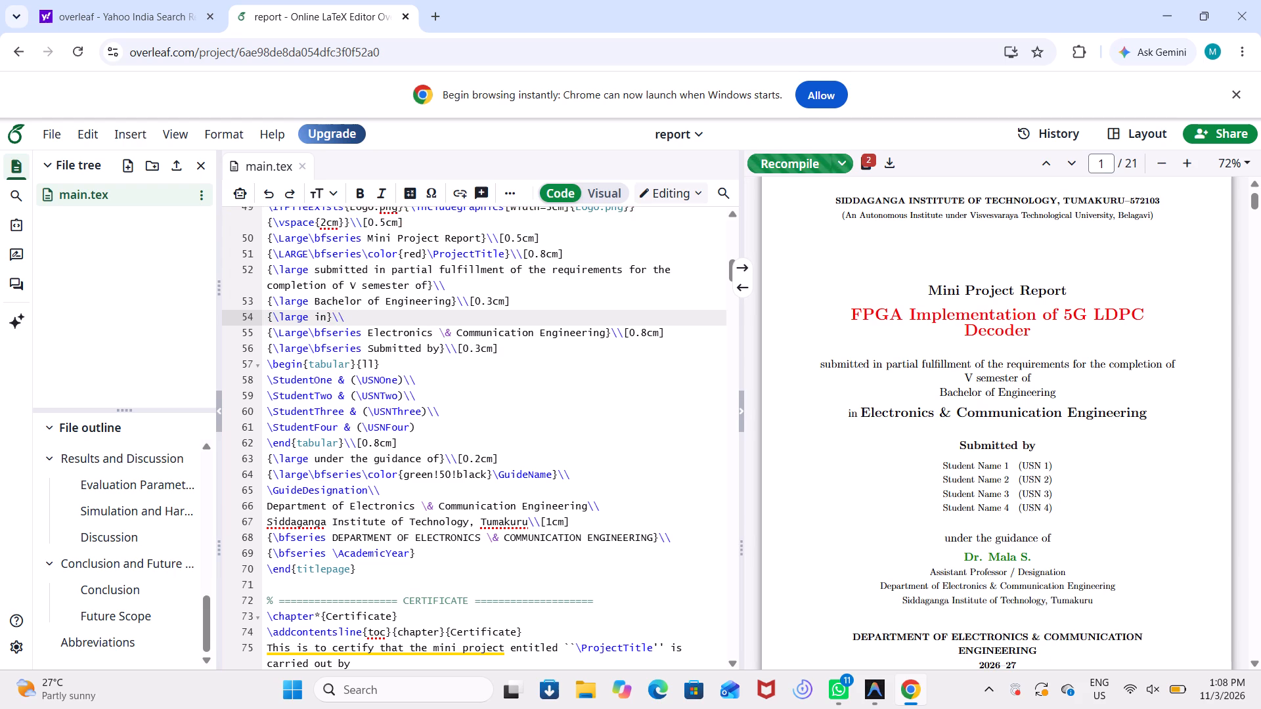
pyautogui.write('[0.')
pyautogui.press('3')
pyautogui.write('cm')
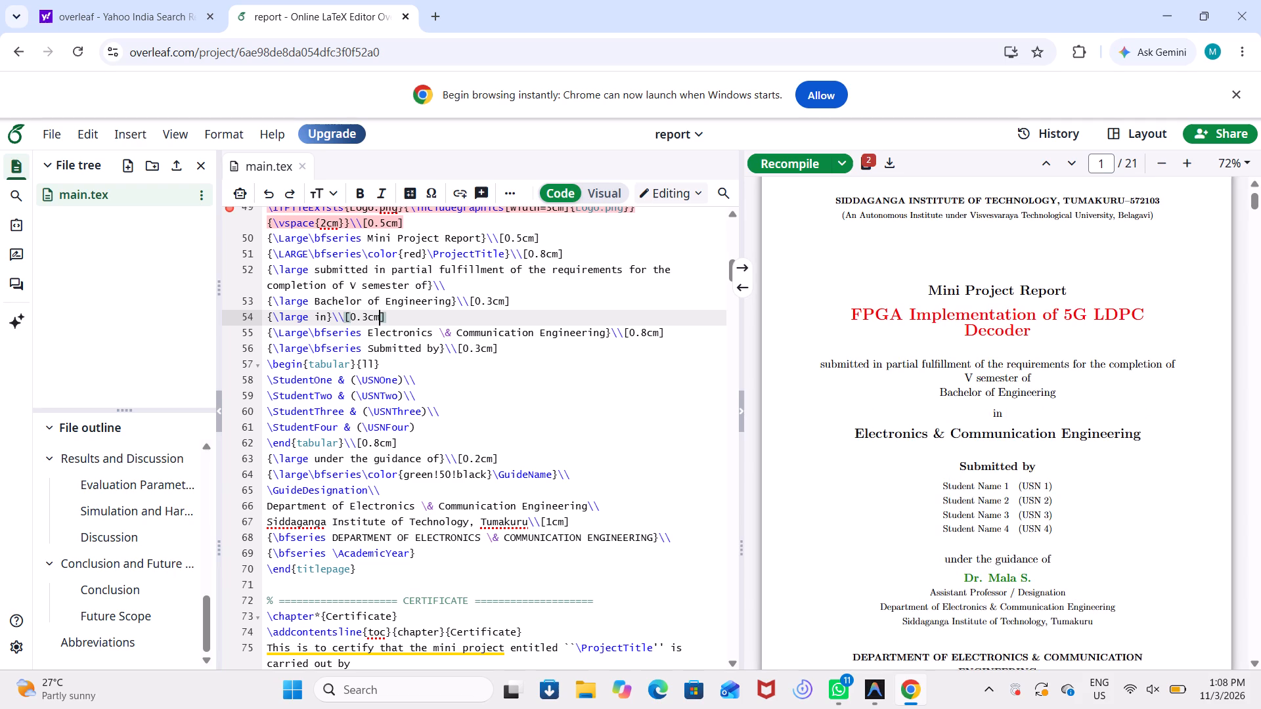
# Add 0.3cm spacing after the line break of the cover page's "V semester of" submission line.
pyautogui.click(472, 283)
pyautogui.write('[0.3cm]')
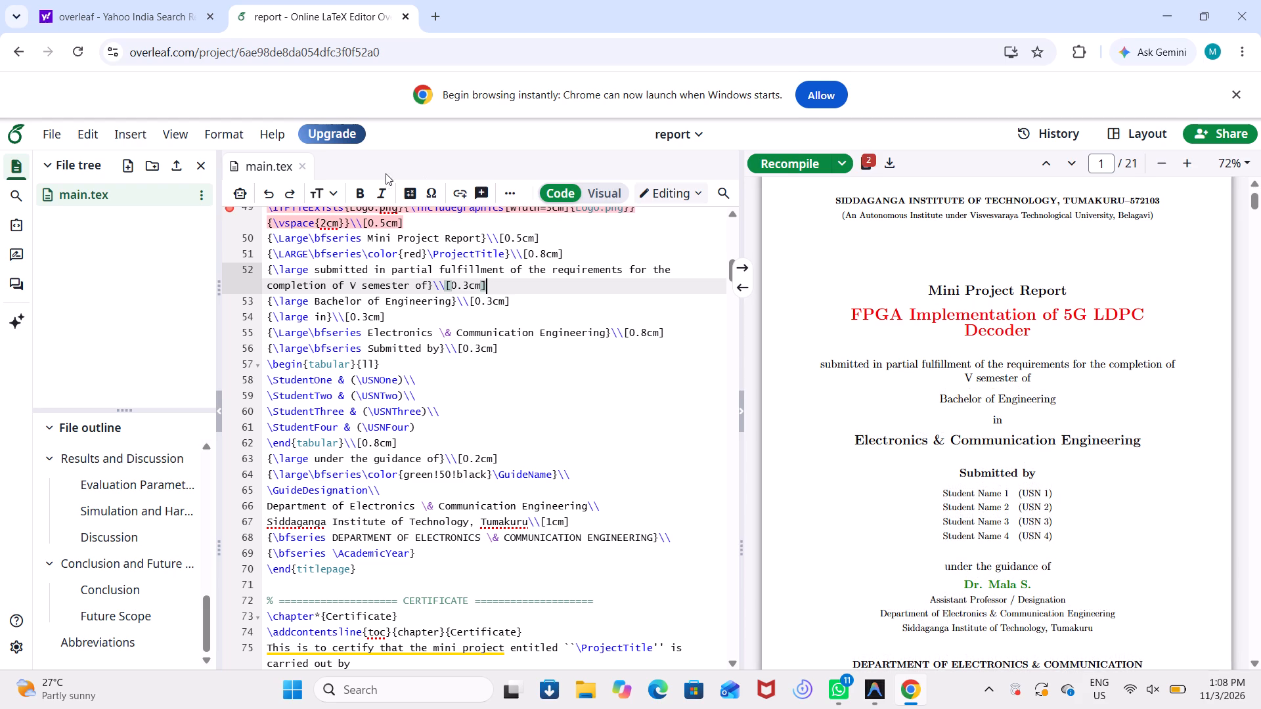
# Enclose the text FPGA Implementation of 5G LDPC Decoder in double quotation marks in the ProjectTitle definition.
pyautogui.scroll(1, 410, 267)
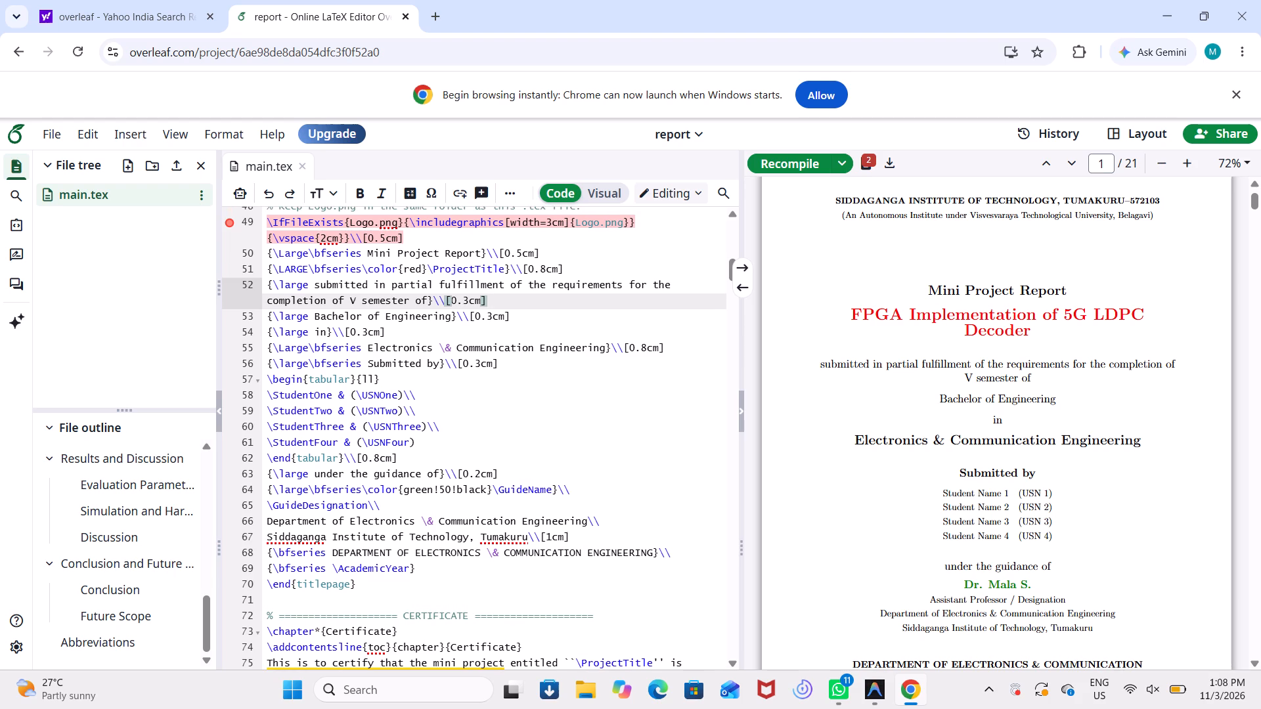
pyautogui.scroll(2, 410, 267)
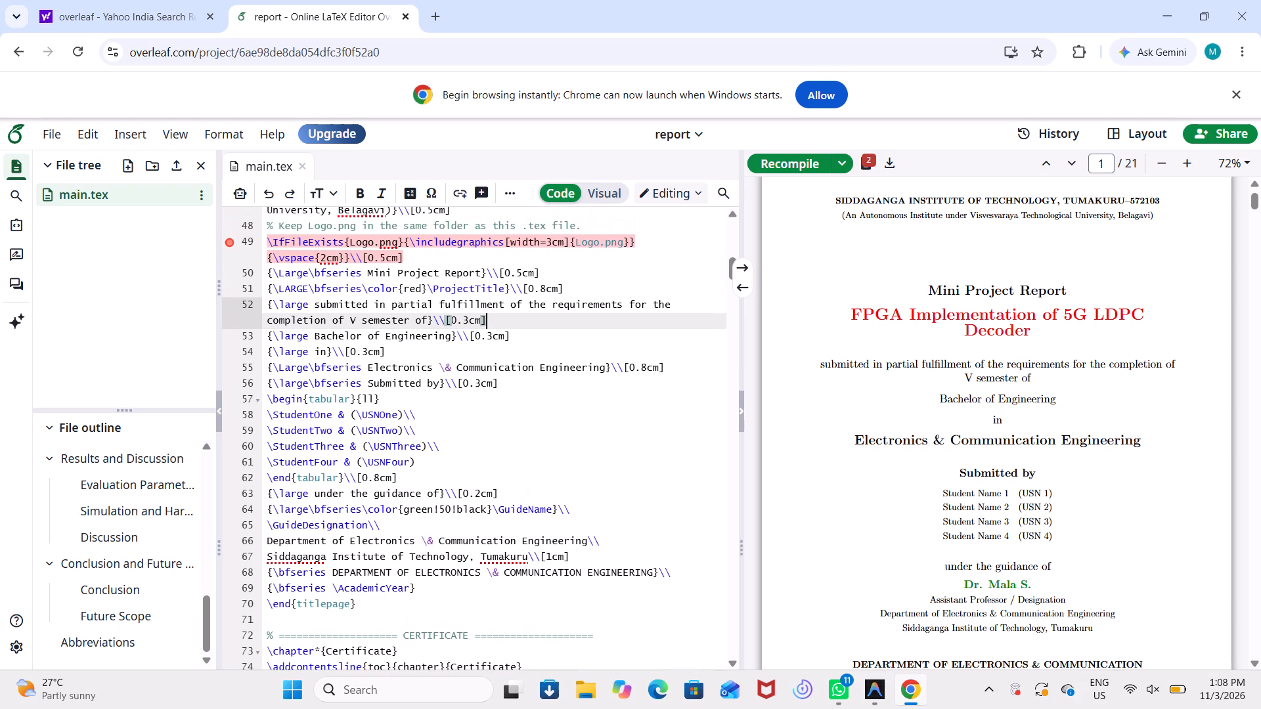
pyautogui.scroll(2, 410, 267)
pyautogui.scroll(5, 503, 289)
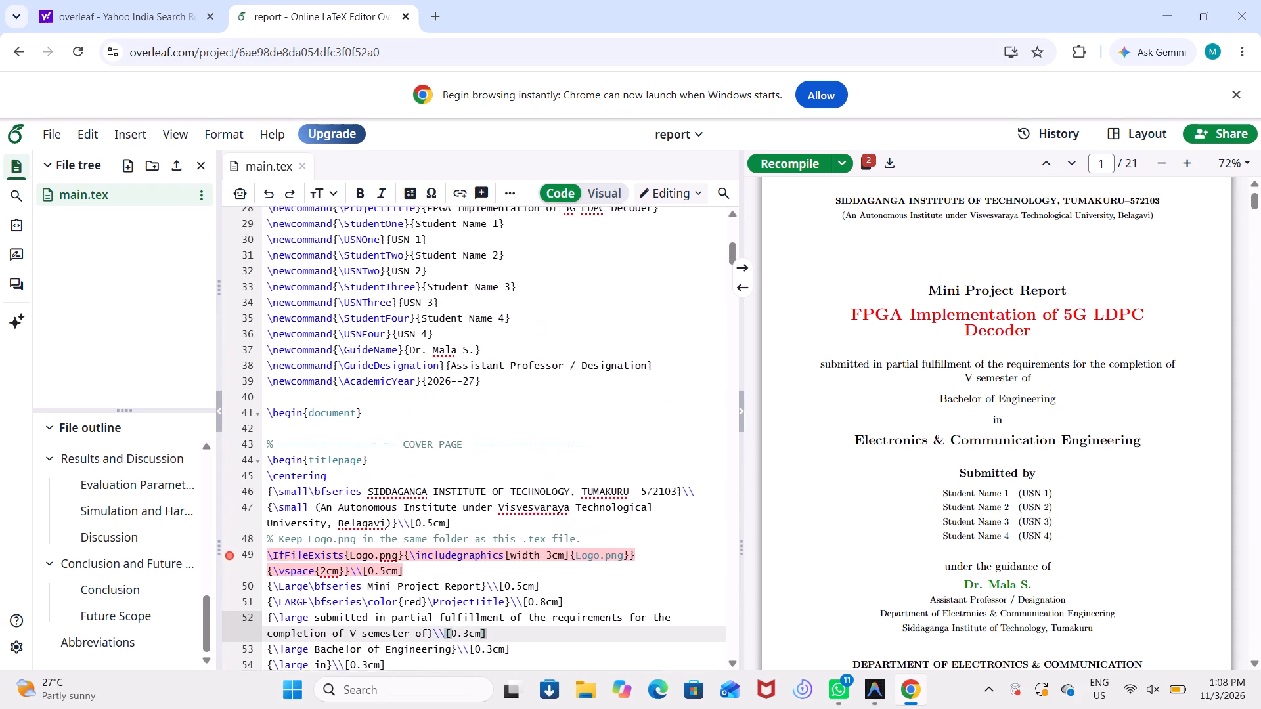
pyautogui.scroll(2, 503, 289)
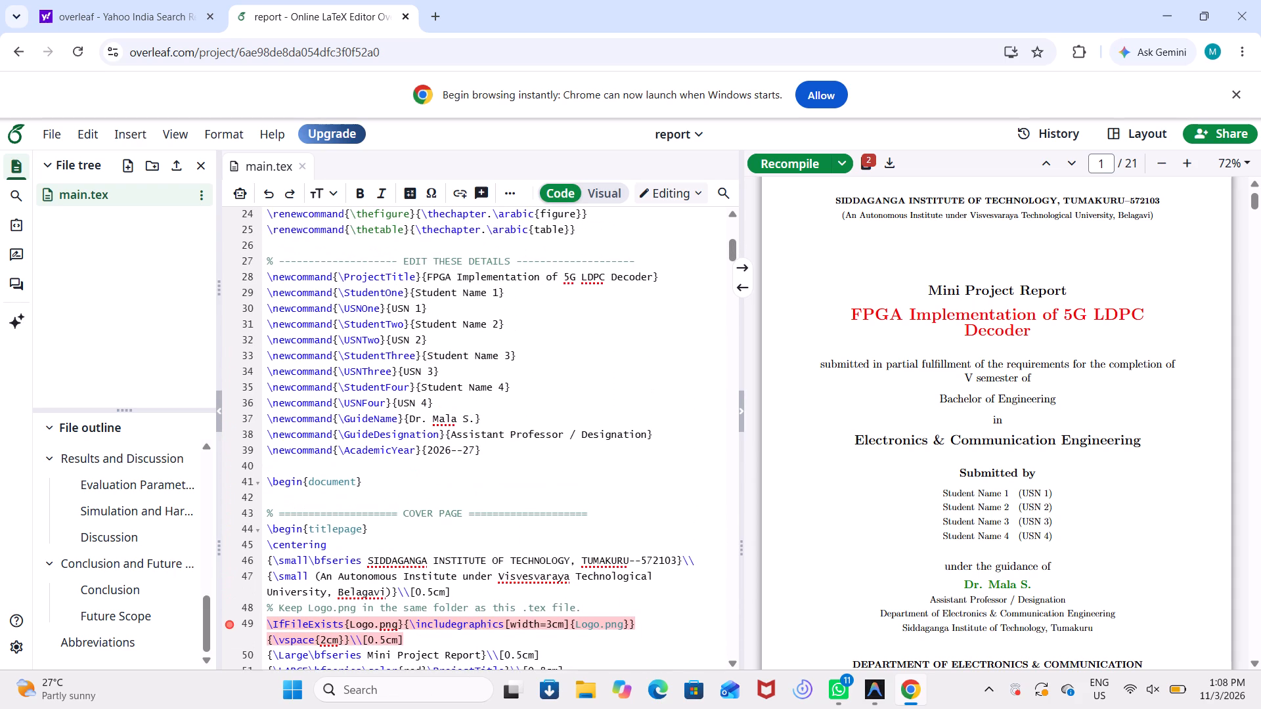
pyautogui.click(424, 274)
pyautogui.press('Right')
pyautogui.hotkey('shift', '"')
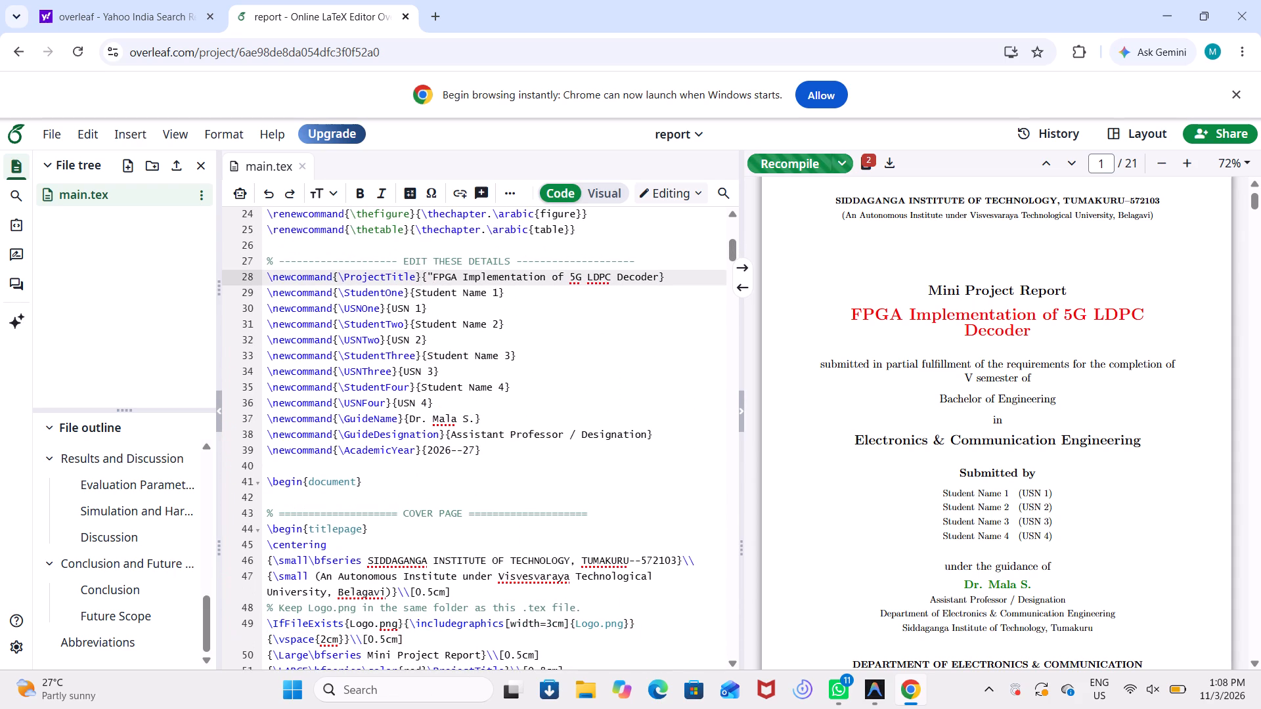
pyautogui.click(657, 283)
pyautogui.hotkey('shift', '"')
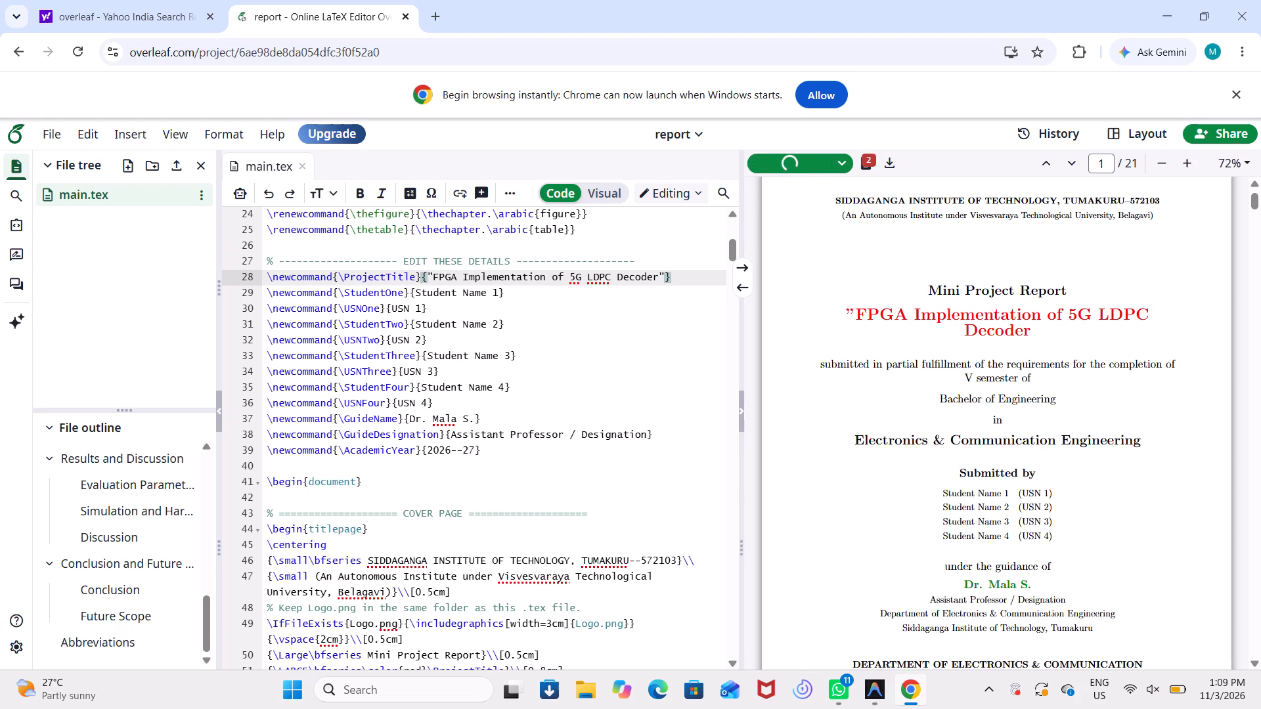
# Replace the placeholder Student Name 1 in the StudentOne definition with the first student's name and initials.
pyautogui.click(502, 288)
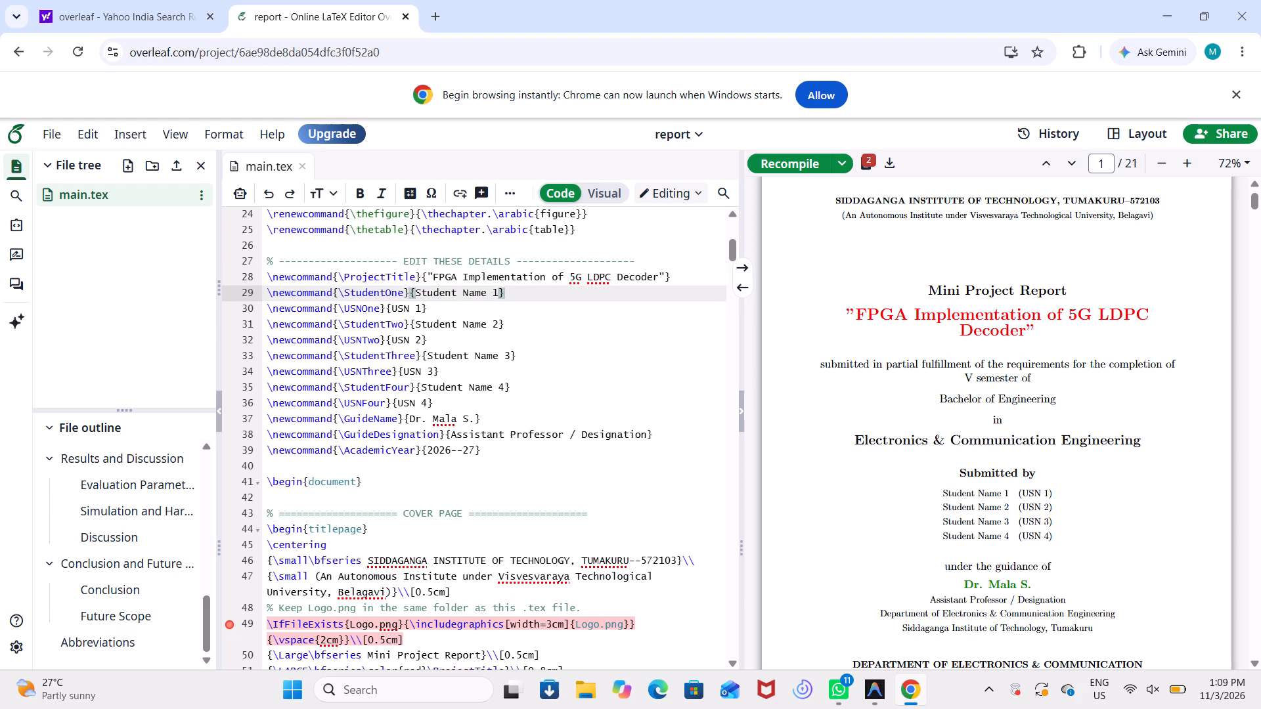
pyautogui.press('Left')
pyautogui.press('BackSpace')
pyautogui.press('BackSpace')
pyautogui.press('BackSpace')
pyautogui.press('BackSpace')
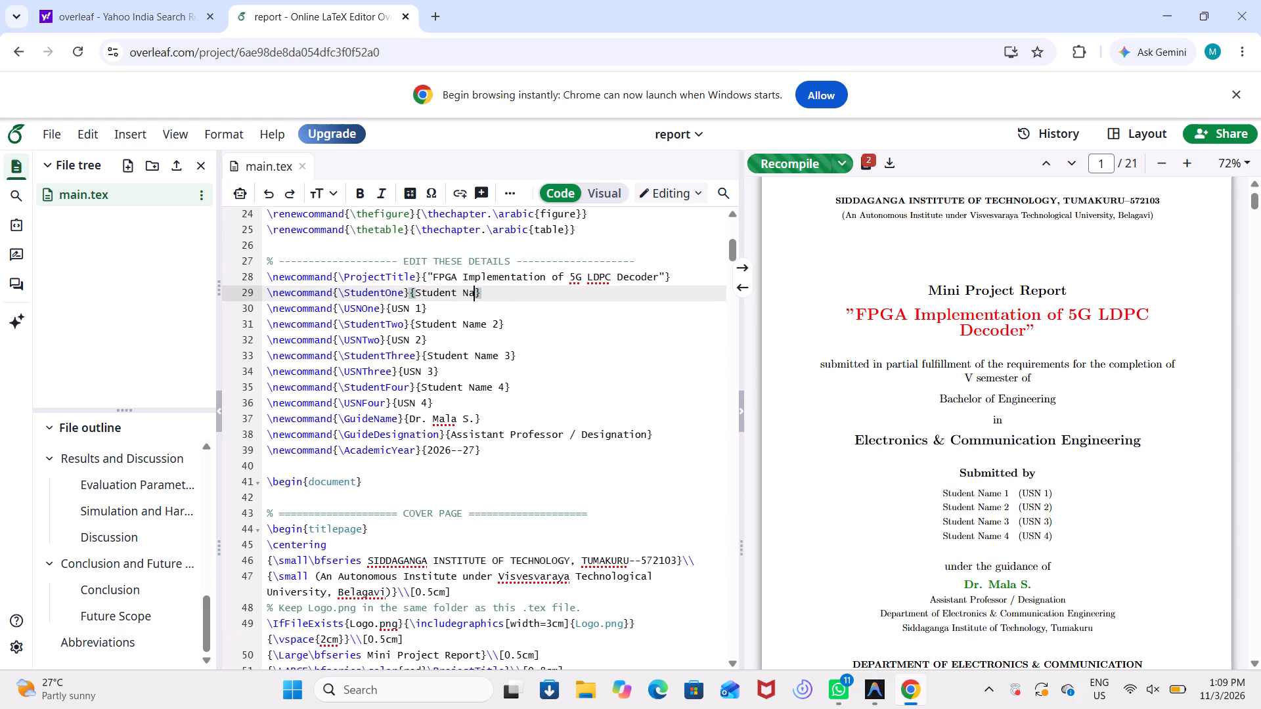
pyautogui.press('BackSpace')
pyautogui.press('BackSpace')
pyautogui.press('BackSpace')
pyautogui.press('BackSpace')
pyautogui.press('BackSpace')
pyautogui.press('BackSpace')
pyautogui.press('BackSpace')
pyautogui.press('BackSpace')
pyautogui.press('BackSpace')
pyautogui.press('BackSpace')
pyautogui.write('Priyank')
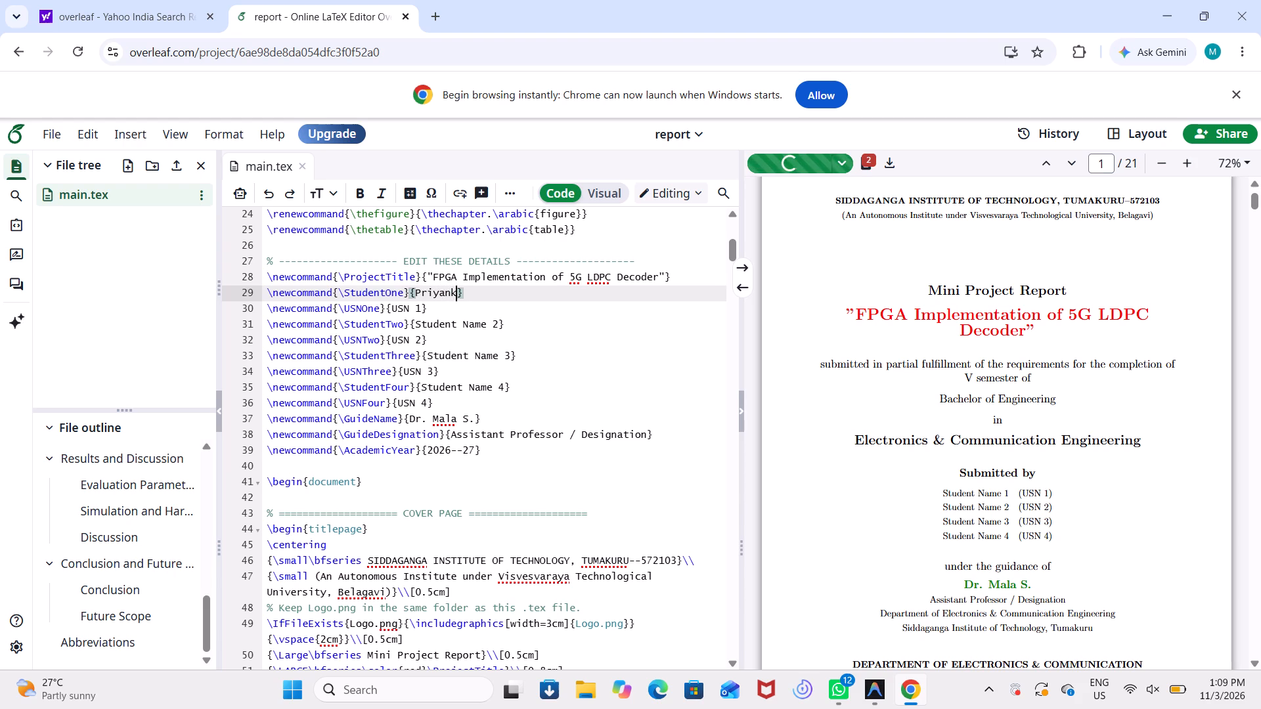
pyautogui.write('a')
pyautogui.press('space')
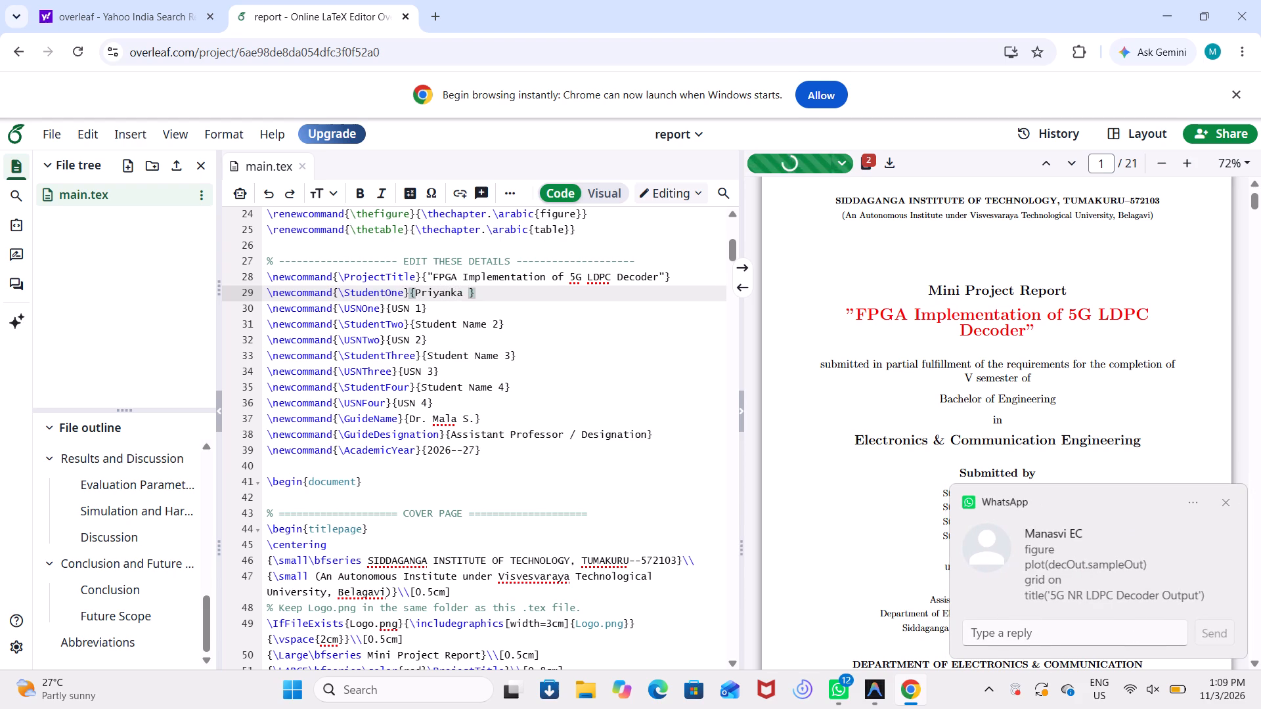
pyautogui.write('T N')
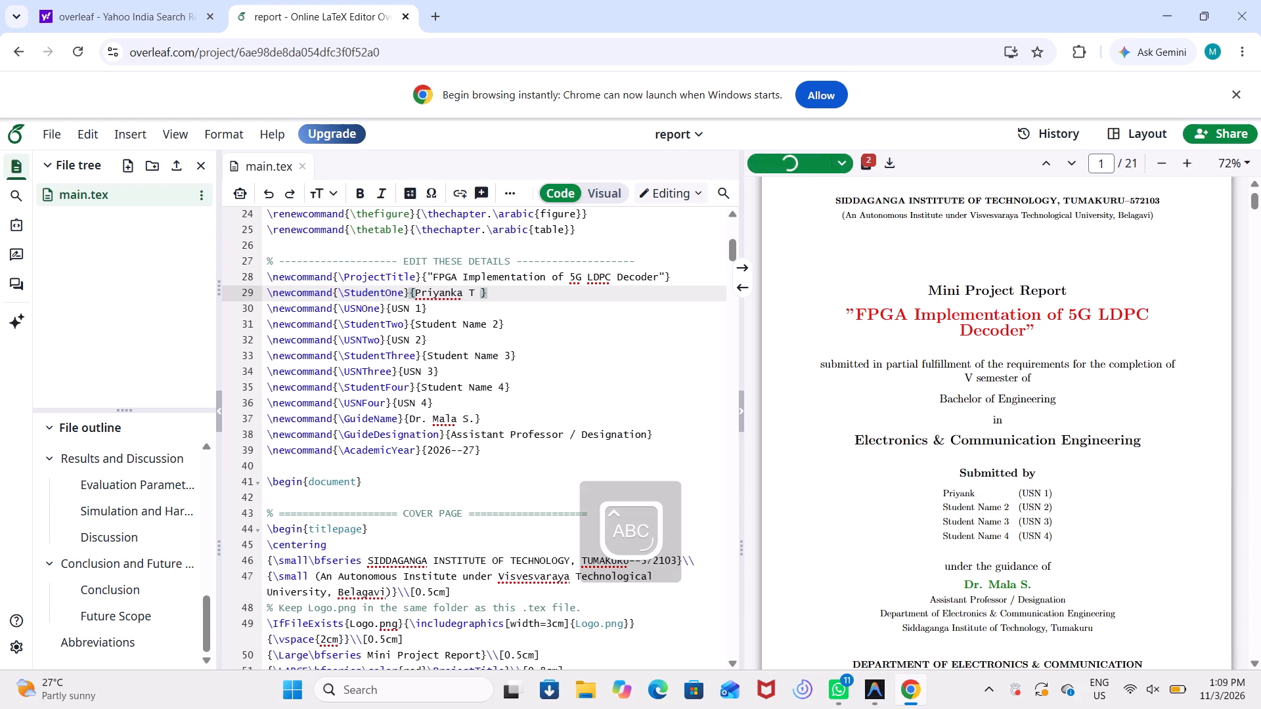
# Replace the placeholder USN 1 in the USNOne definition with the first student's university seat number.
pyautogui.click(424, 310)
pyautogui.press('BackSpace')
pyautogui.press('BackSpace')
pyautogui.press('BackSpace')
pyautogui.press('BackSpace')
pyautogui.press('BackSpace')
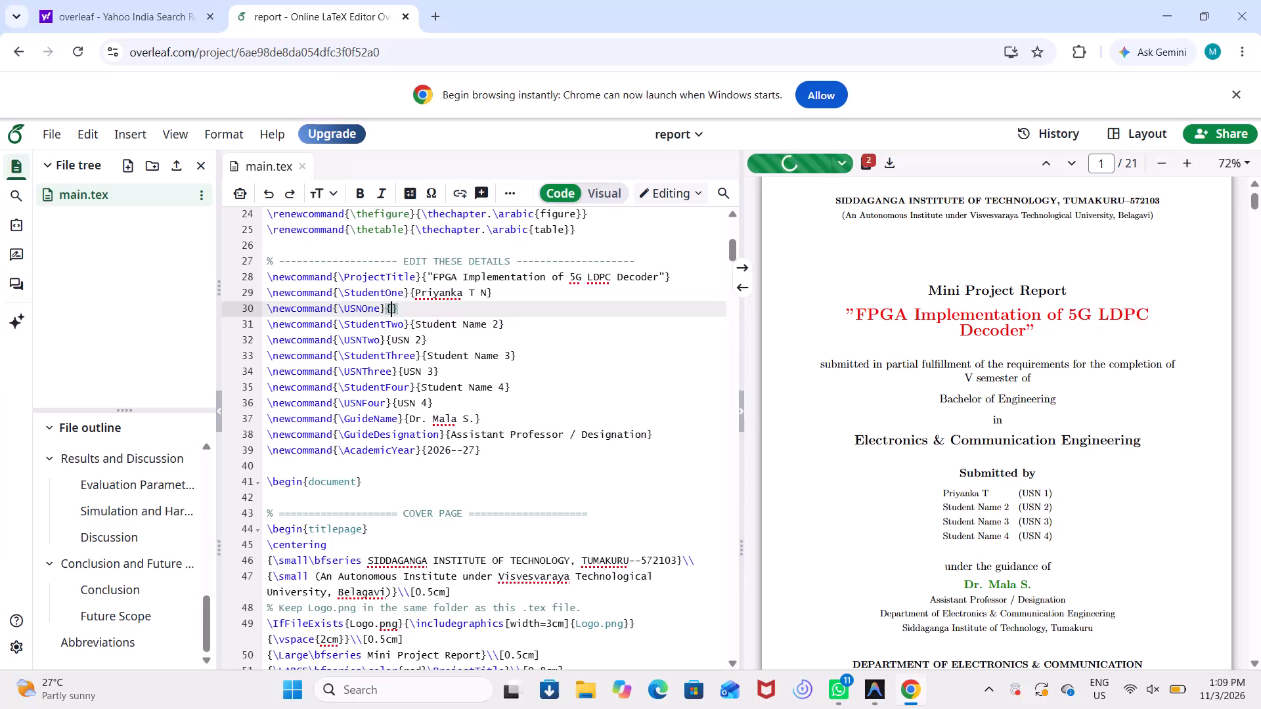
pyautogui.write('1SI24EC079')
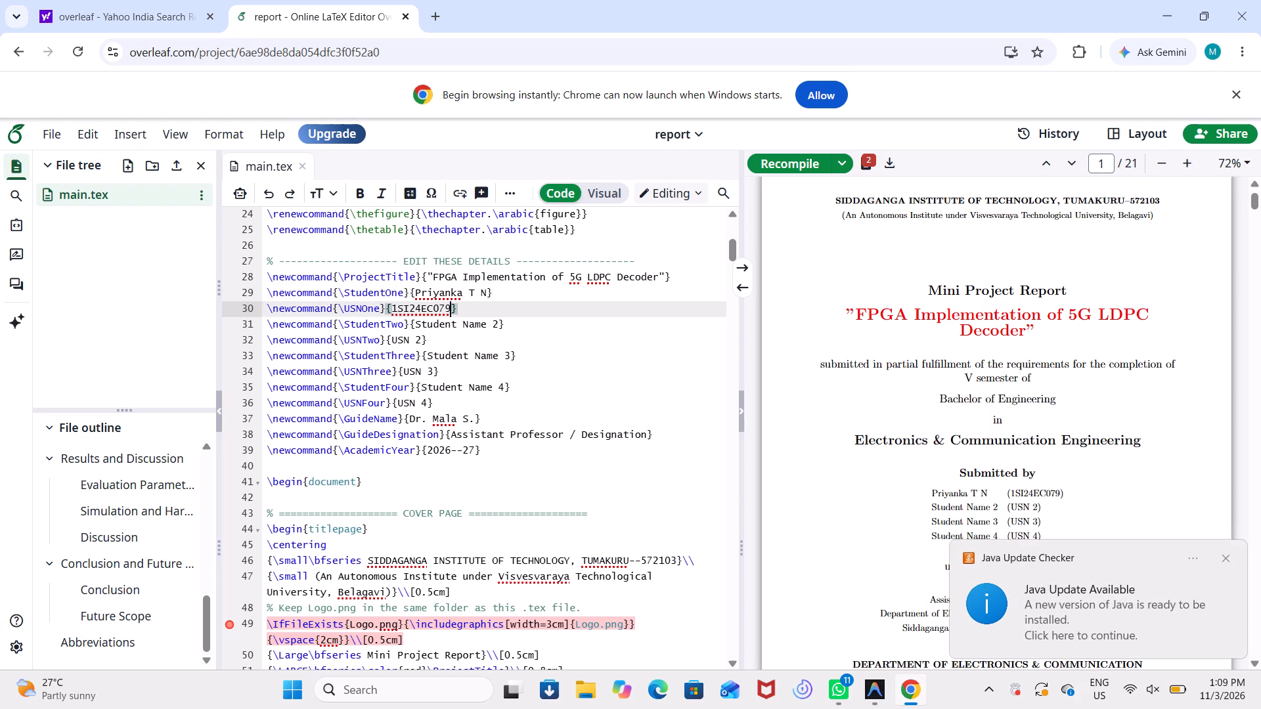
# Replace the placeholder Student Name 2 in the StudentTwo definition with the second student's full name, starting with a capital letter.
pyautogui.click(496, 320)
pyautogui.press('BackSpace')
pyautogui.press('BackSpace')
pyautogui.press('BackSpace')
pyautogui.press('BackSpace')
pyautogui.press('BackSpace')
pyautogui.press('BackSpace')
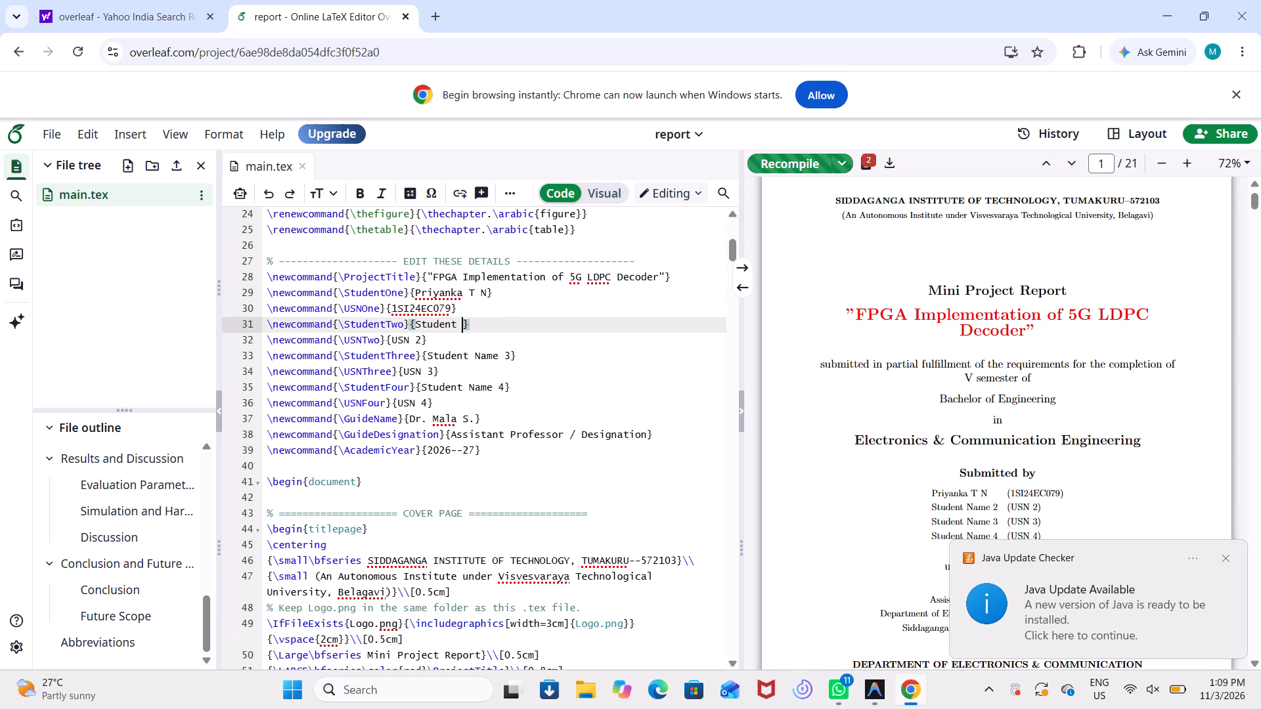
pyautogui.press('BackSpace')
pyautogui.press('BackSpace')
pyautogui.press('BackSpace')
pyautogui.press('BackSpace')
pyautogui.press('BackSpace')
pyautogui.press('BackSpace')
pyautogui.press('BackSpace')
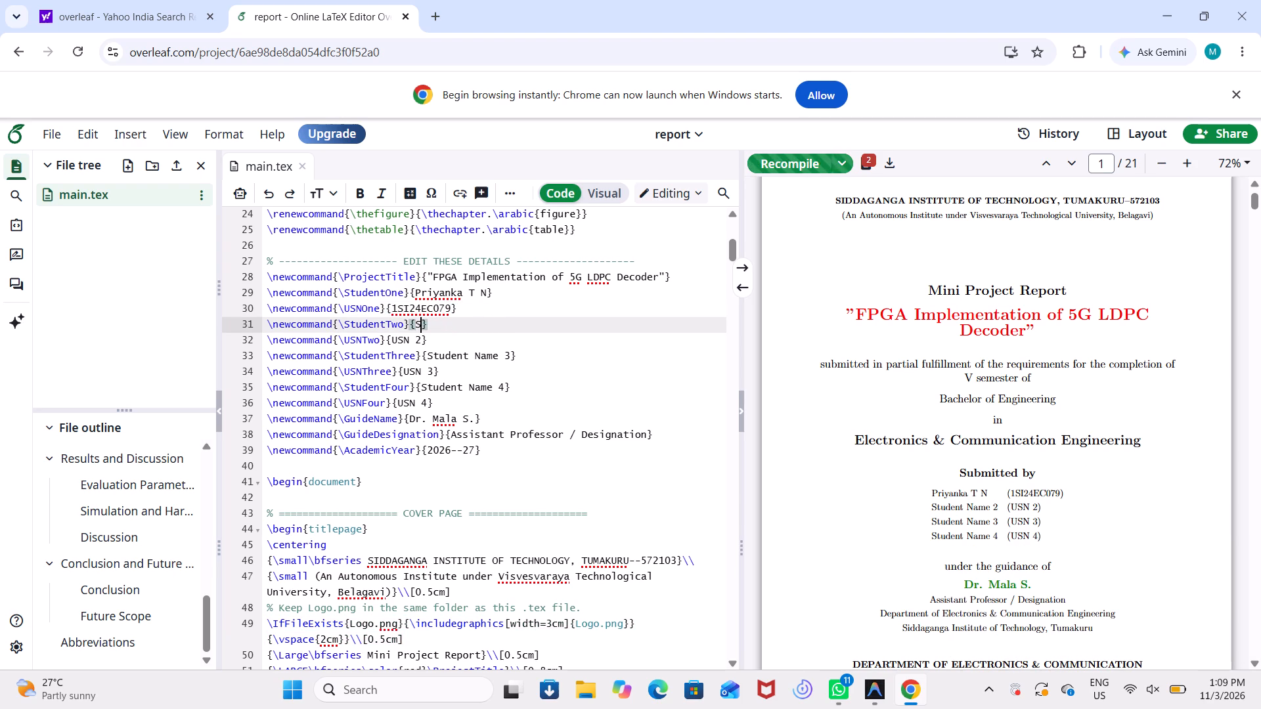
pyautogui.press('BackSpace')
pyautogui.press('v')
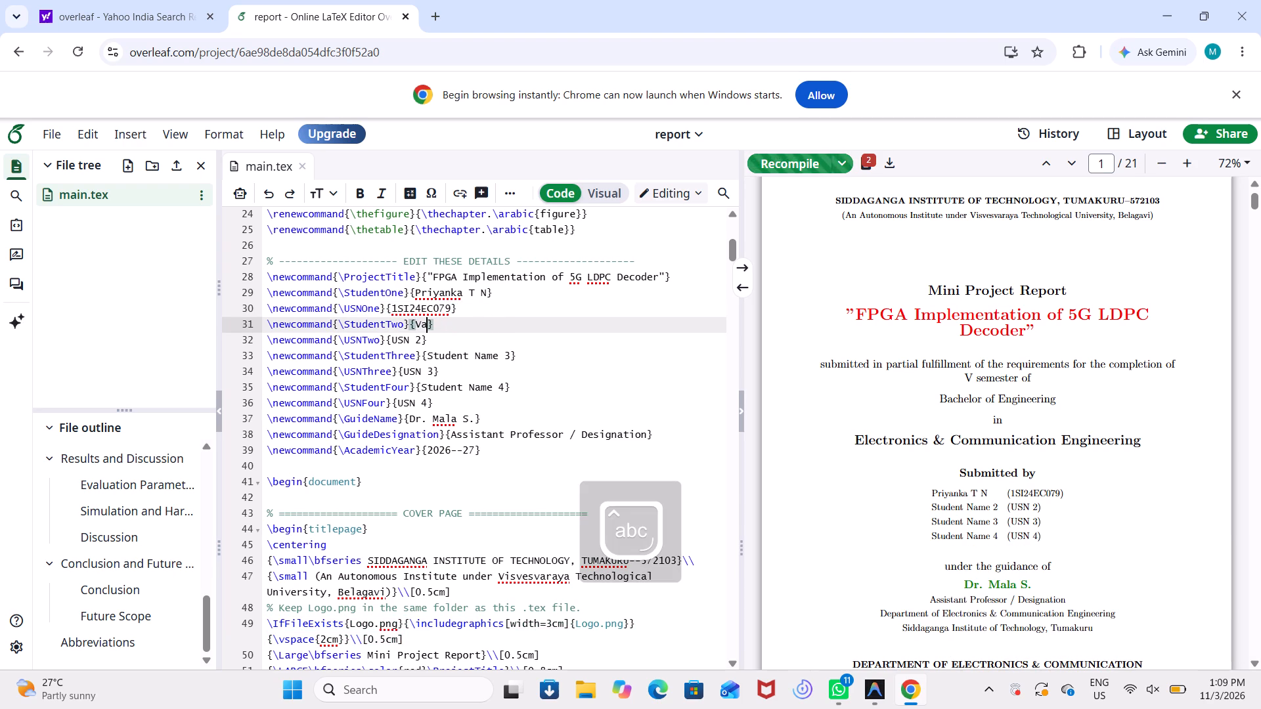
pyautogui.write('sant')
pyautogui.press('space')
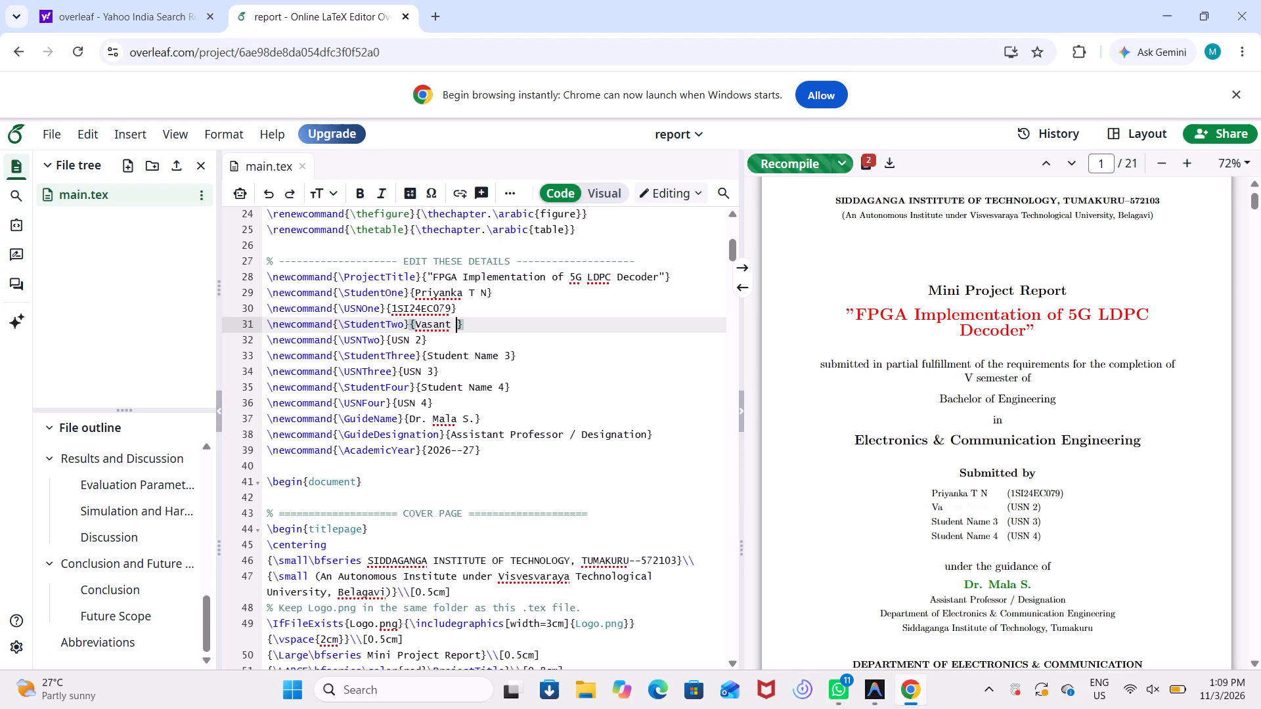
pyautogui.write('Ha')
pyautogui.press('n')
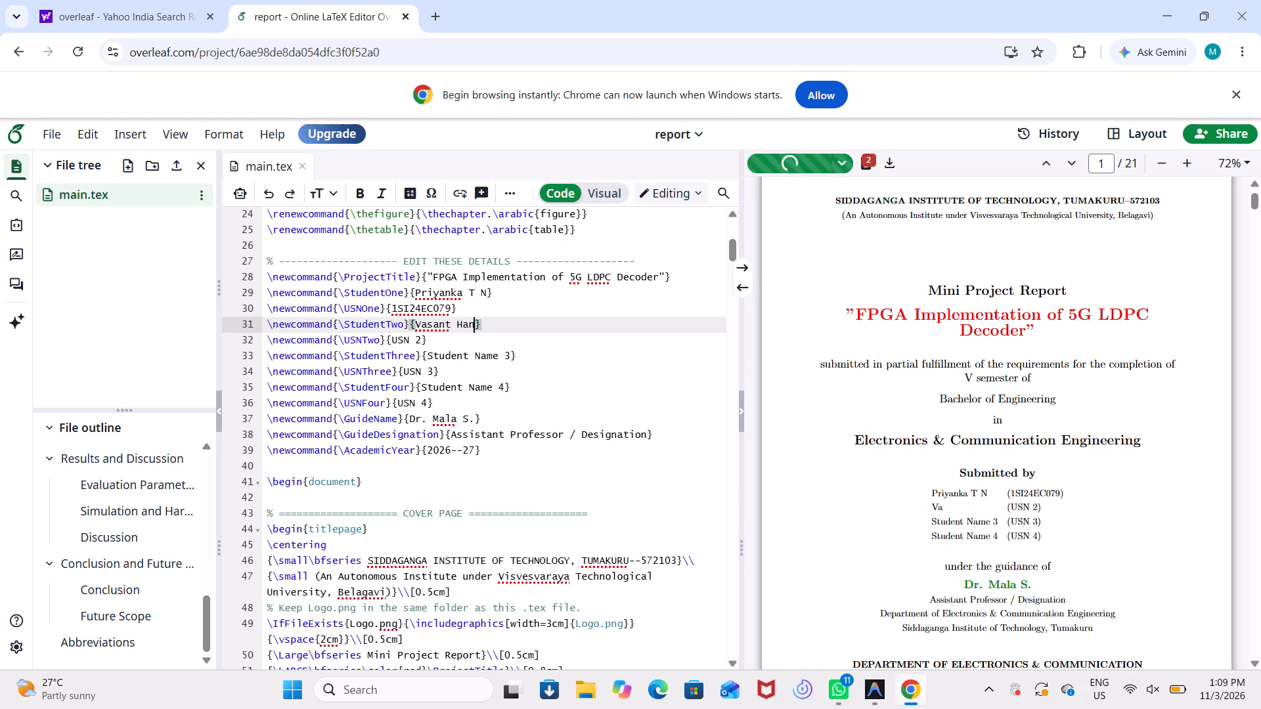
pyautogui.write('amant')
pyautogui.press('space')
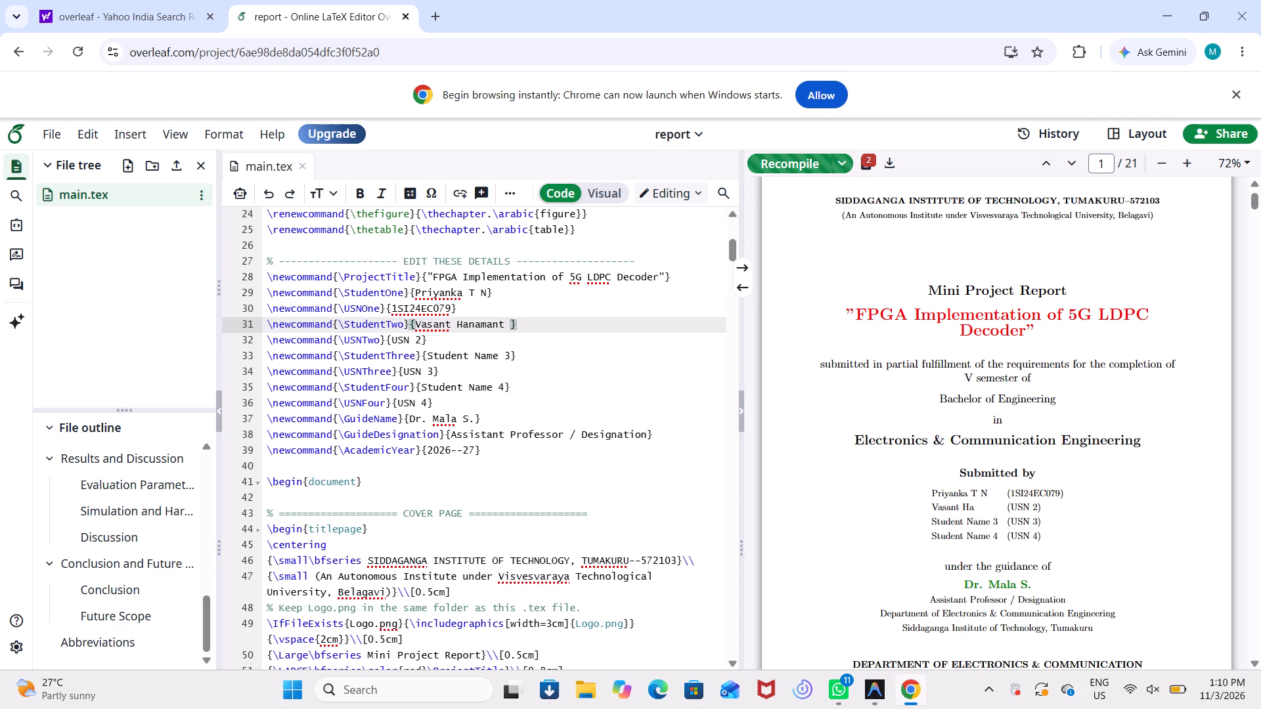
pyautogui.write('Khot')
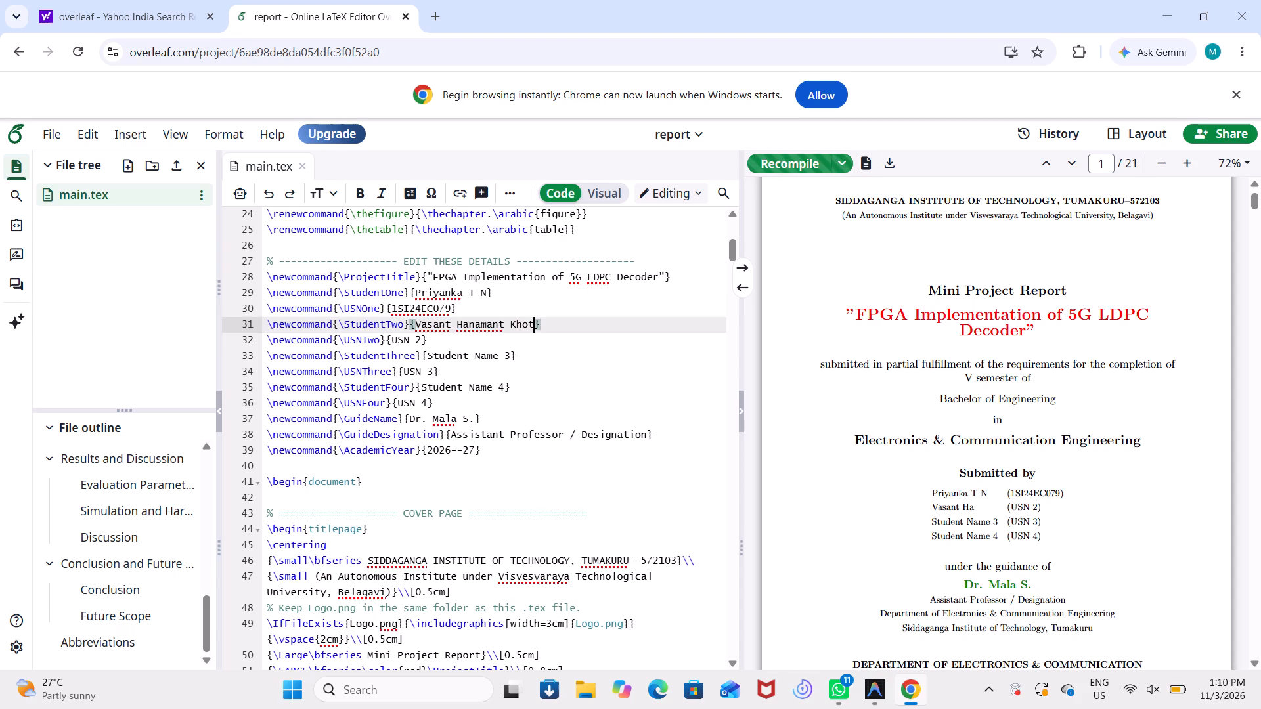
pyautogui.click(425, 345)
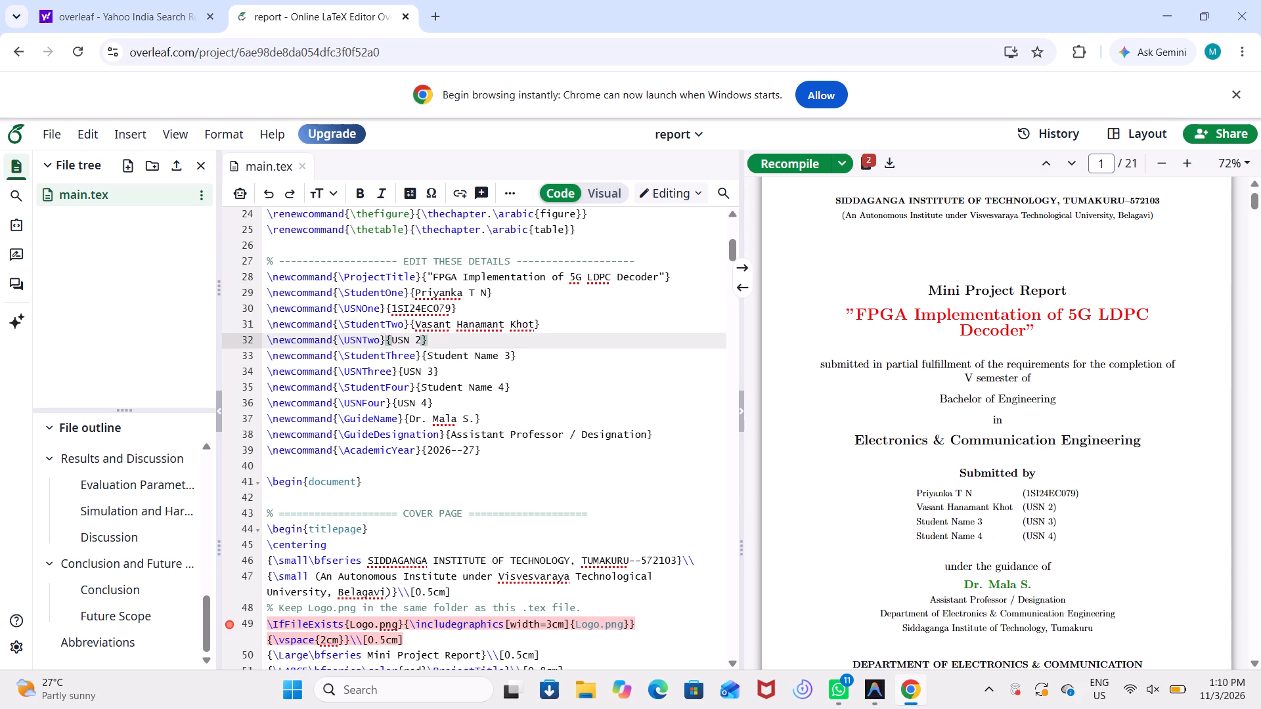
pyautogui.click(417, 328)
pyautogui.press('Right')
pyautogui.press('BackSpace')
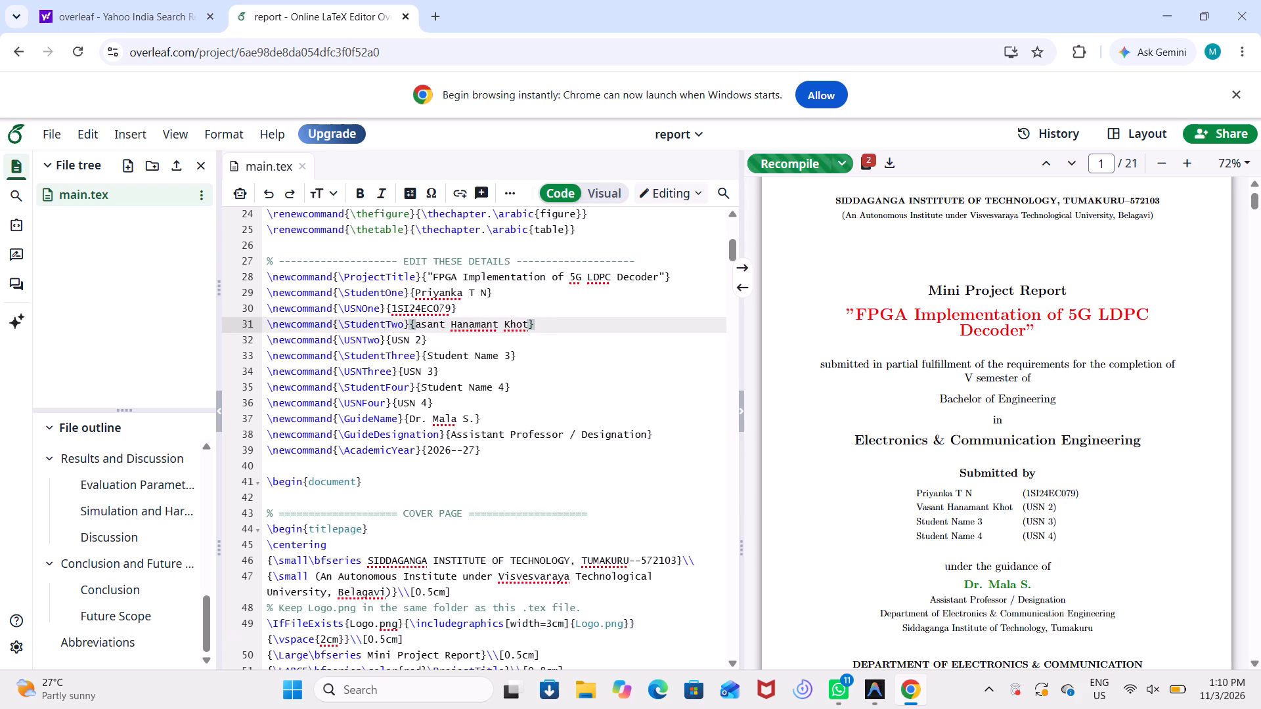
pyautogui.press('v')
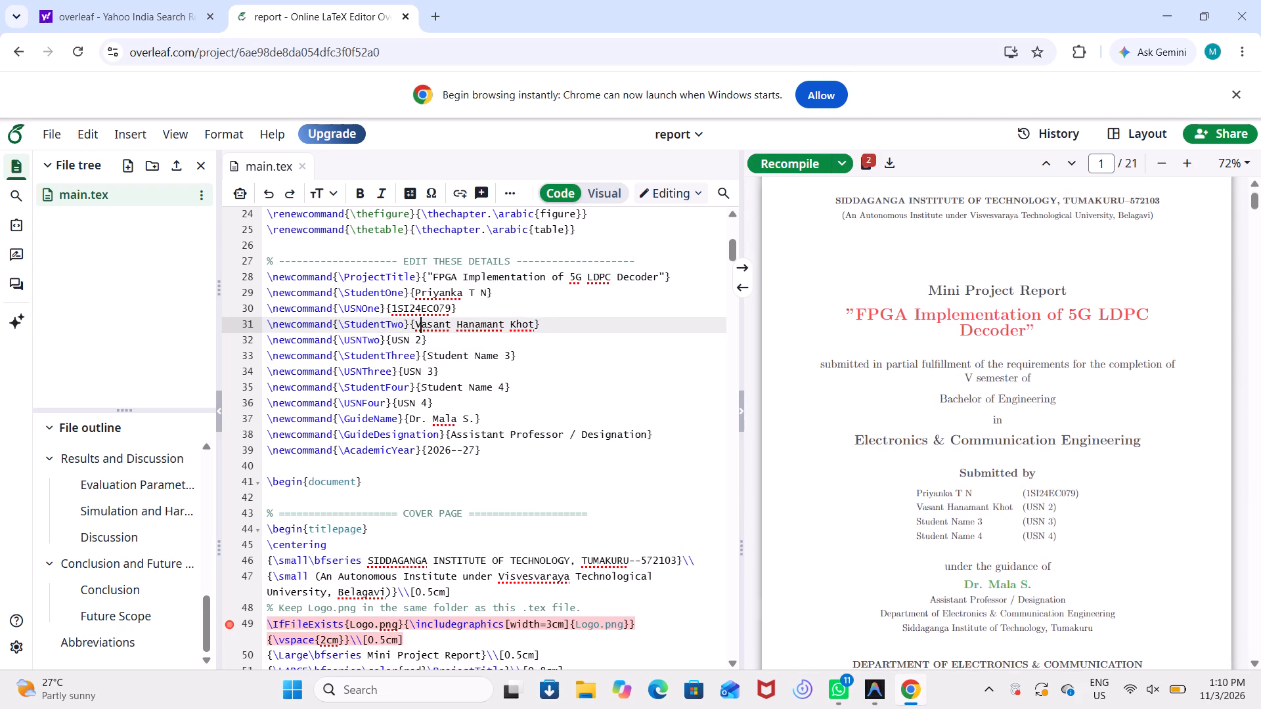
# Replace the placeholder USN 2 in the USNTwo definition with the second student's university seat number.
pyautogui.click(420, 347)
pyautogui.press('BackSpace')
pyautogui.press('BackSpace')
pyautogui.press('BackSpace')
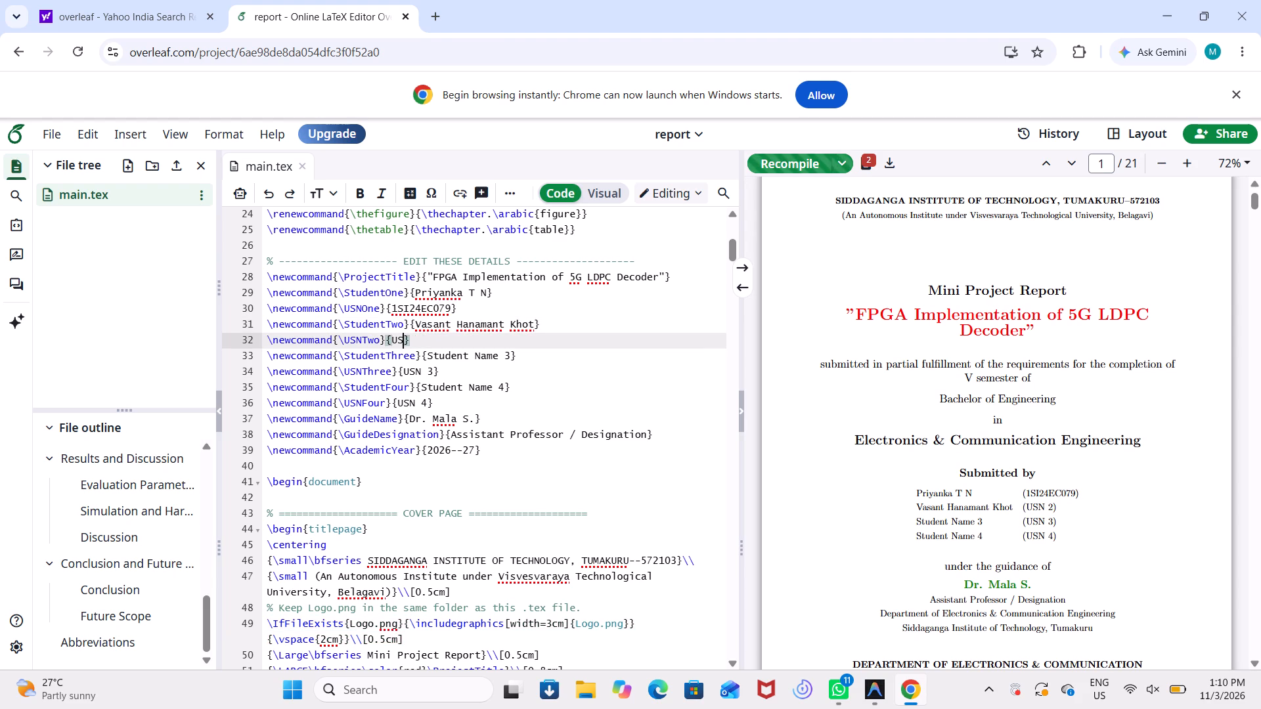
pyautogui.press('BackSpace')
pyautogui.press('BackSpace')
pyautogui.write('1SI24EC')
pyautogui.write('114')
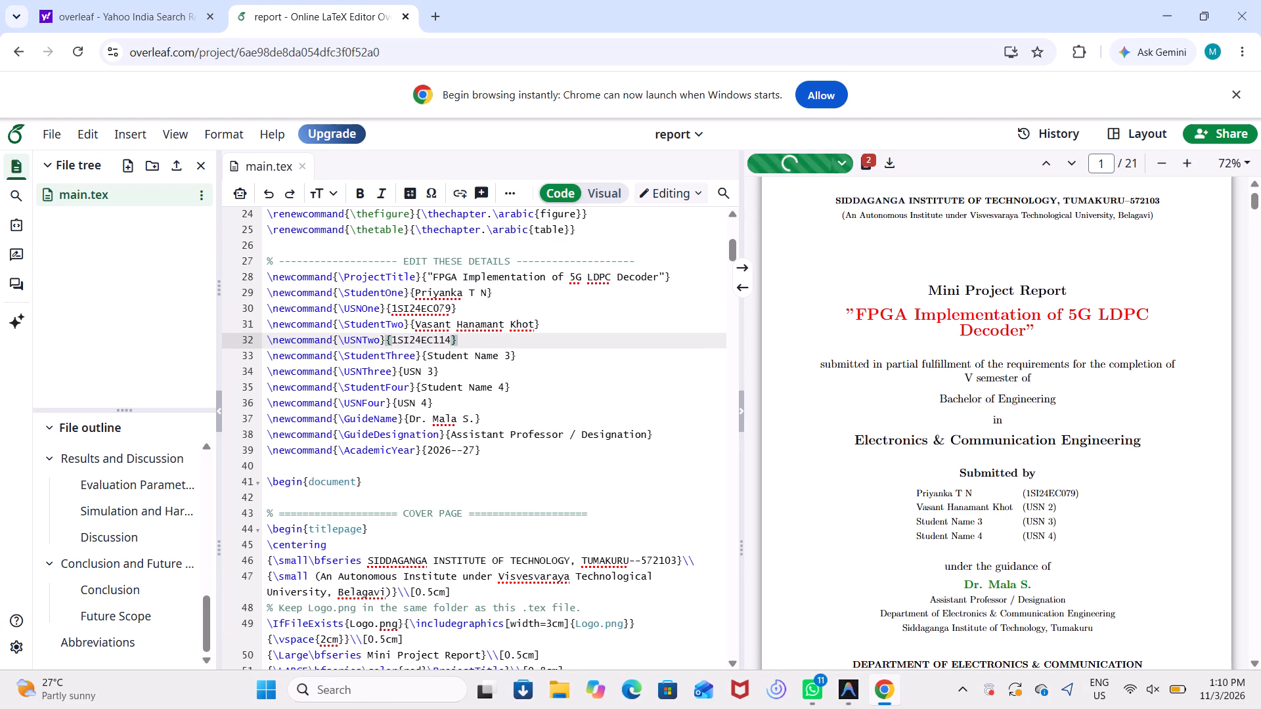
# Replace the placeholder Student Name 3 in the StudentThree definition with the third student's name and initials.
pyautogui.click(510, 416)
pyautogui.press('Up')
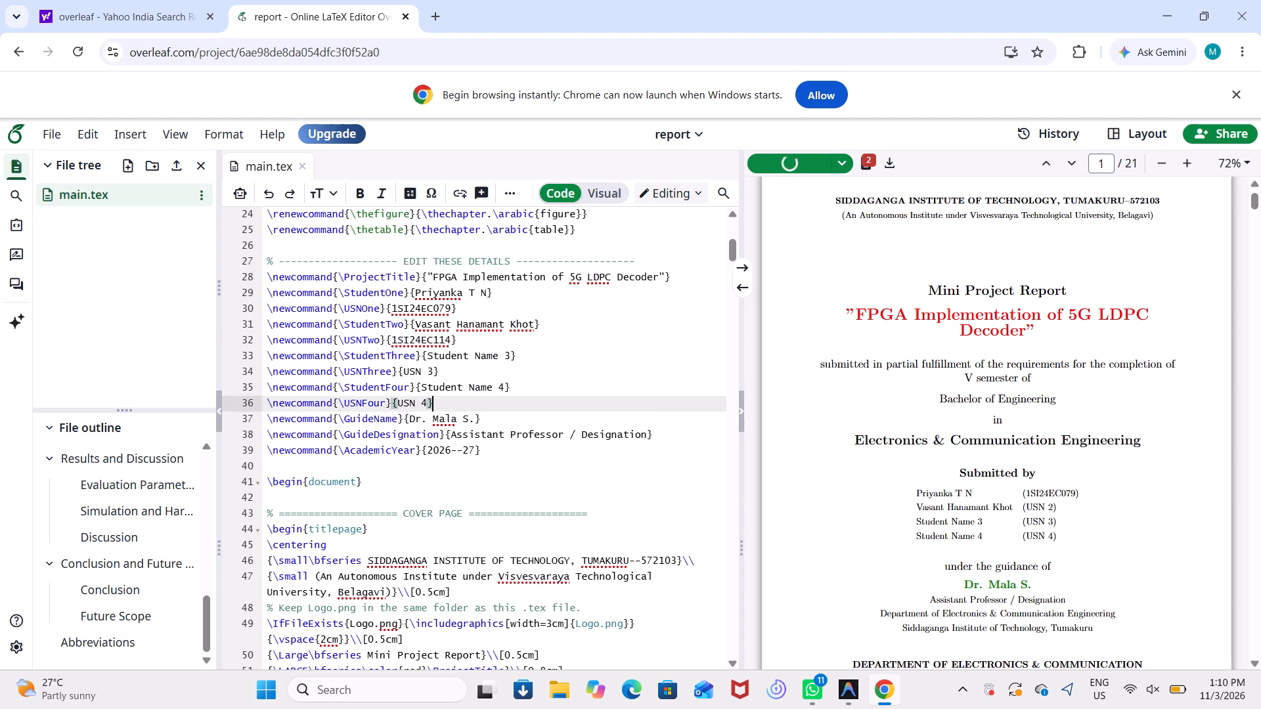
pyautogui.press('Up')
pyautogui.press('Up')
pyautogui.press('Up')
pyautogui.press('Right')
pyautogui.press('Right')
pyautogui.press('Right')
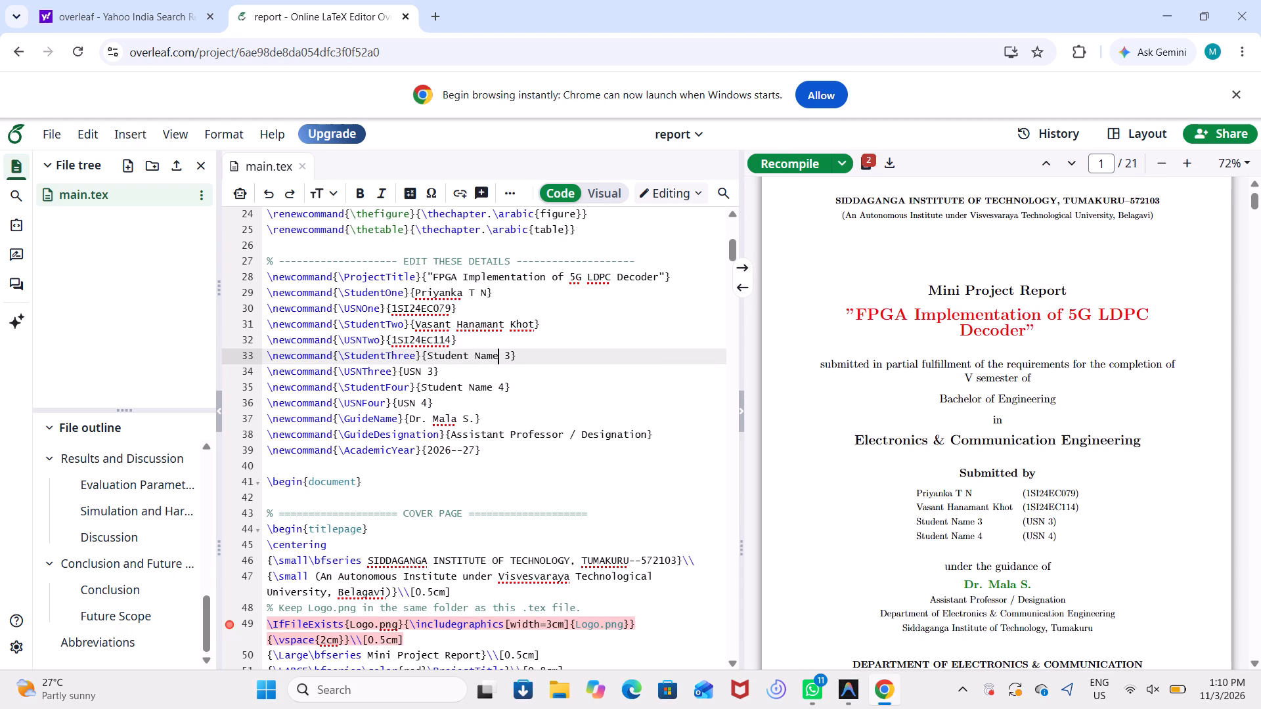
pyautogui.press('Right')
pyautogui.press('Right')
pyautogui.press('BackSpace')
pyautogui.press('BackSpace')
pyautogui.press('BackSpace')
pyautogui.press('BackSpace')
pyautogui.press('BackSpace')
pyautogui.press('BackSpace')
pyautogui.press('BackSpace')
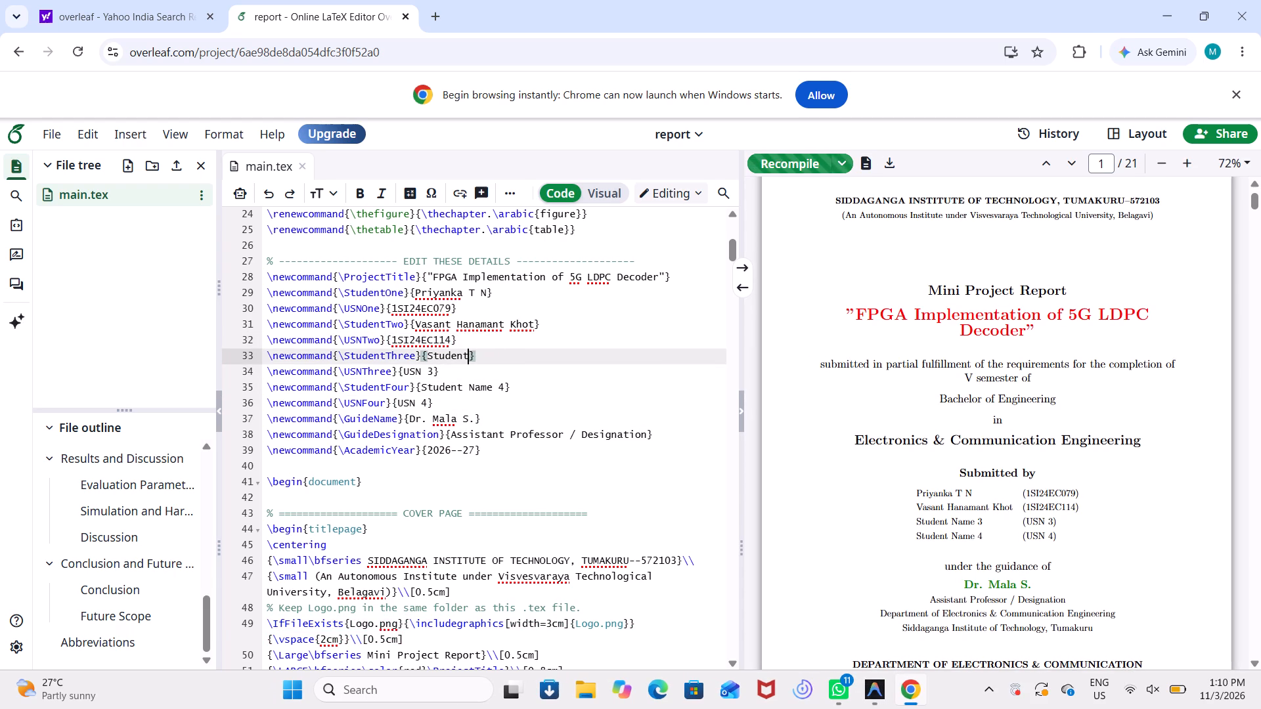
pyautogui.press('BackSpace')
pyautogui.press('BackSpace')
pyautogui.press('BackSpace')
pyautogui.press('BackSpace')
pyautogui.press('BackSpace')
pyautogui.press('BackSpace')
pyautogui.press('BackSpace')
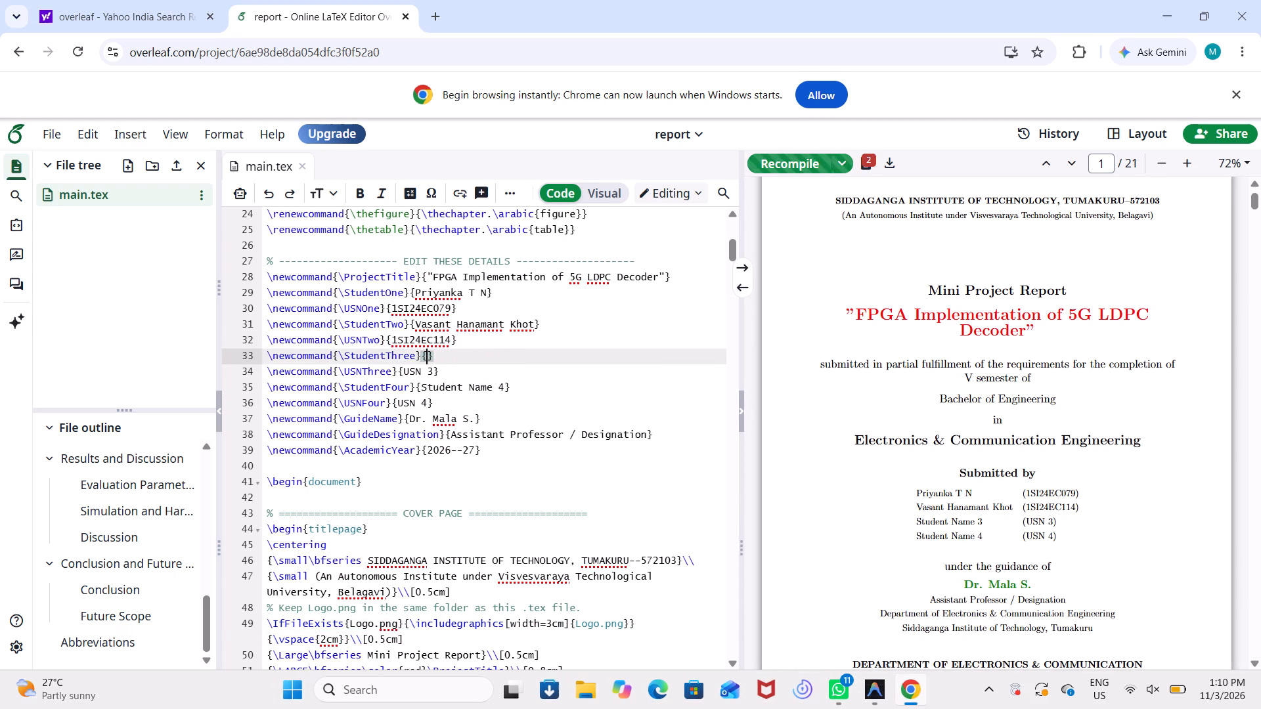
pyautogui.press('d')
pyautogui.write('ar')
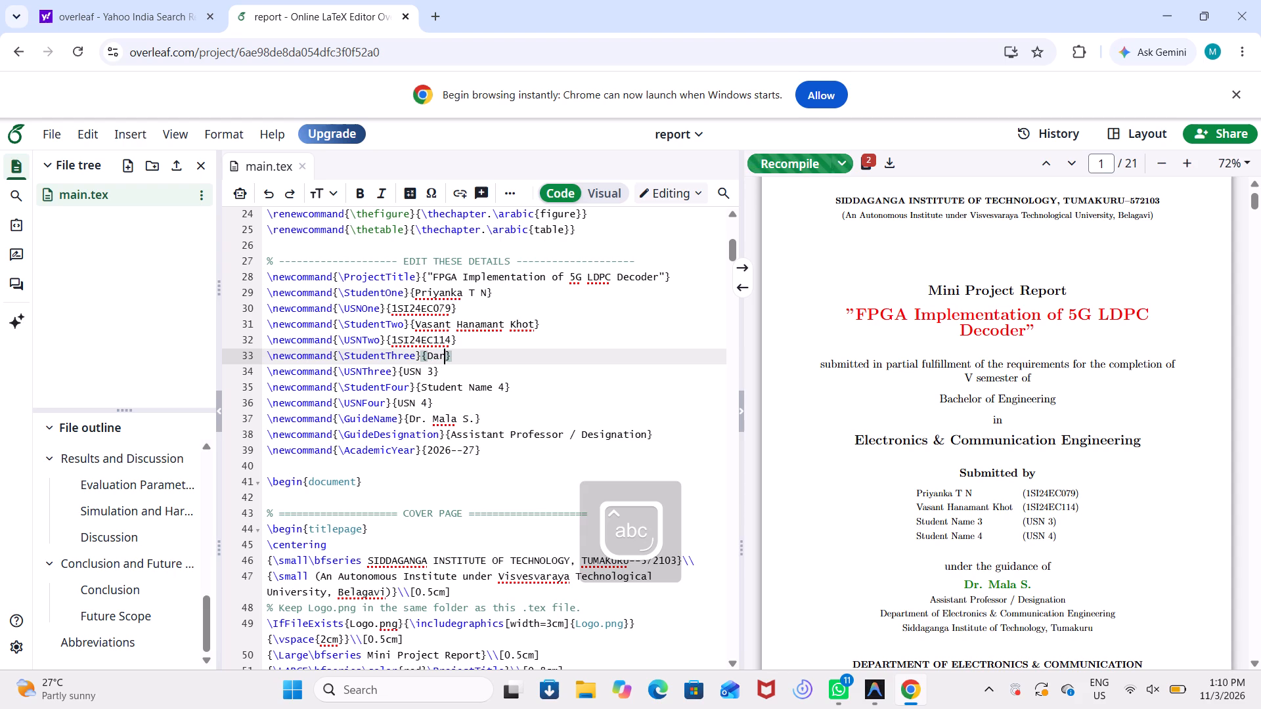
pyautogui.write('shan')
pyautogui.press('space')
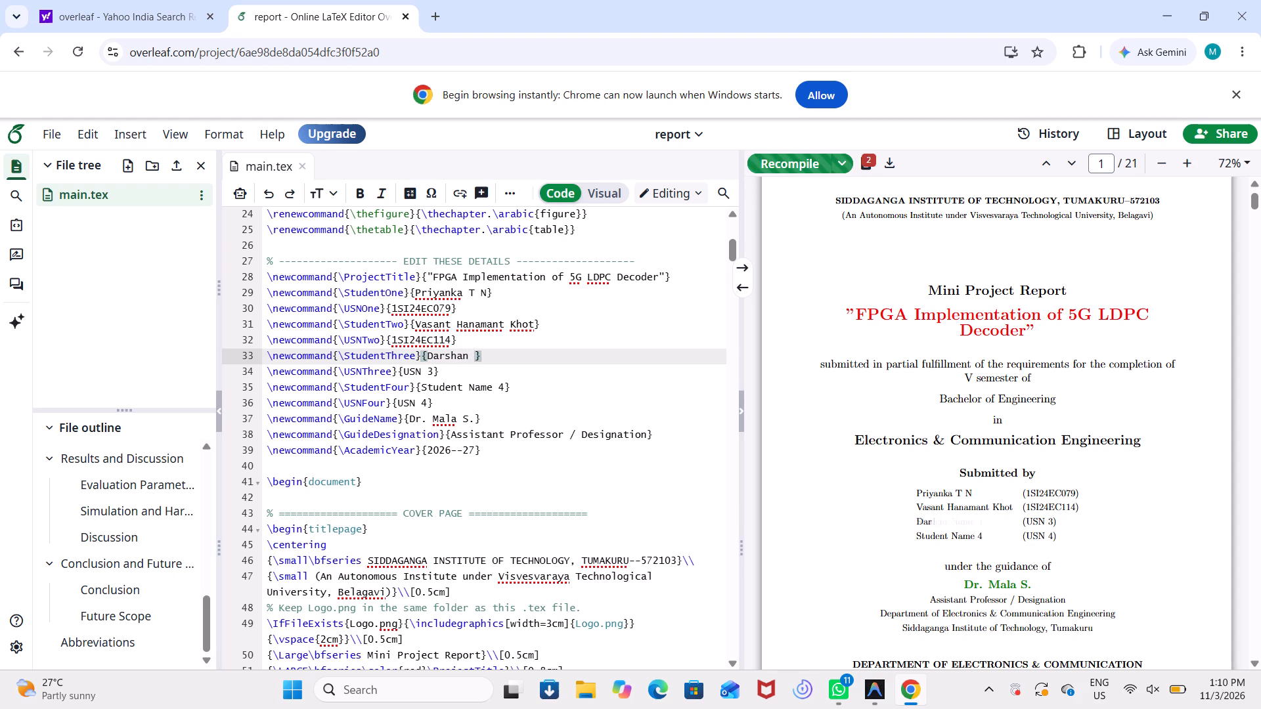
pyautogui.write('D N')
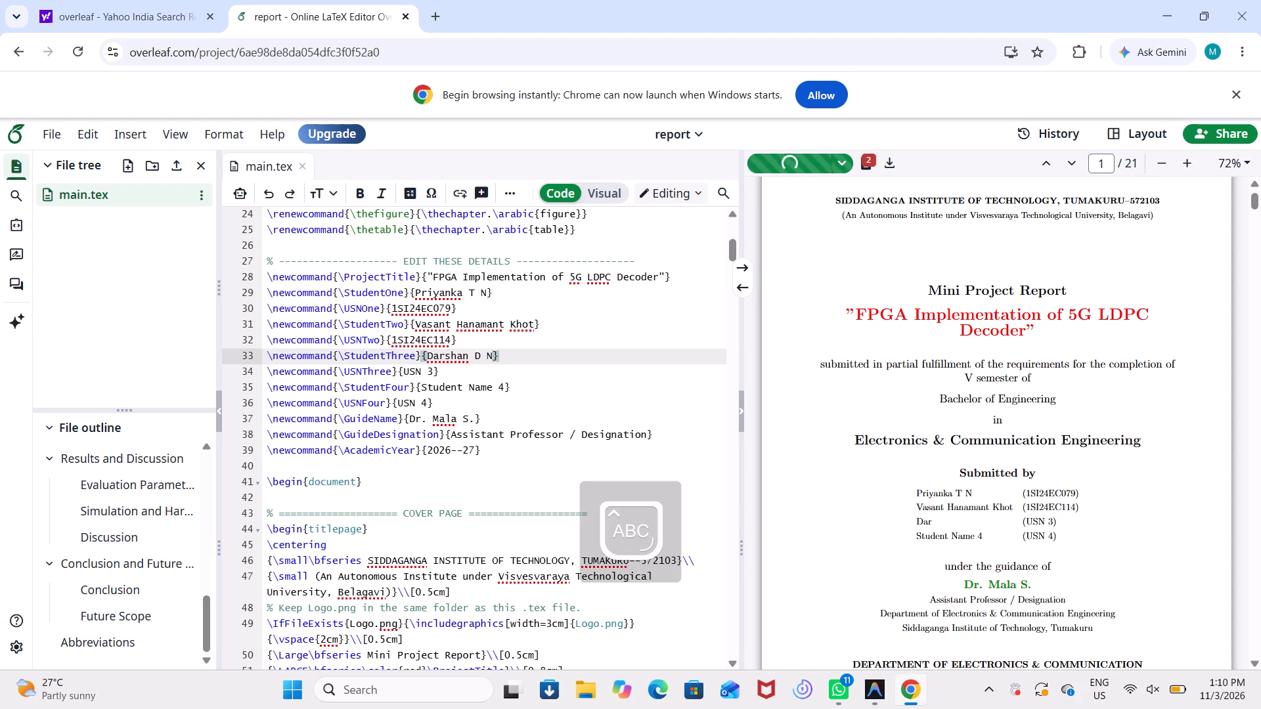
# Replace the placeholder USN 3 in the USNThree definition with the third student's university seat number.
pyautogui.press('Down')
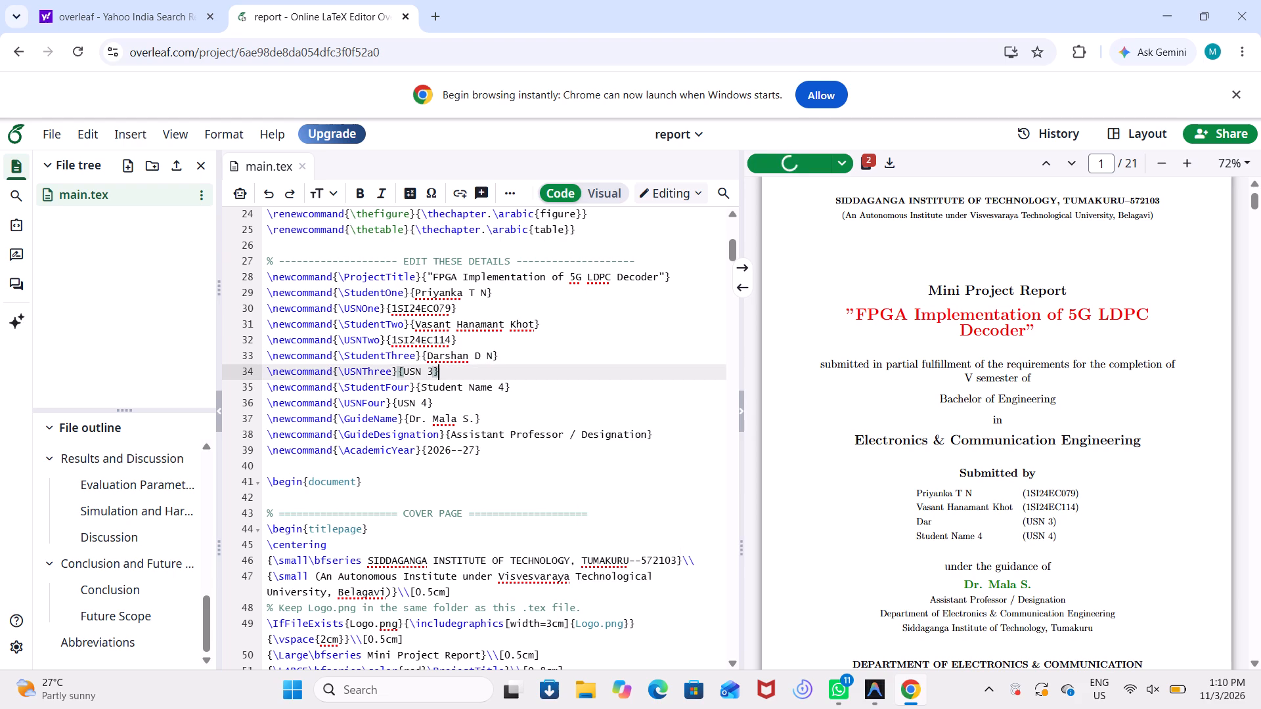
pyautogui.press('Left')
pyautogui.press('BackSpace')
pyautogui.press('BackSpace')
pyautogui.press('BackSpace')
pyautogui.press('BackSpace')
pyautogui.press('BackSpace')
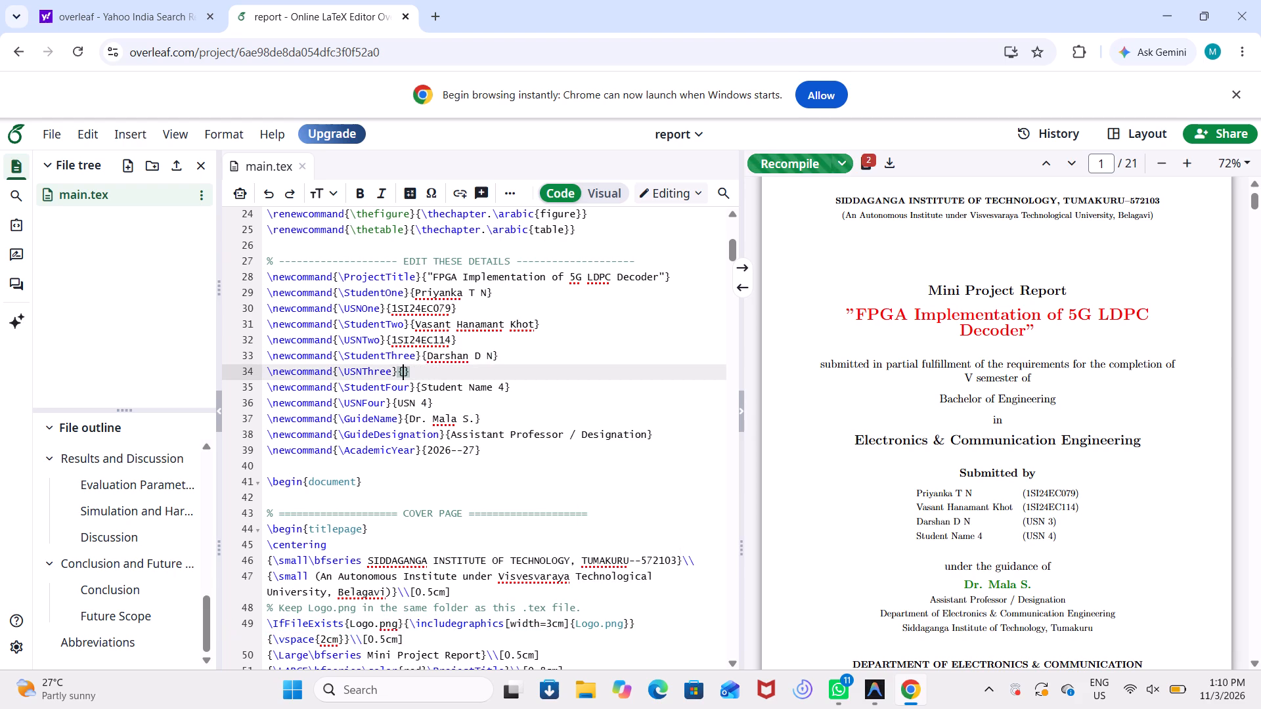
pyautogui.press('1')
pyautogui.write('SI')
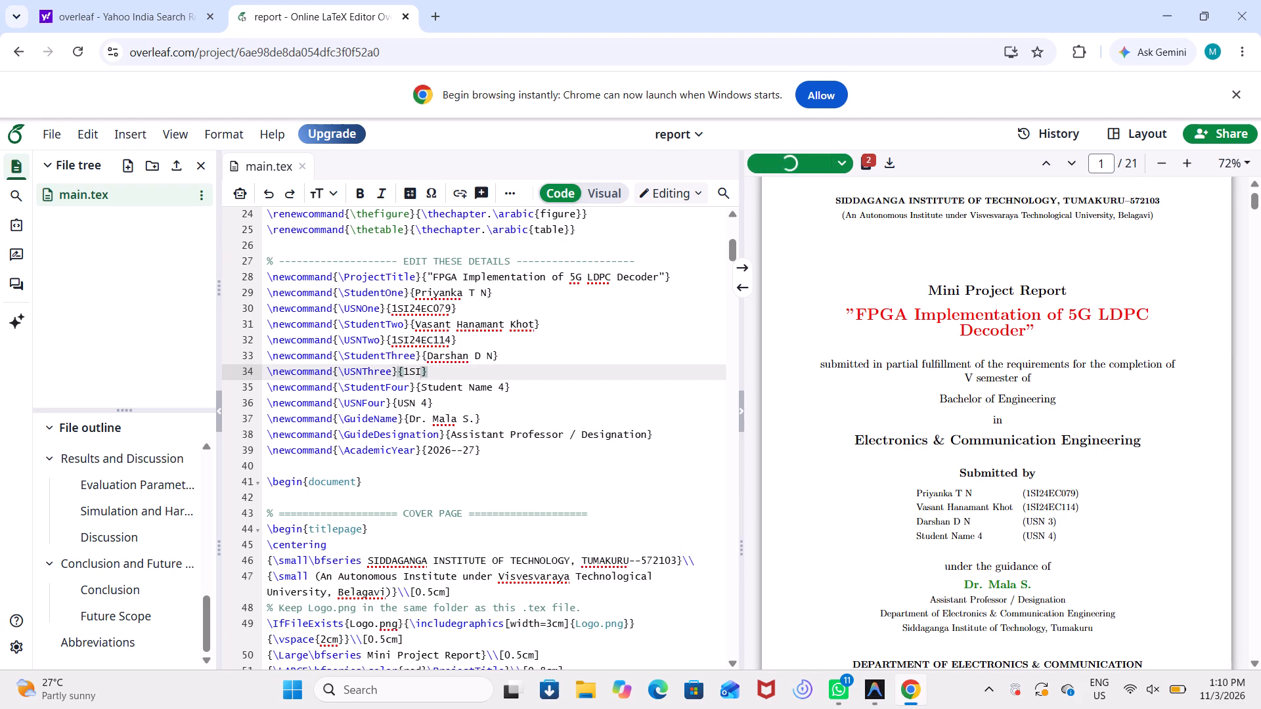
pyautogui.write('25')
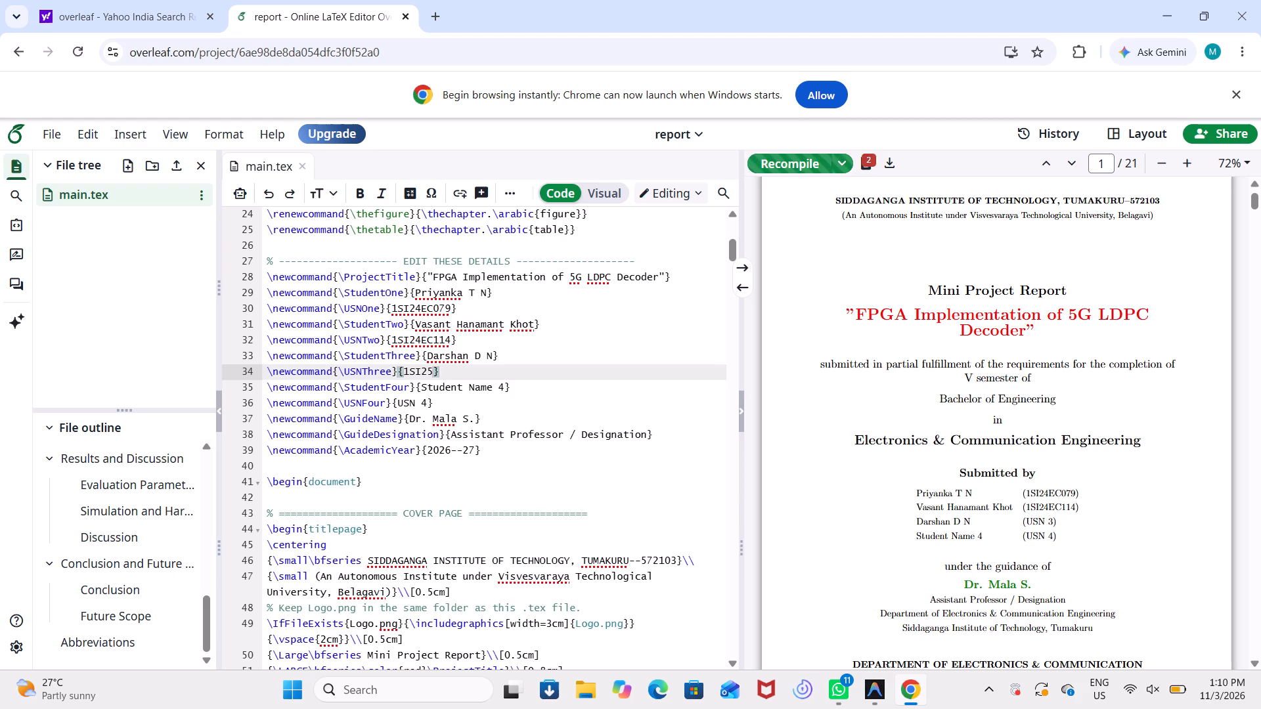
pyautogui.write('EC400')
# Replace the placeholder Student Name 4 in the StudentFour definition with the fourth student's name and initials.
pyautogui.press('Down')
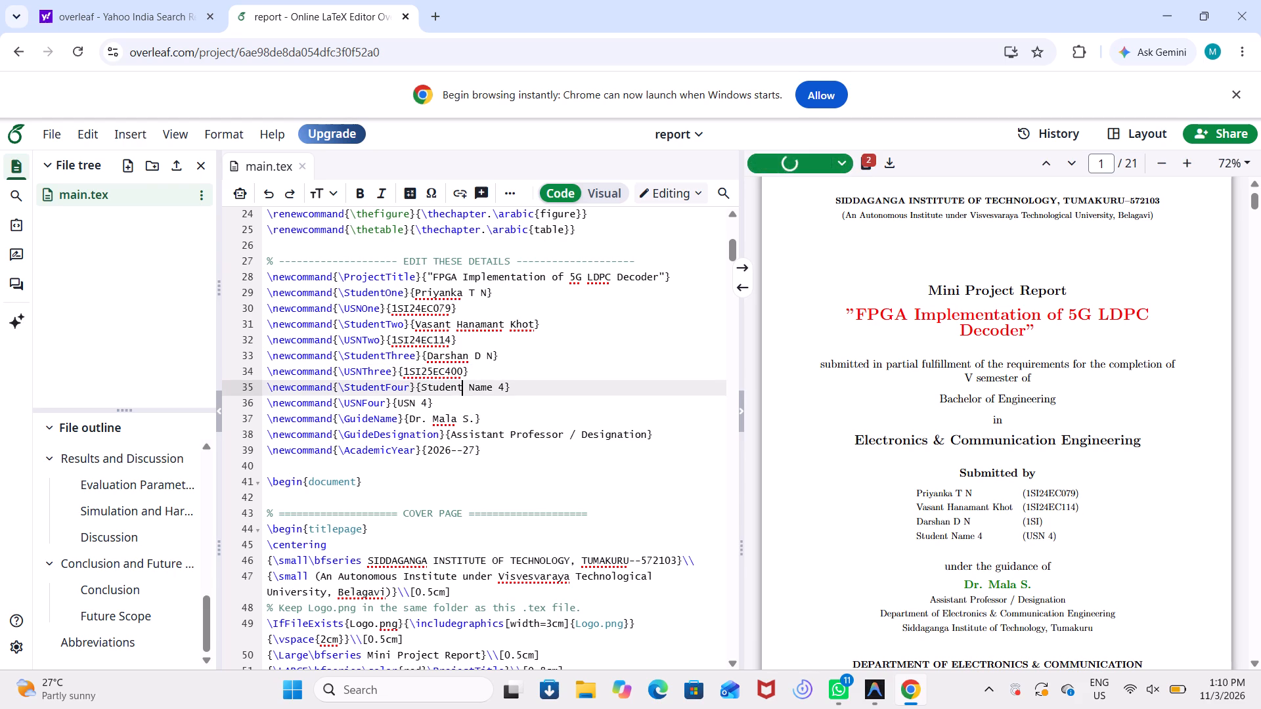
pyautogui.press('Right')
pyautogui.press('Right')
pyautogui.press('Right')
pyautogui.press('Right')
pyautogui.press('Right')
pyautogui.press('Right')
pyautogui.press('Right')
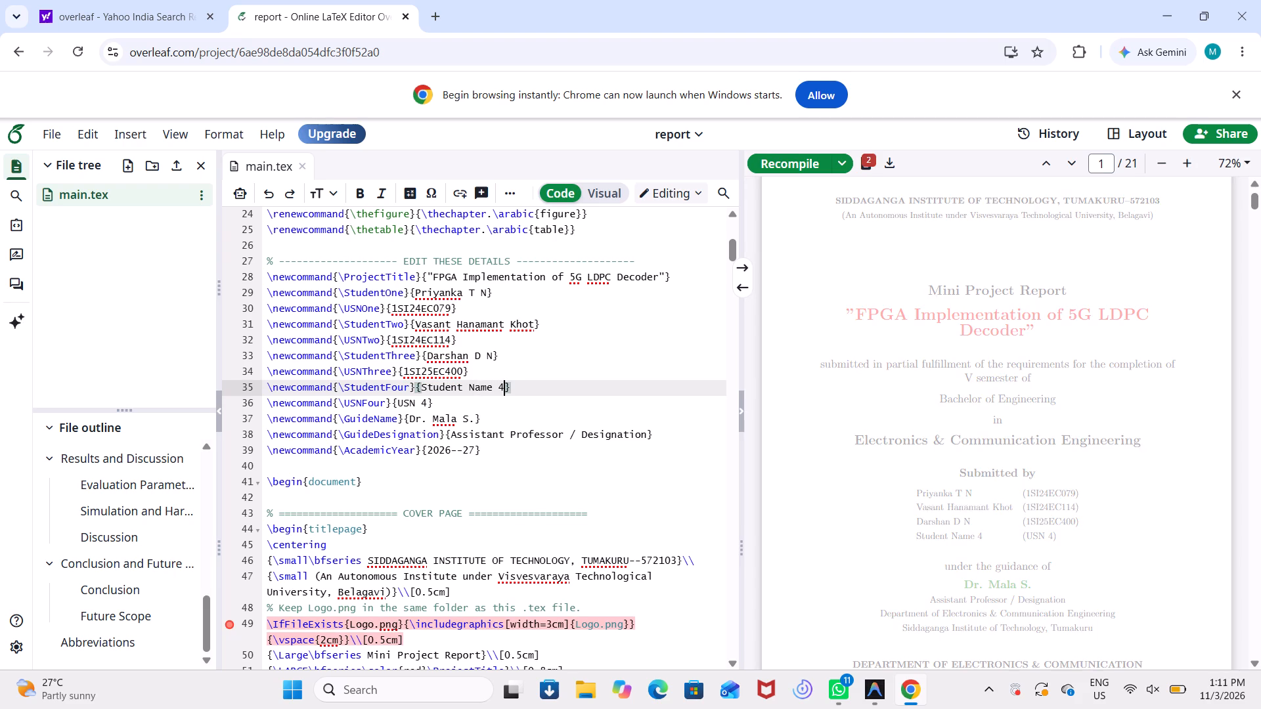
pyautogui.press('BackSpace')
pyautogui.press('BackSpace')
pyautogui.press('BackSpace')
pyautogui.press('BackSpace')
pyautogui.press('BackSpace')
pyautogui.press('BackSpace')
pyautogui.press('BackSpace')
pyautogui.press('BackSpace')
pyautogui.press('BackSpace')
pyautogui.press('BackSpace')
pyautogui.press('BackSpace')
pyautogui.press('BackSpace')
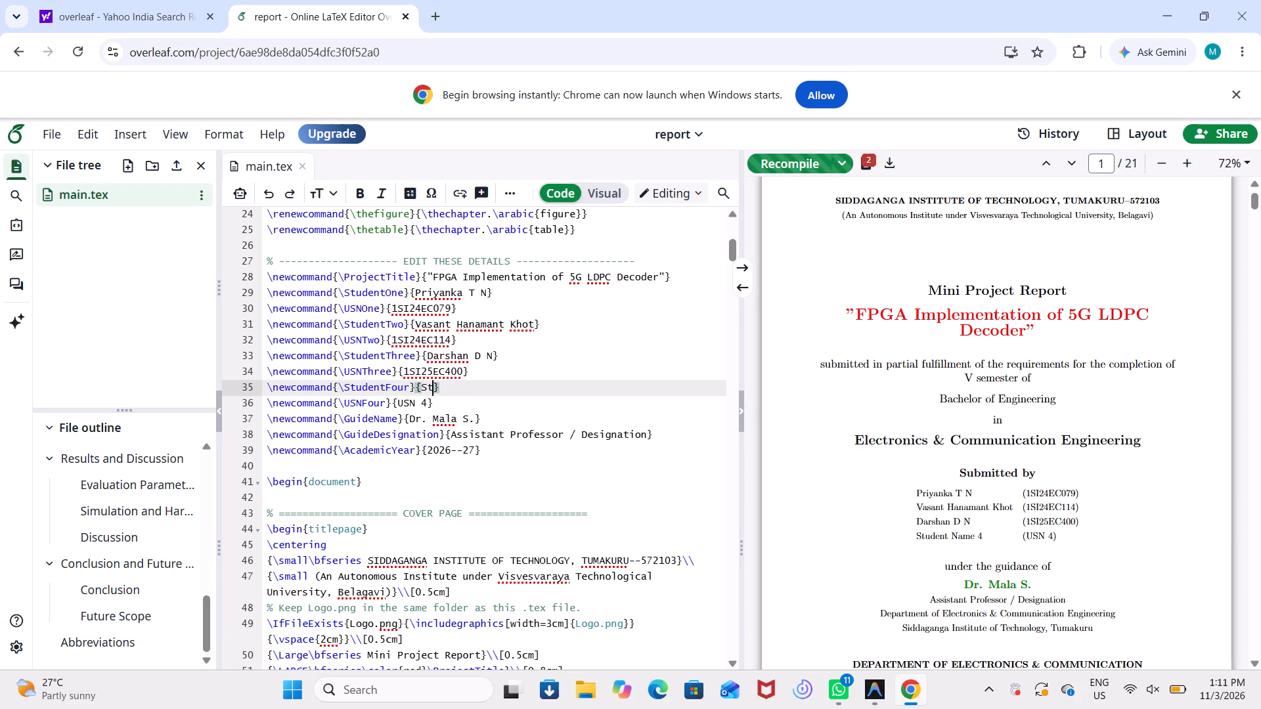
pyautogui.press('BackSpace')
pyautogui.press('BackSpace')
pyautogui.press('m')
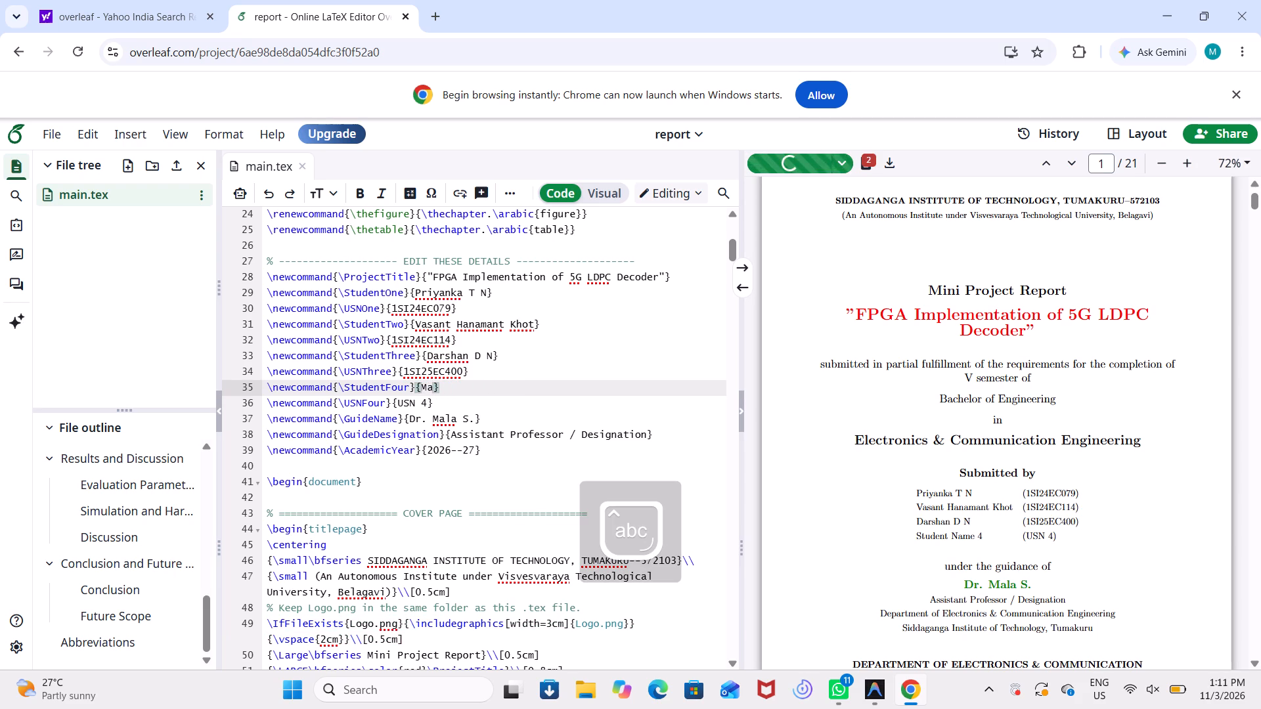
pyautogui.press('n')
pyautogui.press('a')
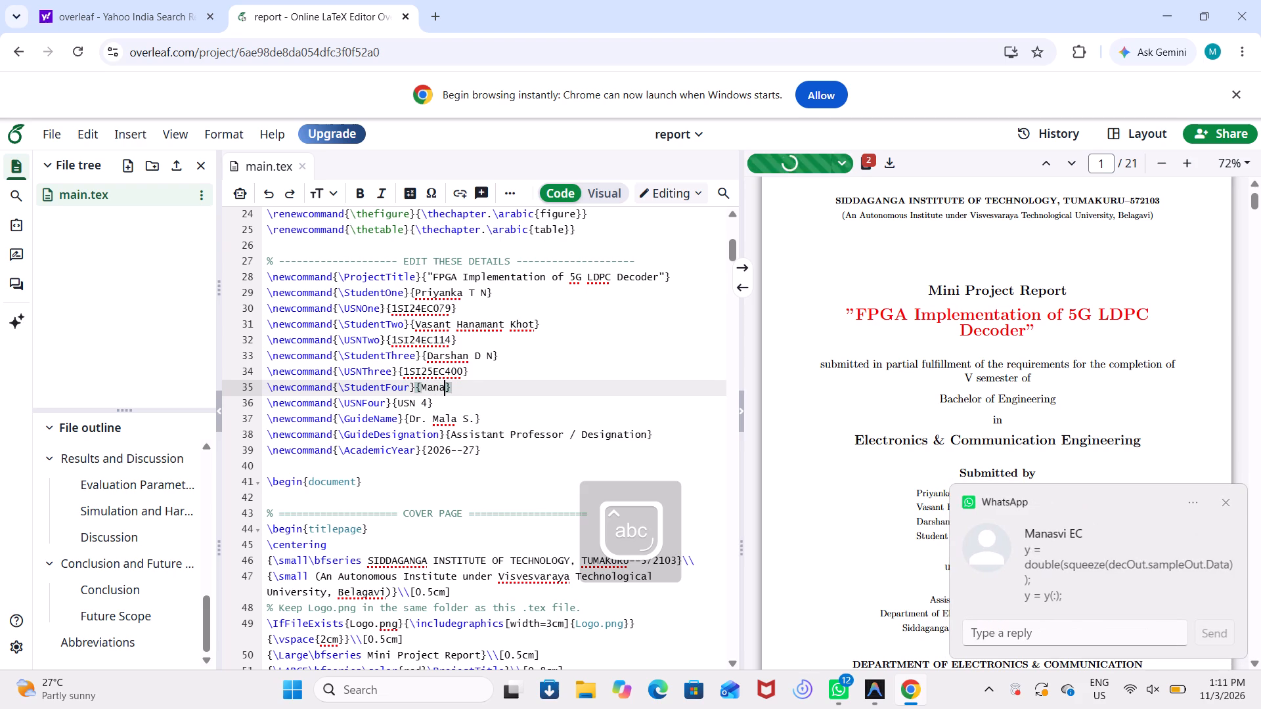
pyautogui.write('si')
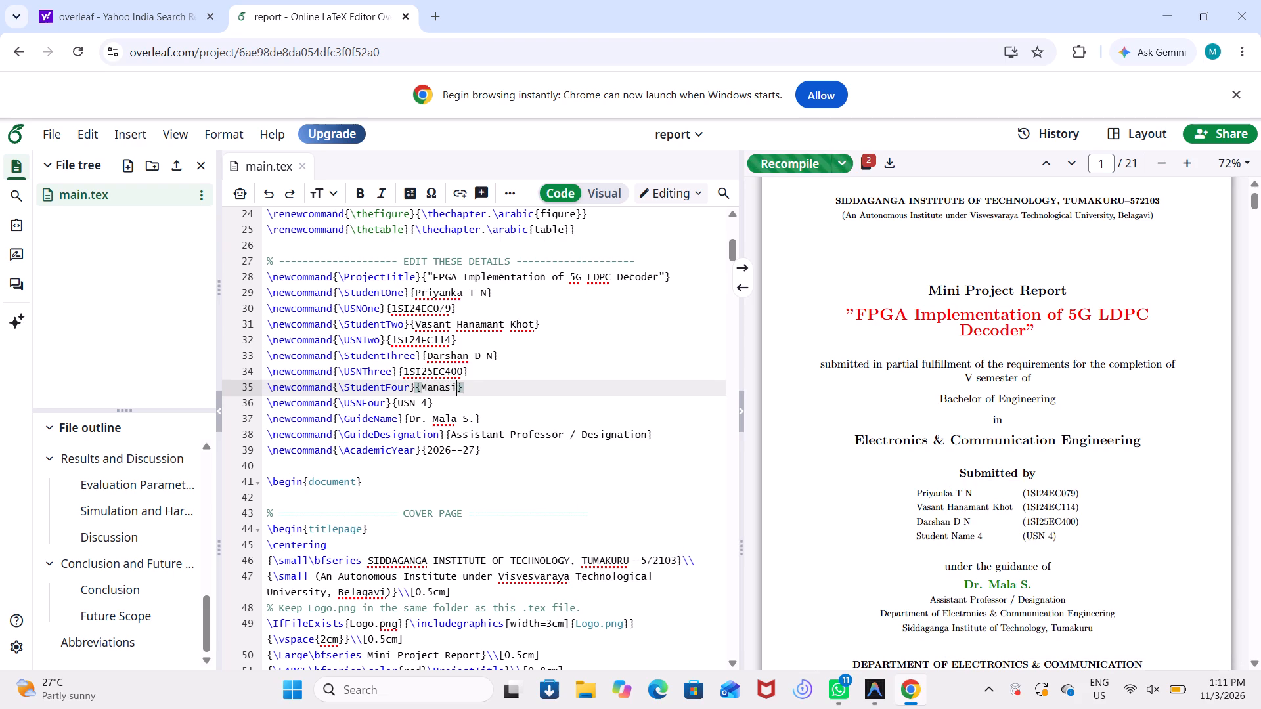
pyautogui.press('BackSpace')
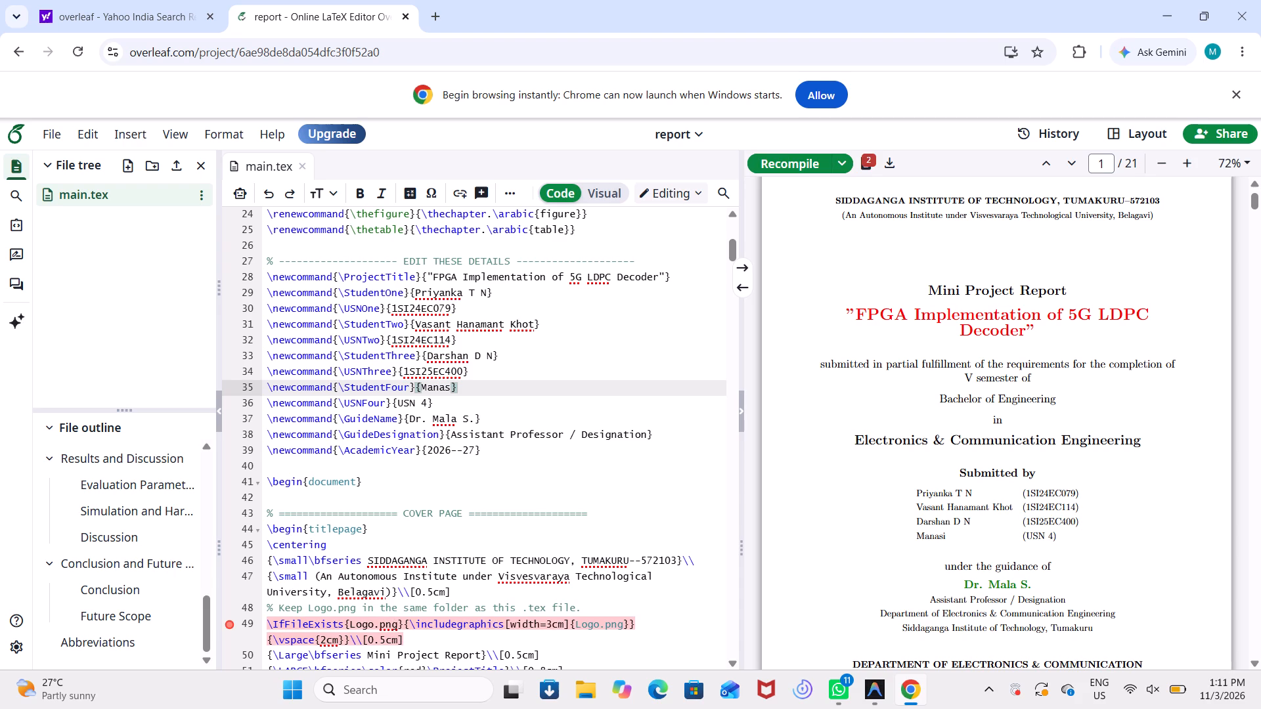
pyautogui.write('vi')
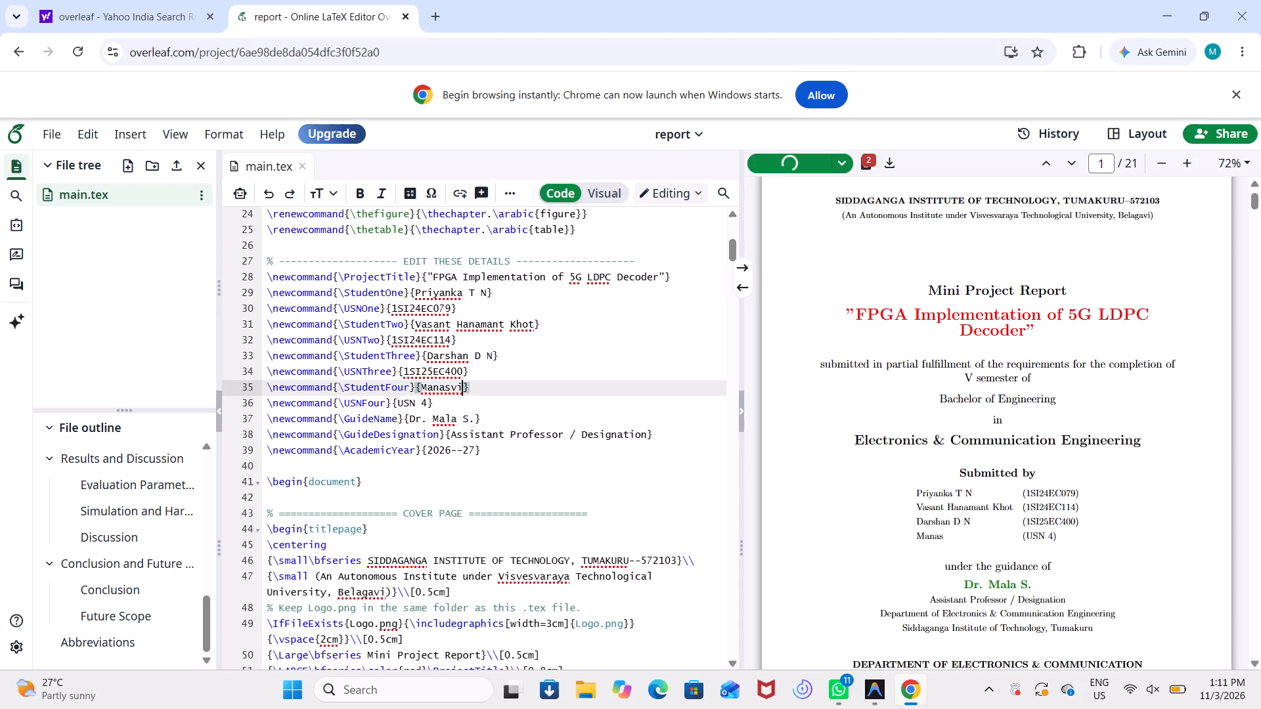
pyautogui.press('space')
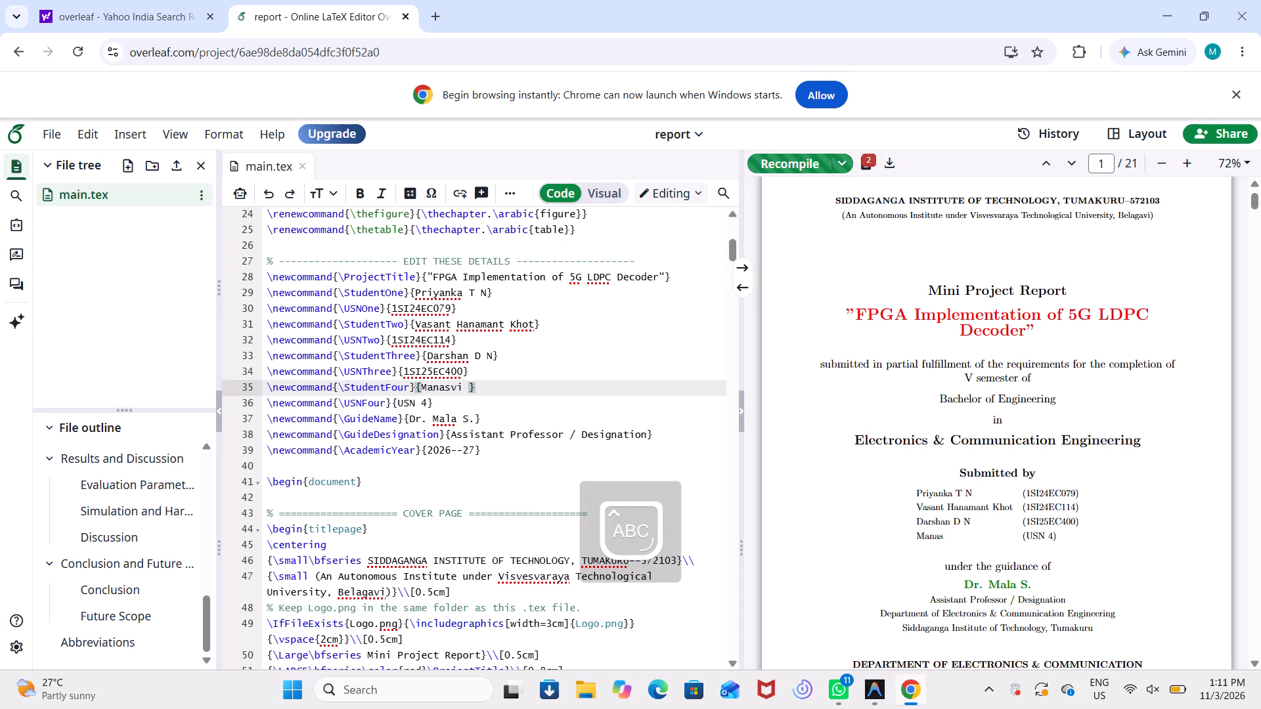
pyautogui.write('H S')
# Replace the placeholder USN 4 in the USNFour definition with the fourth student's university seat number.
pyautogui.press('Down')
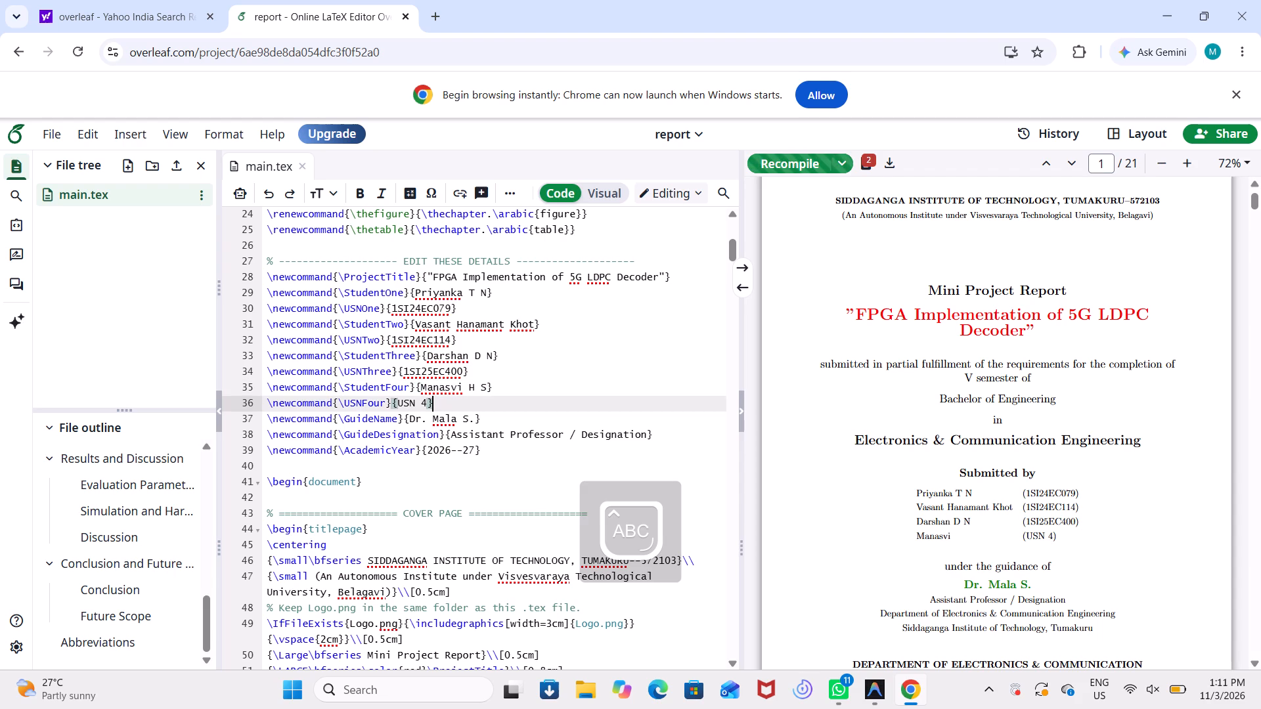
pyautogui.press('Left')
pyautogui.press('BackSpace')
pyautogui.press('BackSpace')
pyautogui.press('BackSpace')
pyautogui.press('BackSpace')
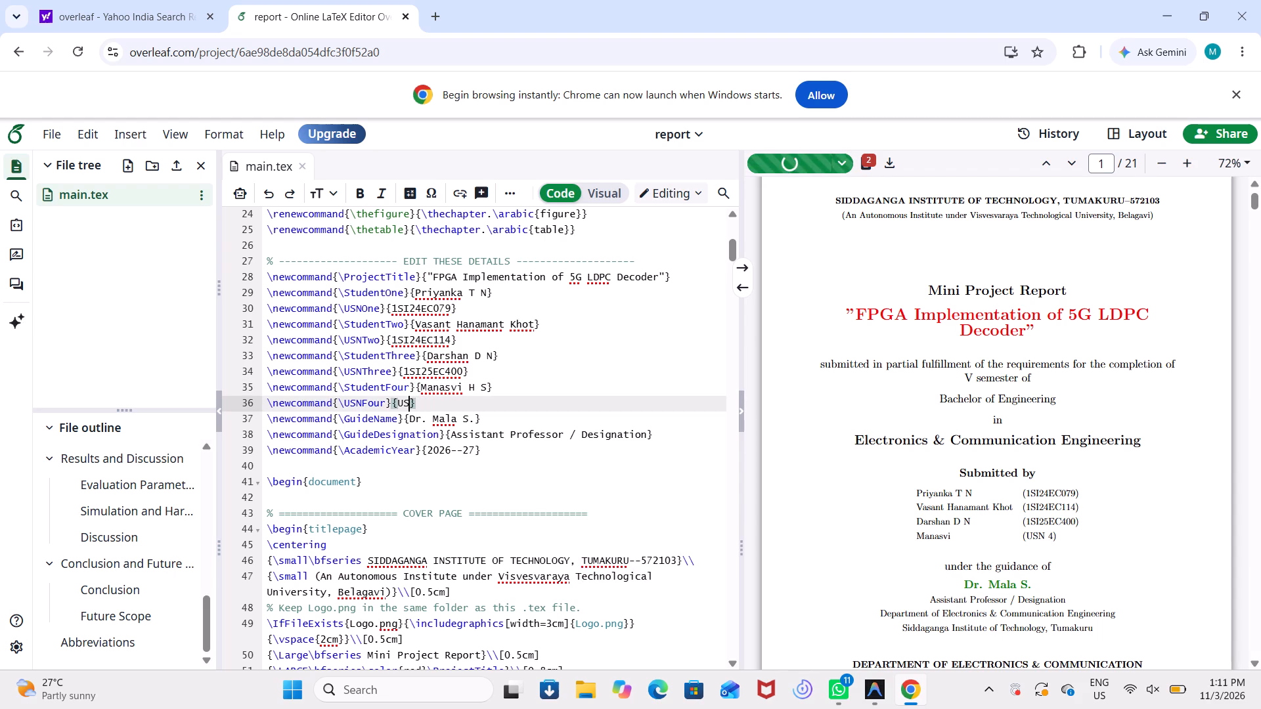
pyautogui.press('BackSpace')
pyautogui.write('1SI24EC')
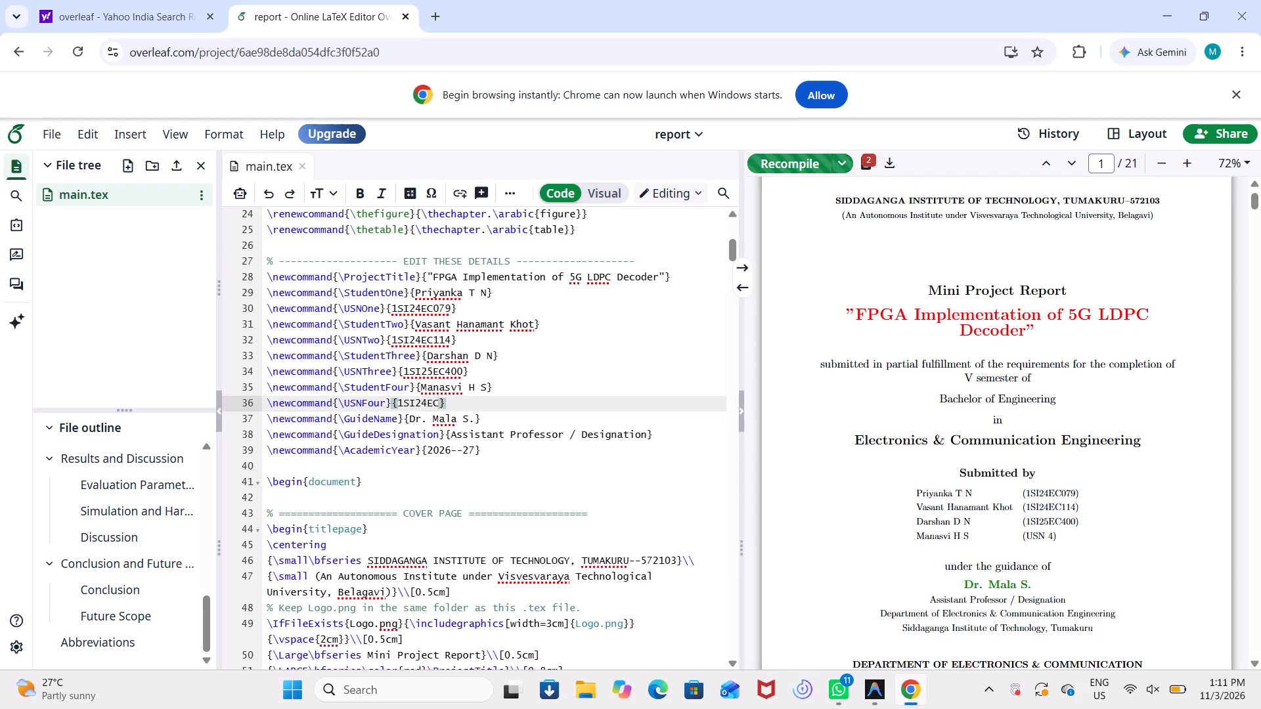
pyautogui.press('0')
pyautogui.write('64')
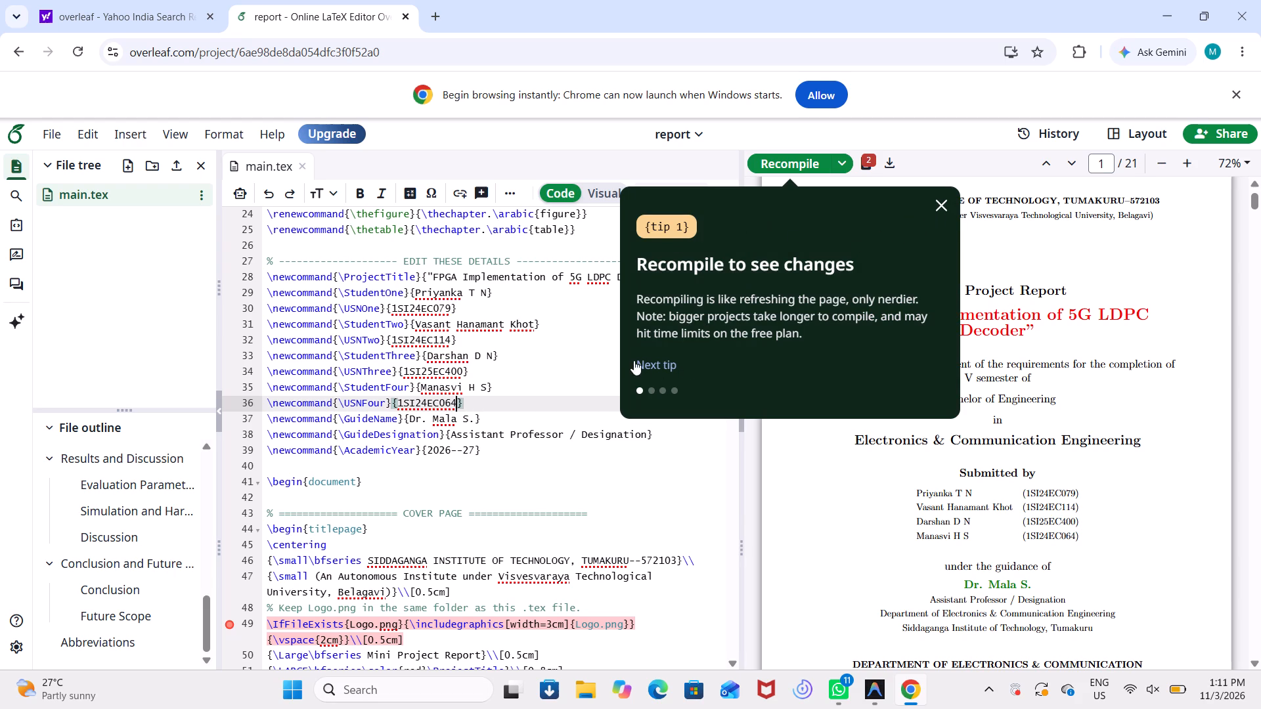
pyautogui.click(944, 202)
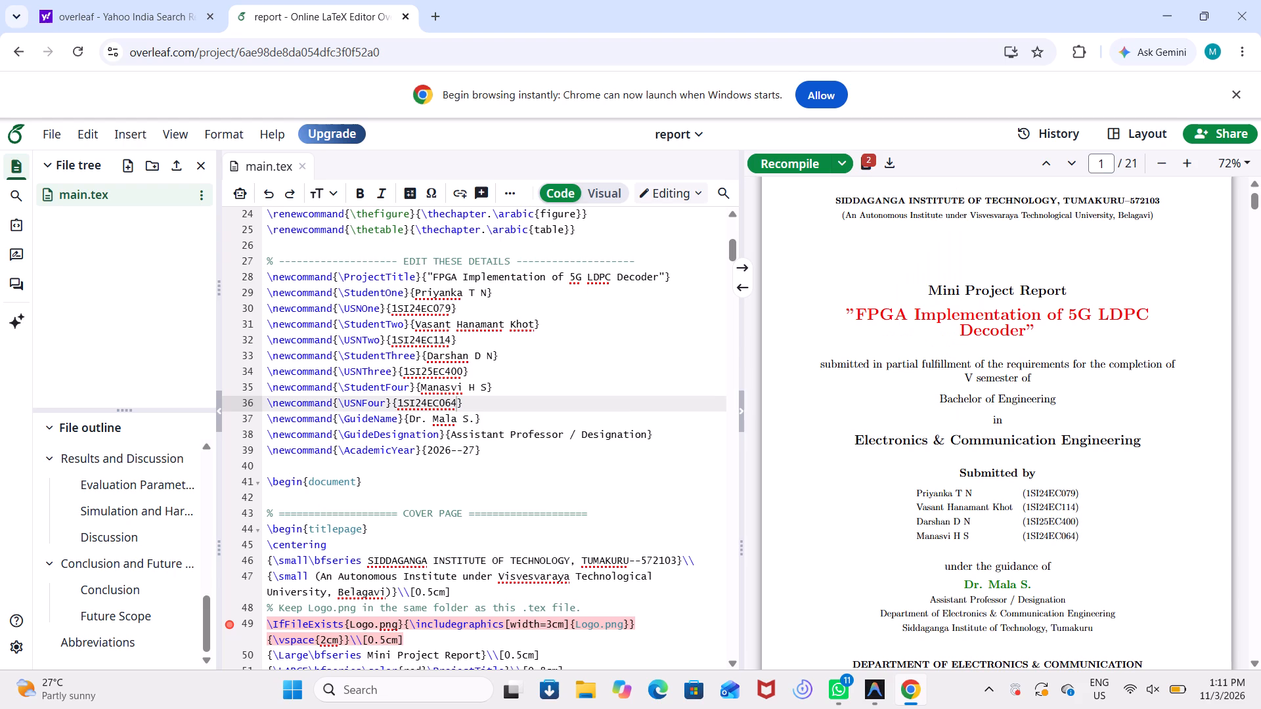
# Shorten the GuideDesignation definition to read only Assistant Professor, removing the slash and the Designation placeholder.
pyautogui.scroll(-1, 309, 588)
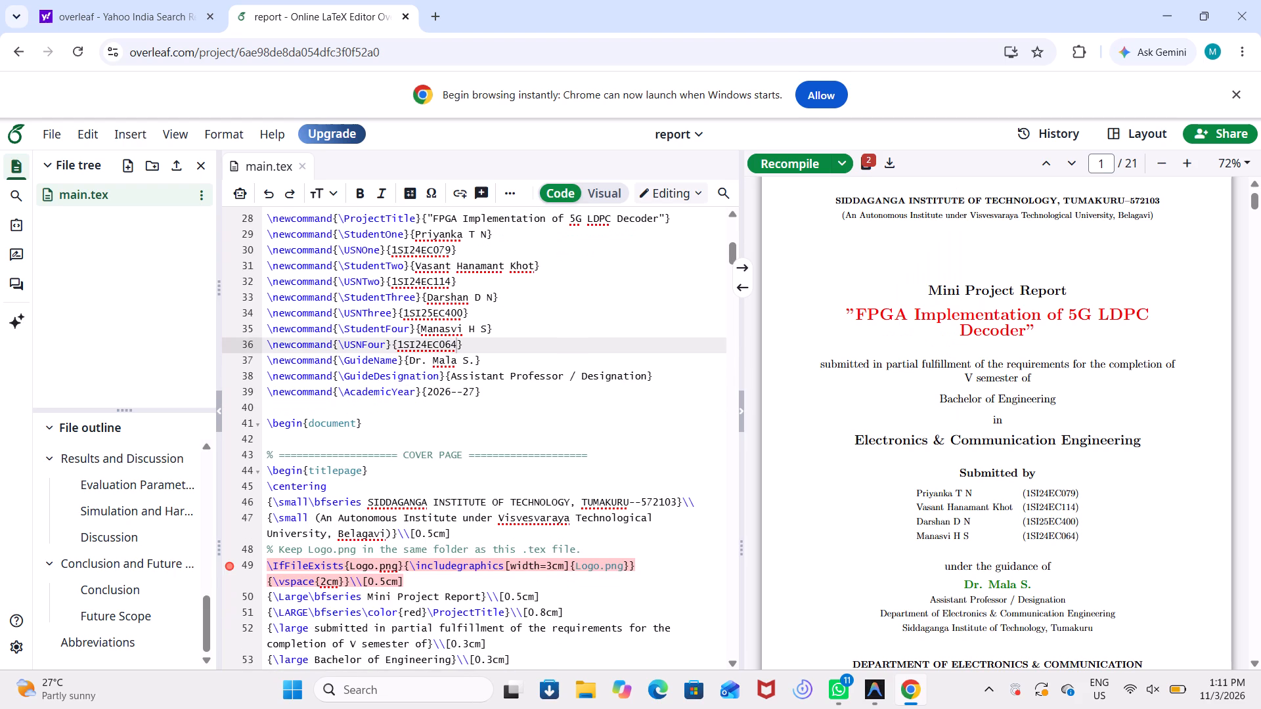
pyautogui.scroll(-1, 943, 562)
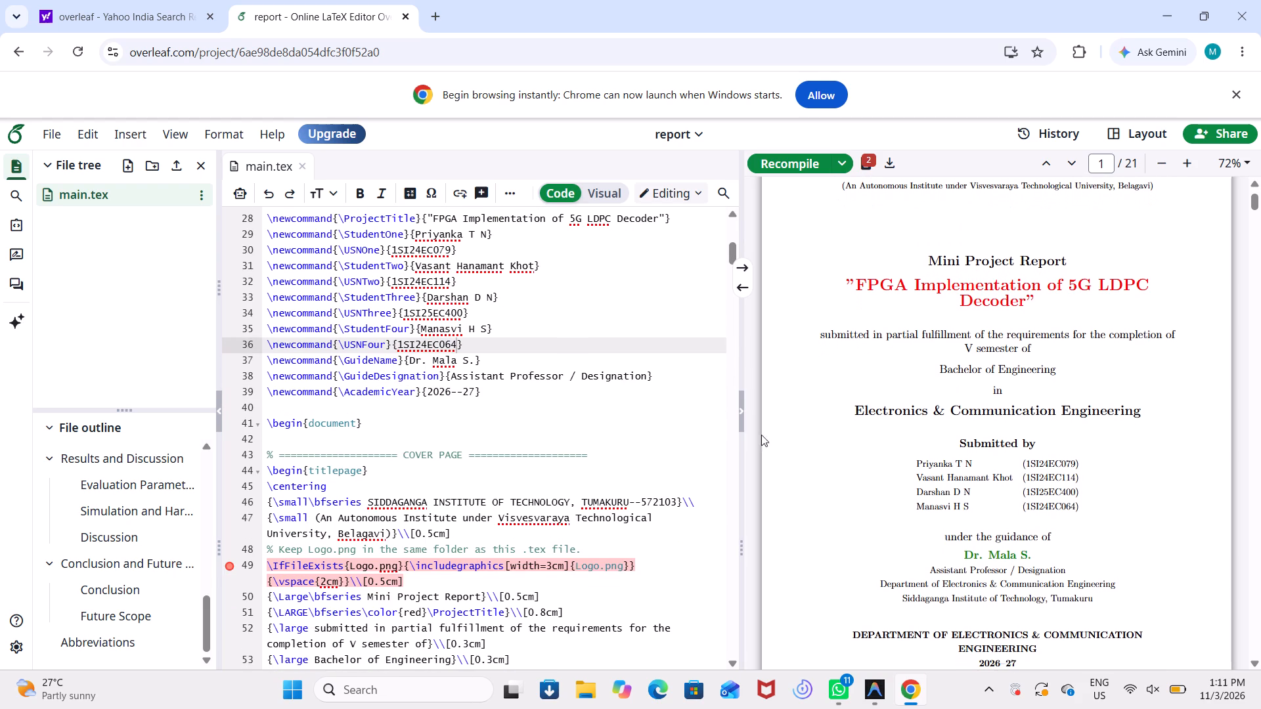
pyautogui.click(643, 378)
pyautogui.press('BackSpace')
pyautogui.press('BackSpace')
pyautogui.press('BackSpace')
pyautogui.press('BackSpace')
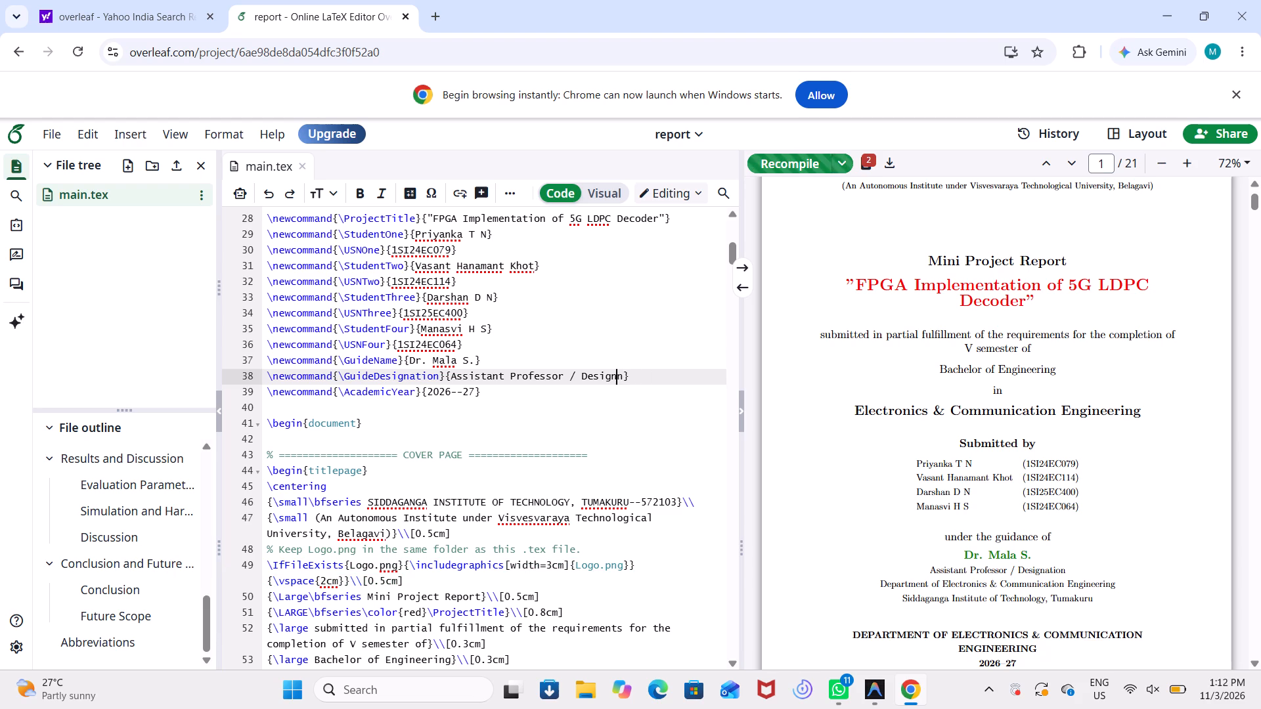
pyautogui.press('BackSpace')
pyautogui.press('BackSpace')
pyautogui.press('BackSpace')
pyautogui.press('BackSpace')
pyautogui.press('BackSpace')
pyautogui.press('BackSpace')
pyautogui.press('BackSpace')
pyautogui.press('BackSpace')
pyautogui.press('BackSpace')
pyautogui.press('Right')
pyautogui.press('BackSpace')
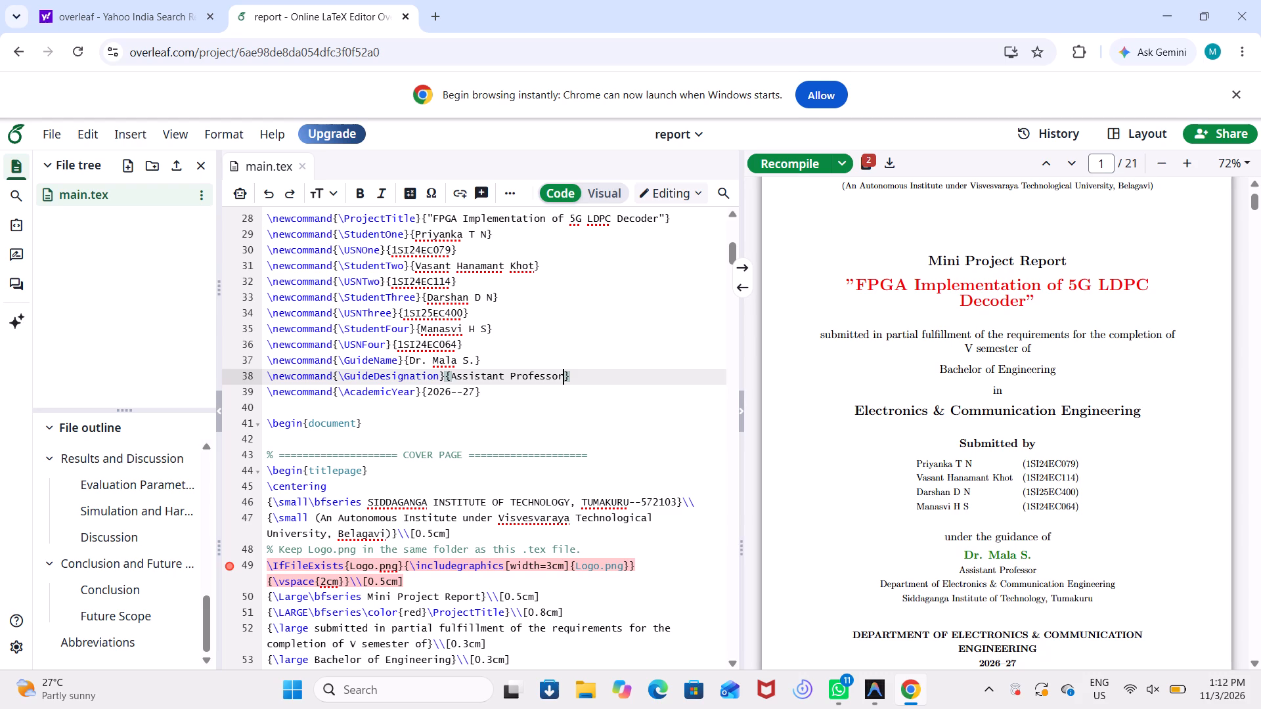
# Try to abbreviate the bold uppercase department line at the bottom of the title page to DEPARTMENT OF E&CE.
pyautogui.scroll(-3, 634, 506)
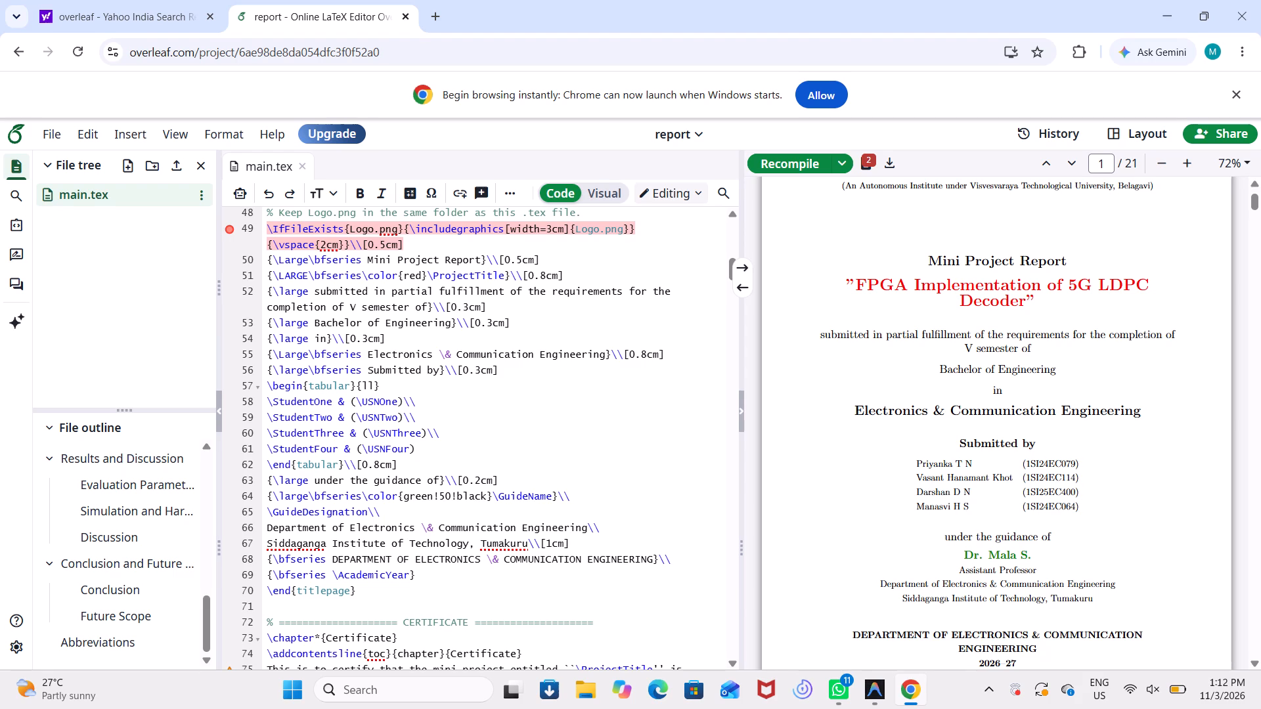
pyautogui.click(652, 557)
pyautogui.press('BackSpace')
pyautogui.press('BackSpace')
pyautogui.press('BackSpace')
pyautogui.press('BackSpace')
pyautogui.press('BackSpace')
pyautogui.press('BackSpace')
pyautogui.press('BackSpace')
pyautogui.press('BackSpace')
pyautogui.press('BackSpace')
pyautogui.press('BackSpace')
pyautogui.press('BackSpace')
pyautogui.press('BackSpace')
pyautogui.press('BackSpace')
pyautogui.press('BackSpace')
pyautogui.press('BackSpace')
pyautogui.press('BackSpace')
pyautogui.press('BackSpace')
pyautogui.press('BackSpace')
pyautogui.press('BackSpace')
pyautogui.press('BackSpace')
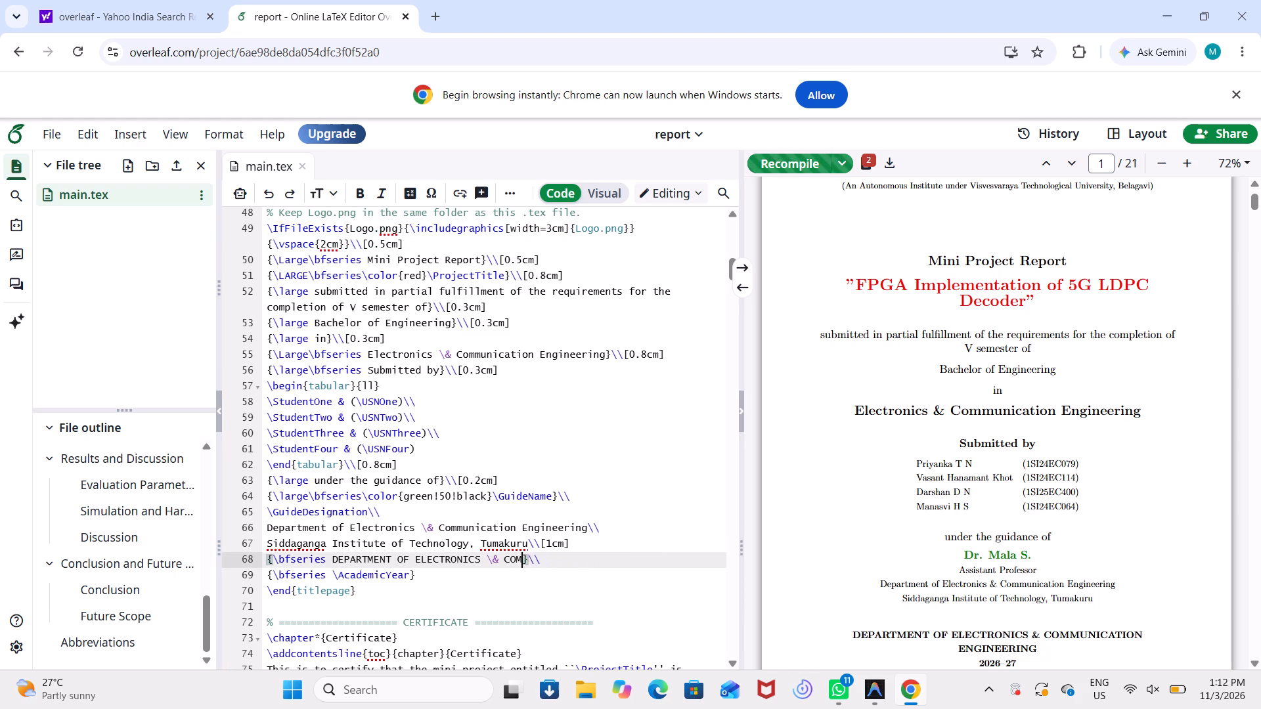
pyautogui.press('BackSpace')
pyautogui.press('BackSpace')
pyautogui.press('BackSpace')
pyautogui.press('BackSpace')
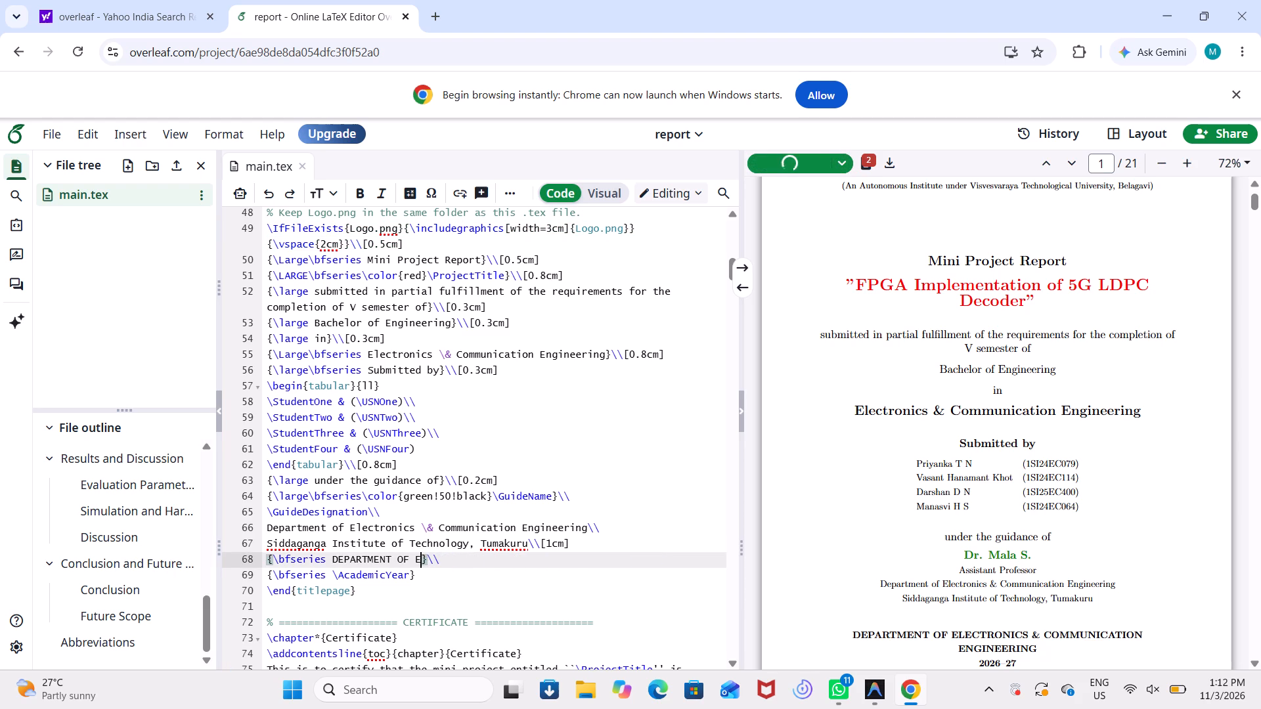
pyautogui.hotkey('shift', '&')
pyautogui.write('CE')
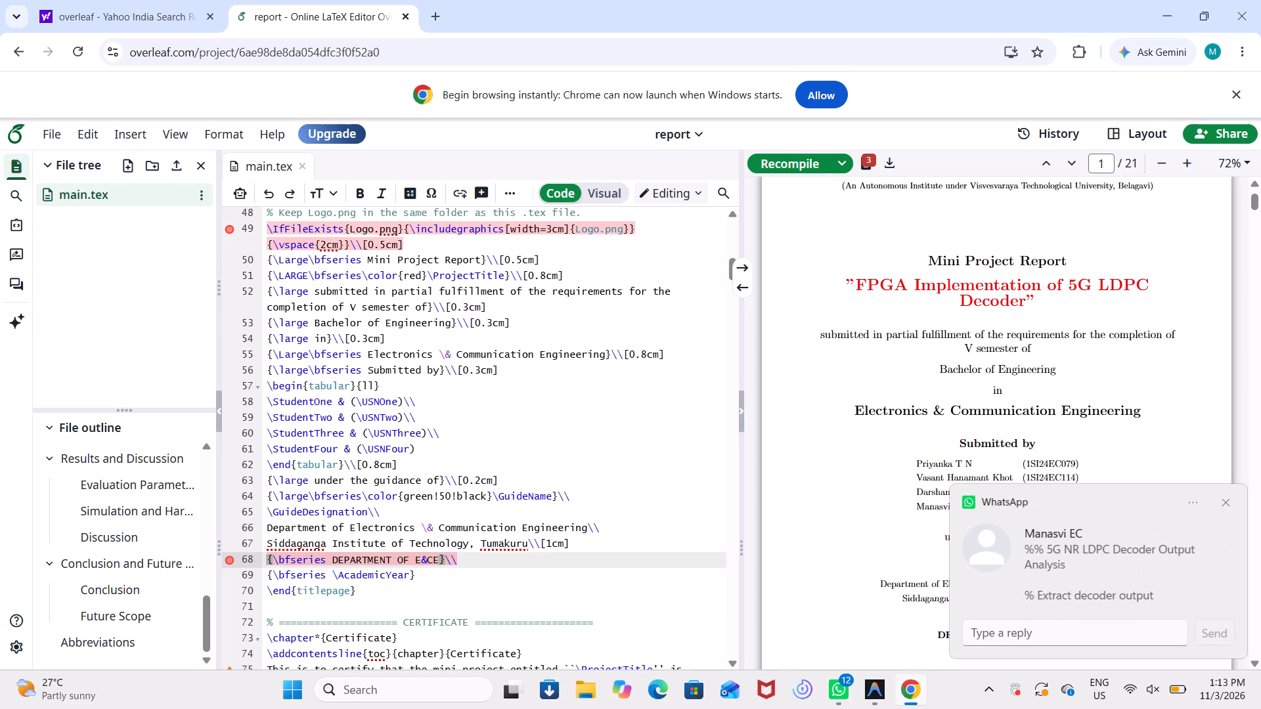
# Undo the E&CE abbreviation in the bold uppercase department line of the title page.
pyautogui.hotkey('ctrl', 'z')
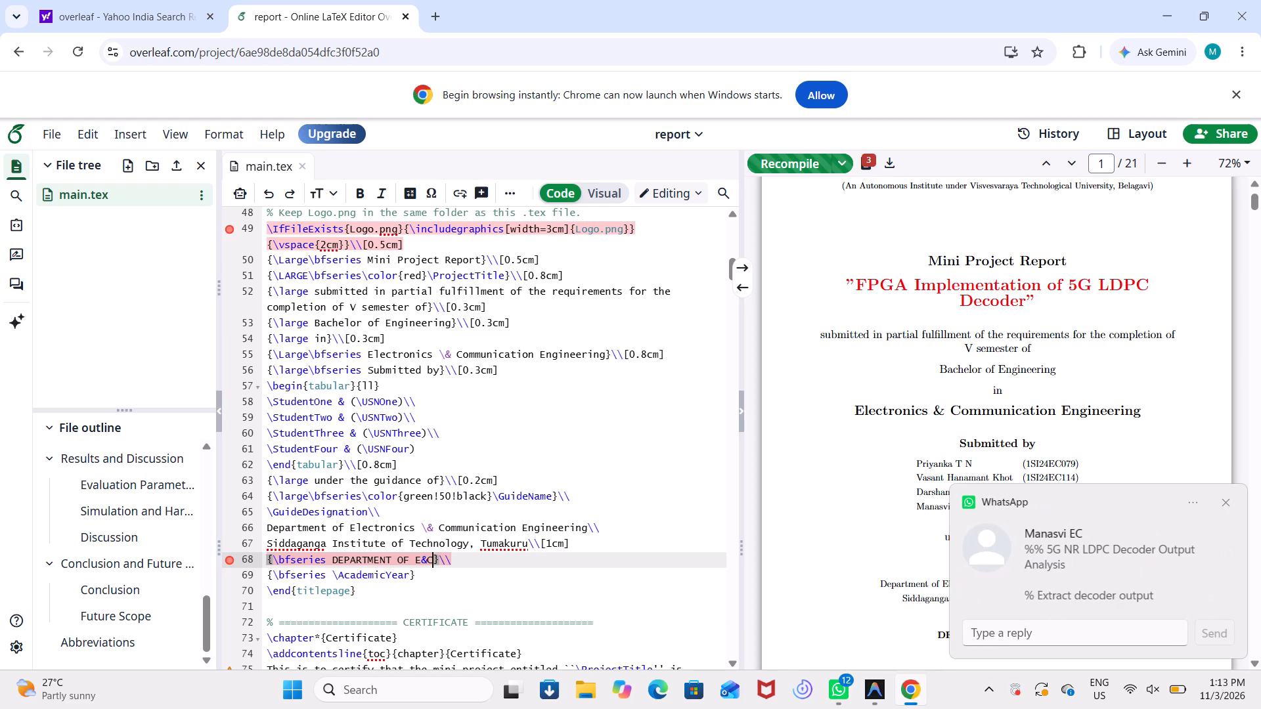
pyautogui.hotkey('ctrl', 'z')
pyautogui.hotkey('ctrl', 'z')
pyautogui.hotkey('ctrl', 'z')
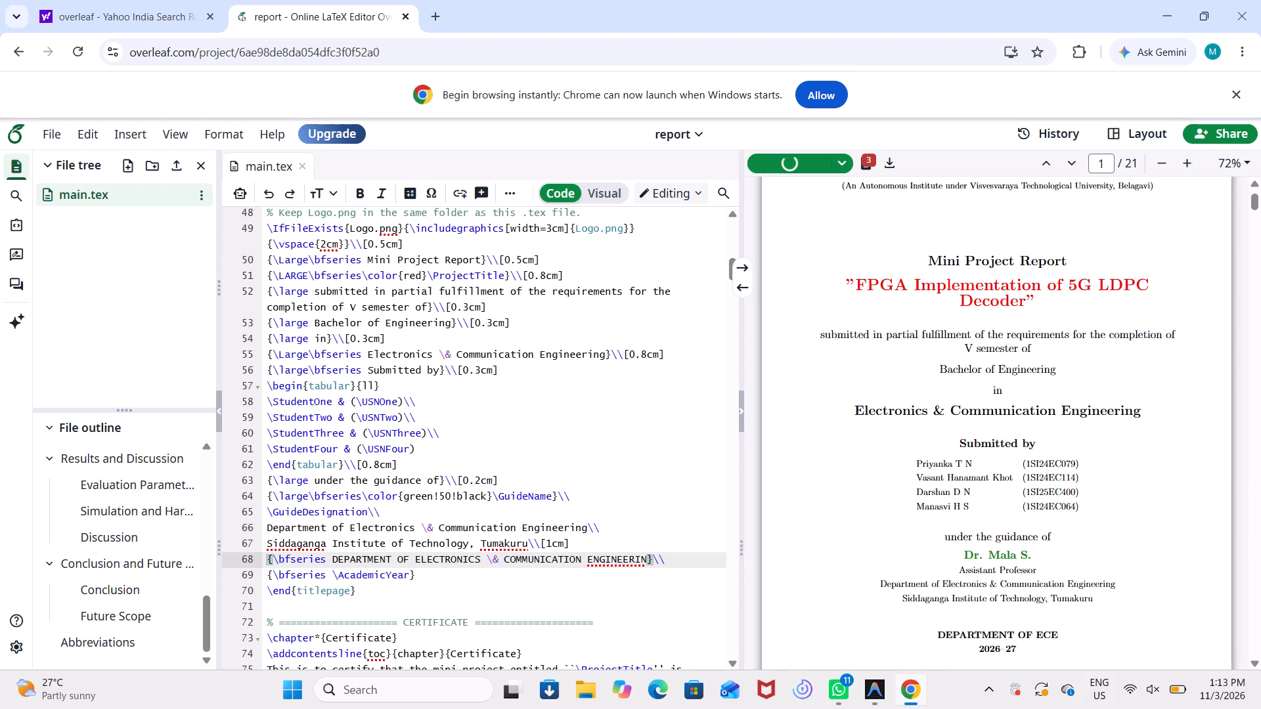
# Shorten the department line under the guide's designation on the title page to Department of E&CE, keeping the line break.
pyautogui.click(440, 480)
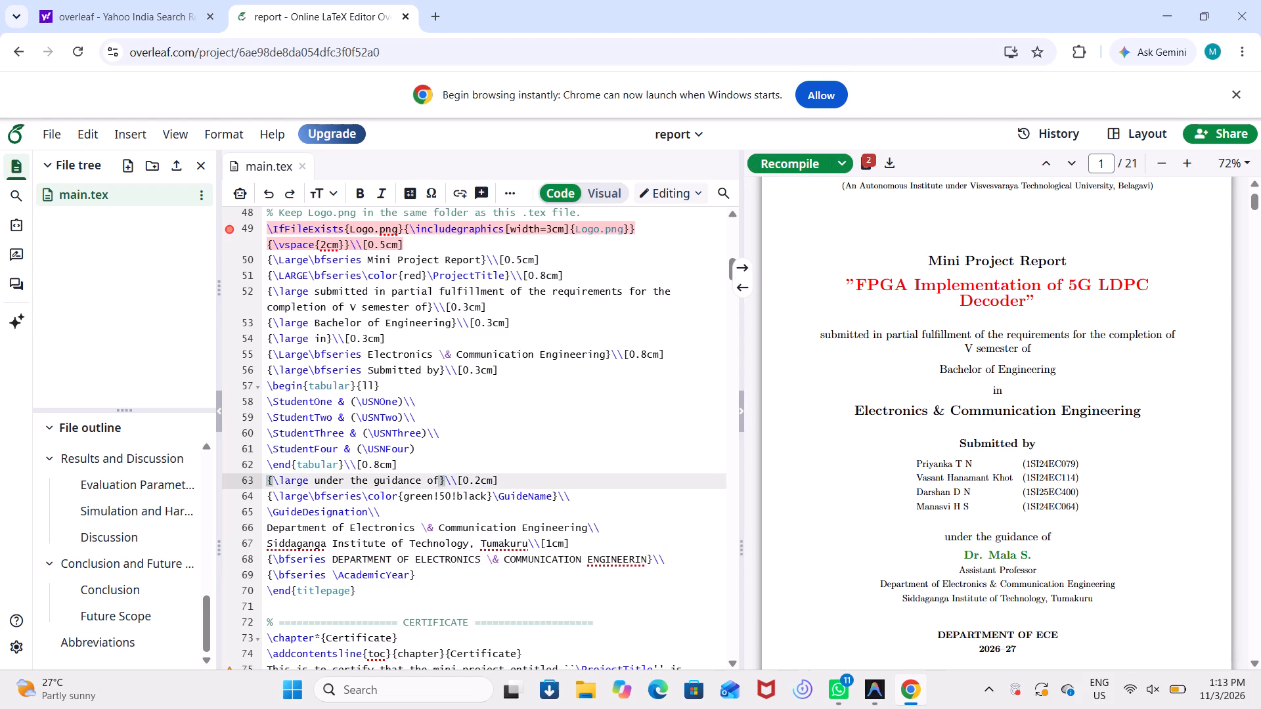
pyautogui.press('Down')
pyautogui.press('Down')
pyautogui.press('Down')
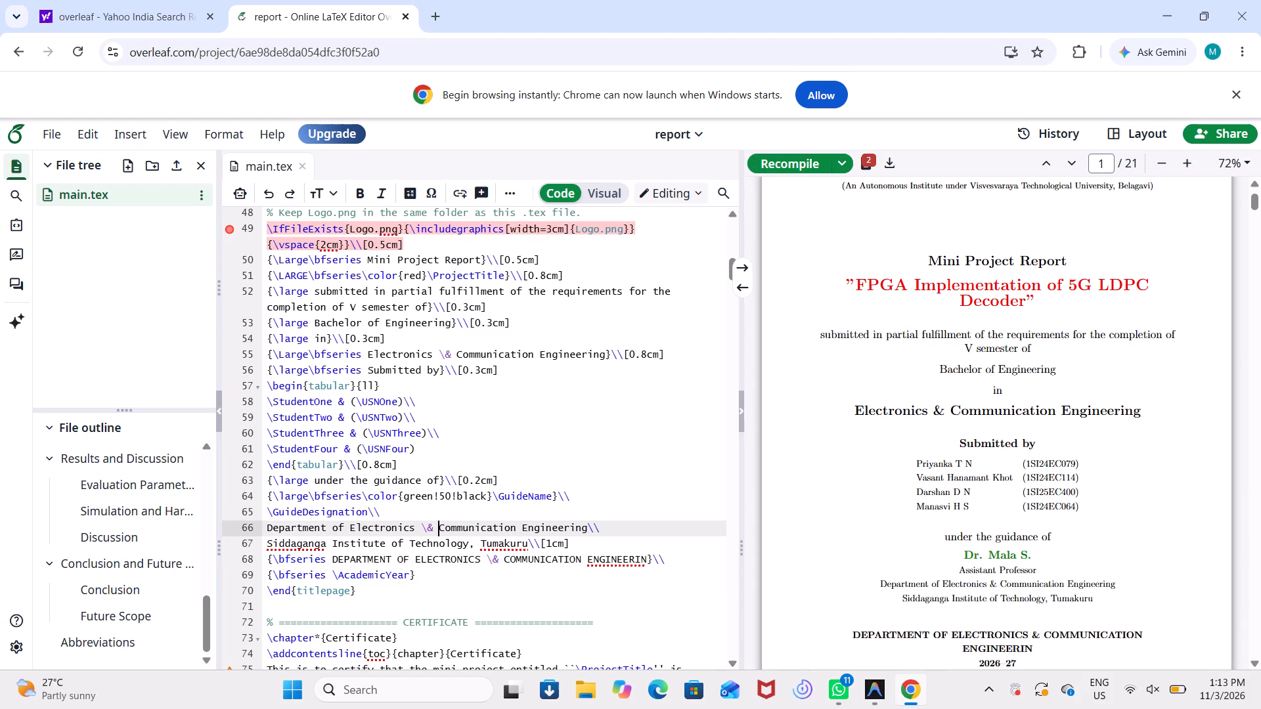
pyautogui.press('Right')
pyautogui.press('Right')
pyautogui.press('Right')
pyautogui.press('Right')
pyautogui.press('Right')
pyautogui.press('Right')
pyautogui.press('Right')
pyautogui.press('Right')
pyautogui.press('Right')
pyautogui.press('Right')
pyautogui.press('Right')
pyautogui.press('Right')
pyautogui.press('Right')
pyautogui.press('Right')
pyautogui.press('Right')
pyautogui.press('Right')
pyautogui.press('Right')
pyautogui.press('Right')
pyautogui.press('Right')
pyautogui.press('Right')
pyautogui.press('Right')
pyautogui.press('Right')
pyautogui.press('Right')
pyautogui.press('Right')
pyautogui.press('Right')
pyautogui.press('BackSpace')
pyautogui.press('BackSpace')
pyautogui.press('BackSpace')
pyautogui.press('BackSpace')
pyautogui.press('BackSpace')
pyautogui.press('BackSpace')
pyautogui.press('BackSpace')
pyautogui.press('BackSpace')
pyautogui.press('BackSpace')
pyautogui.press('BackSpace')
pyautogui.press('BackSpace')
pyautogui.press('BackSpace')
pyautogui.press('BackSpace')
pyautogui.press('BackSpace')
pyautogui.press('BackSpace')
pyautogui.press('BackSpace')
pyautogui.press('BackSpace')
pyautogui.press('BackSpace')
pyautogui.press('BackSpace')
pyautogui.press('BackSpace')
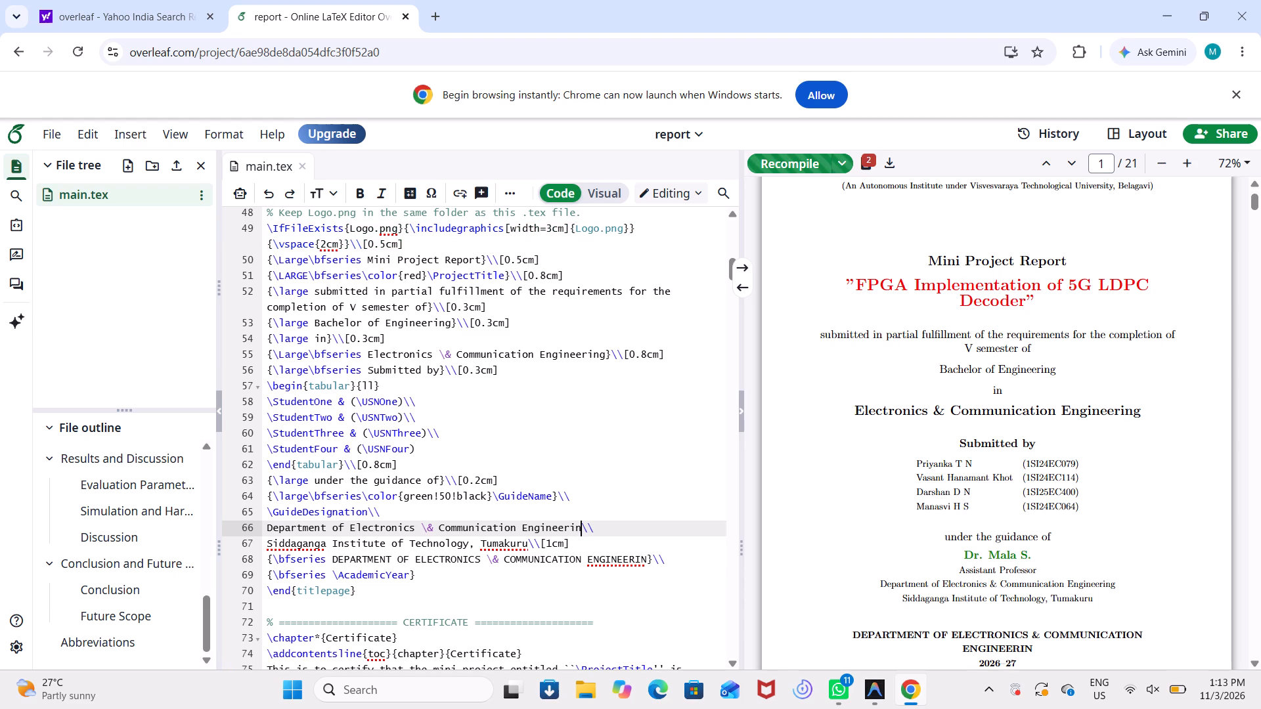
pyautogui.press('BackSpace')
pyautogui.press('BackSpace')
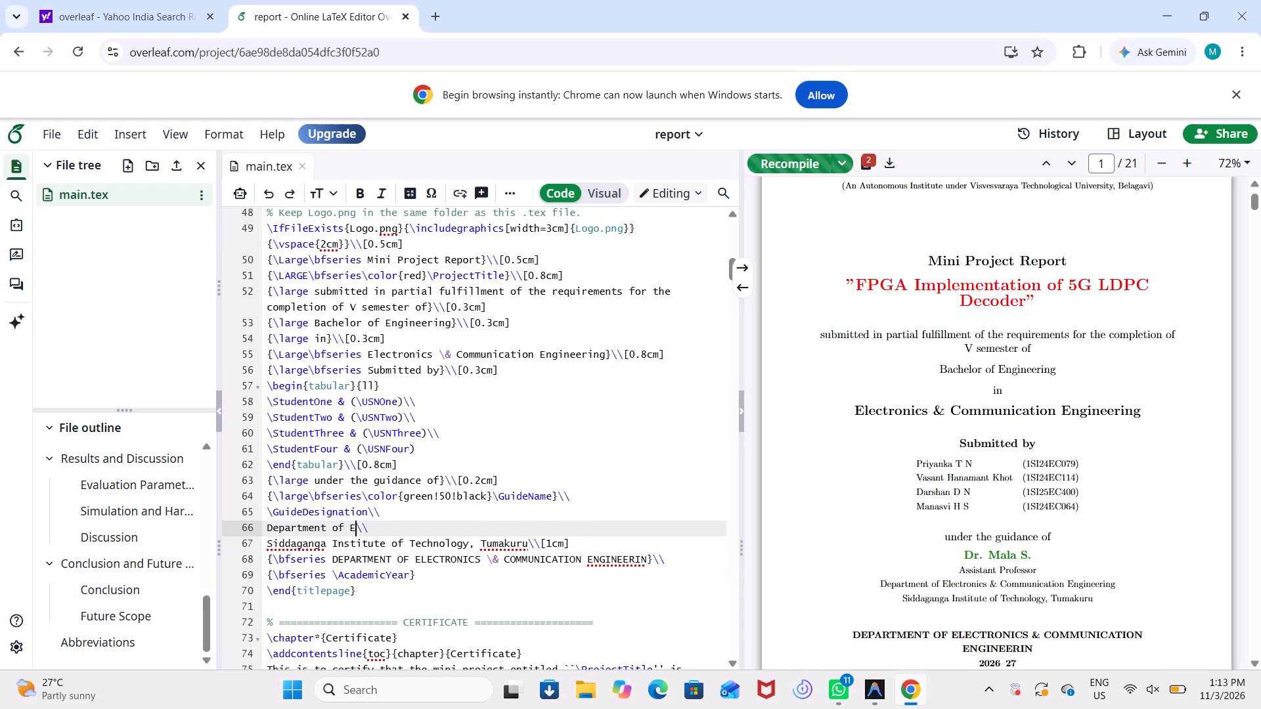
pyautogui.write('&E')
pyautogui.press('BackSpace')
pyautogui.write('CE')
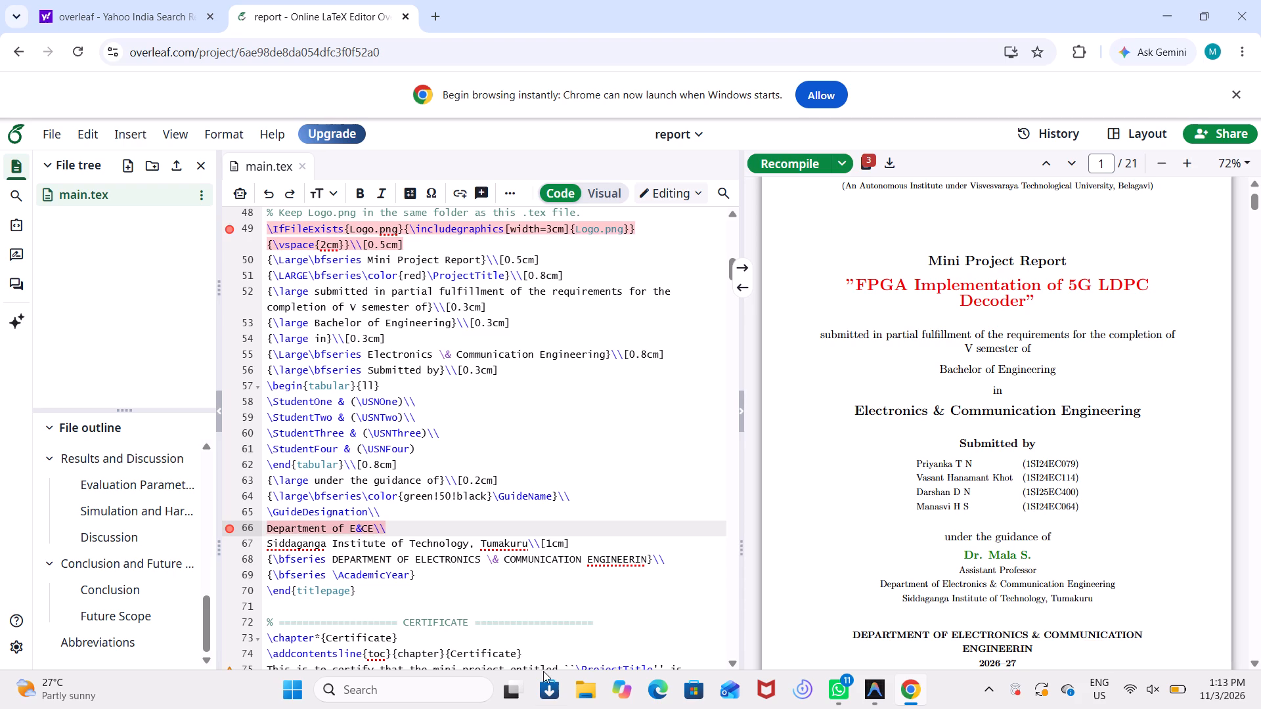
# Abbreviate Siddaganga Institute of Technology to SIT in the cover page line before Tumakuru.
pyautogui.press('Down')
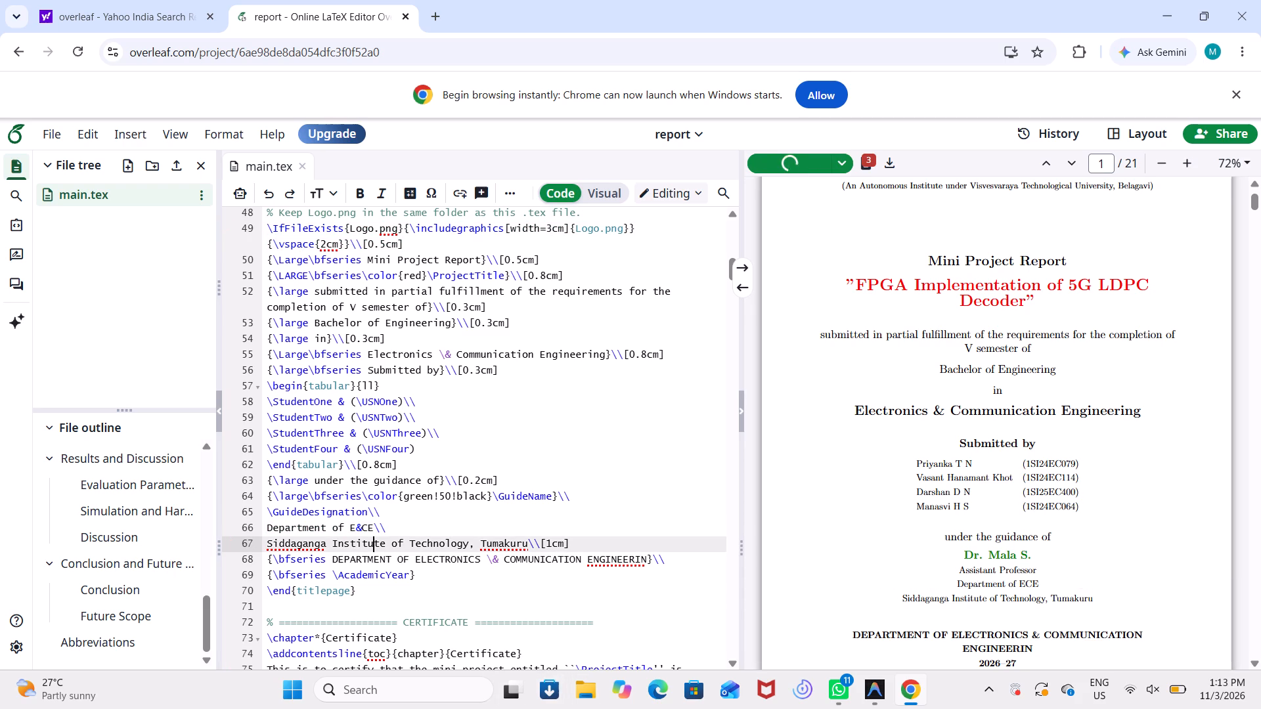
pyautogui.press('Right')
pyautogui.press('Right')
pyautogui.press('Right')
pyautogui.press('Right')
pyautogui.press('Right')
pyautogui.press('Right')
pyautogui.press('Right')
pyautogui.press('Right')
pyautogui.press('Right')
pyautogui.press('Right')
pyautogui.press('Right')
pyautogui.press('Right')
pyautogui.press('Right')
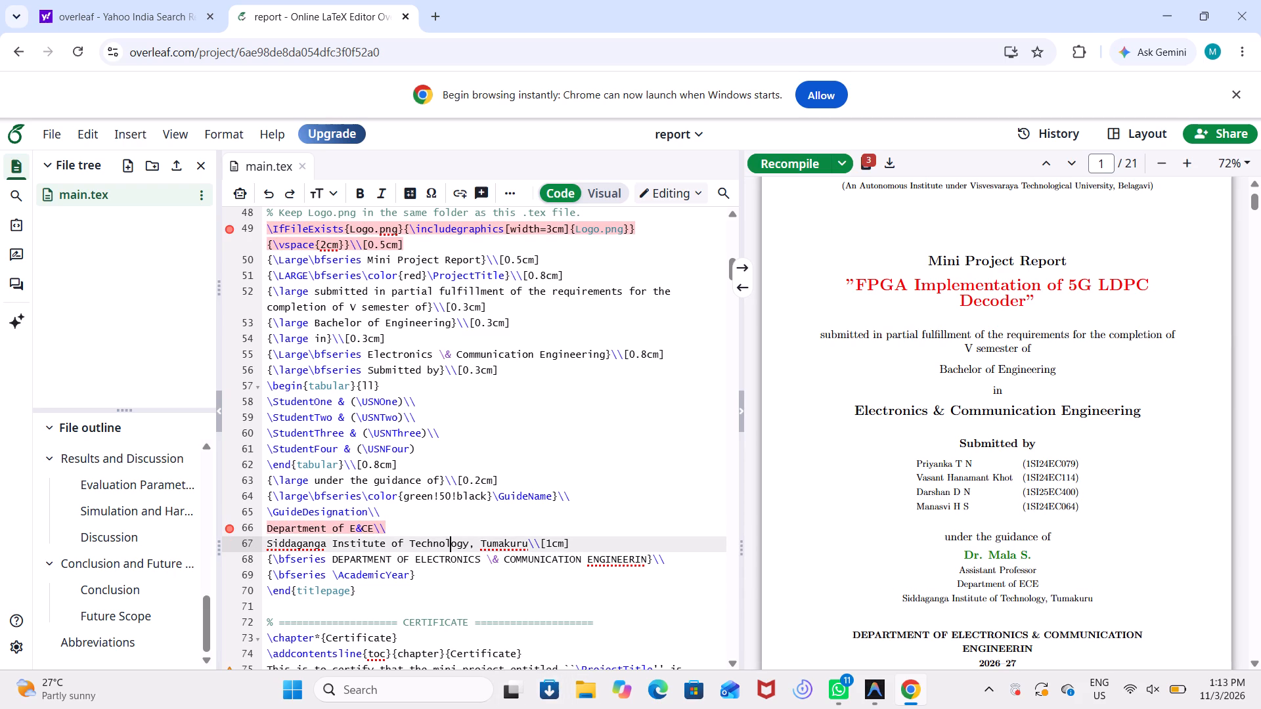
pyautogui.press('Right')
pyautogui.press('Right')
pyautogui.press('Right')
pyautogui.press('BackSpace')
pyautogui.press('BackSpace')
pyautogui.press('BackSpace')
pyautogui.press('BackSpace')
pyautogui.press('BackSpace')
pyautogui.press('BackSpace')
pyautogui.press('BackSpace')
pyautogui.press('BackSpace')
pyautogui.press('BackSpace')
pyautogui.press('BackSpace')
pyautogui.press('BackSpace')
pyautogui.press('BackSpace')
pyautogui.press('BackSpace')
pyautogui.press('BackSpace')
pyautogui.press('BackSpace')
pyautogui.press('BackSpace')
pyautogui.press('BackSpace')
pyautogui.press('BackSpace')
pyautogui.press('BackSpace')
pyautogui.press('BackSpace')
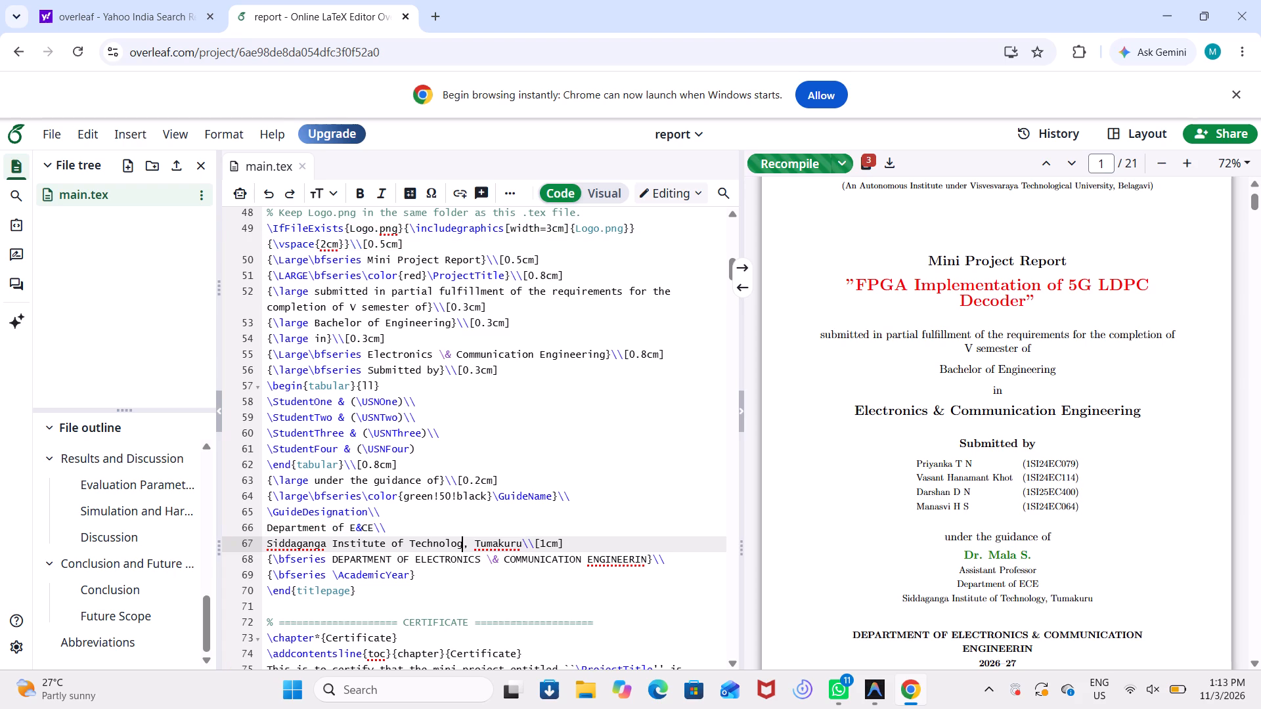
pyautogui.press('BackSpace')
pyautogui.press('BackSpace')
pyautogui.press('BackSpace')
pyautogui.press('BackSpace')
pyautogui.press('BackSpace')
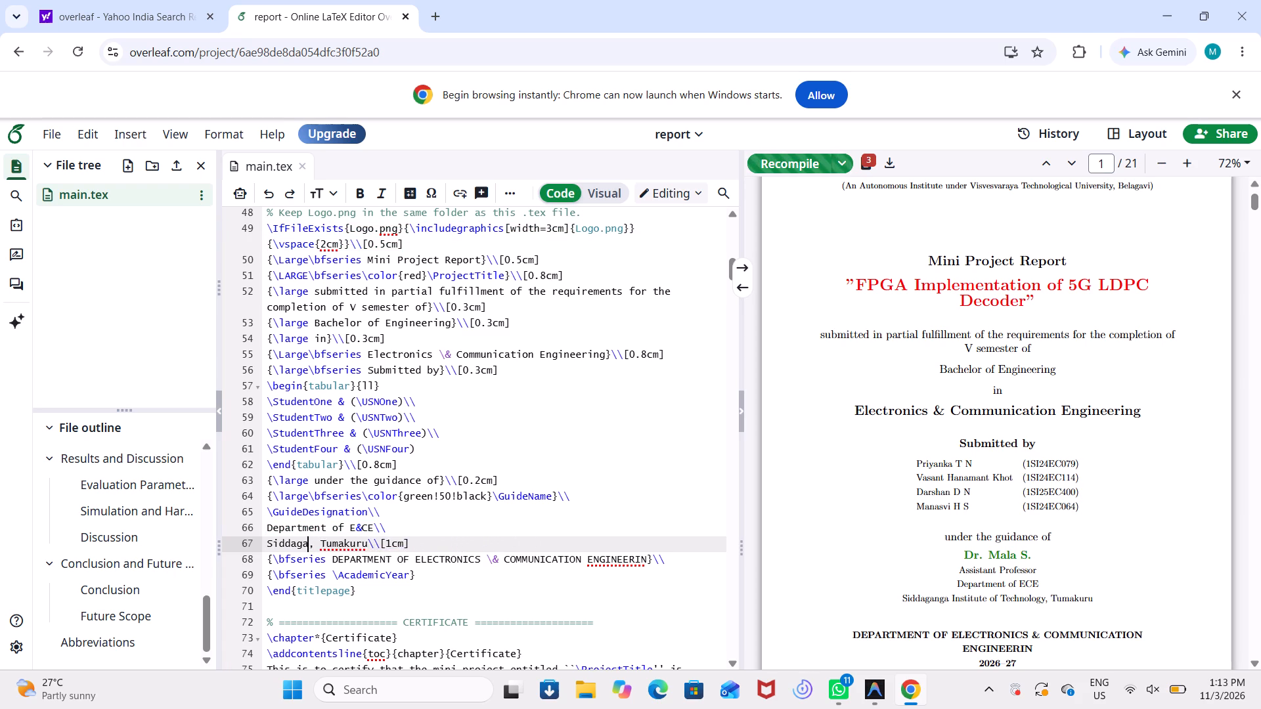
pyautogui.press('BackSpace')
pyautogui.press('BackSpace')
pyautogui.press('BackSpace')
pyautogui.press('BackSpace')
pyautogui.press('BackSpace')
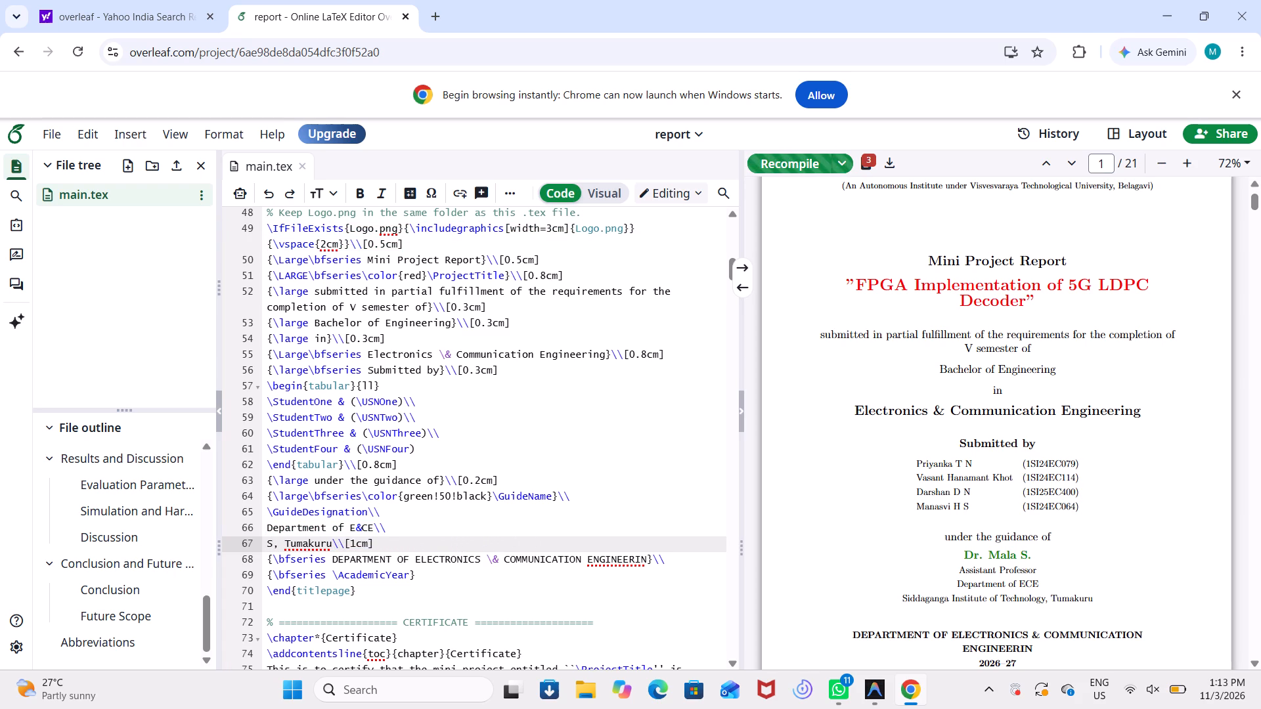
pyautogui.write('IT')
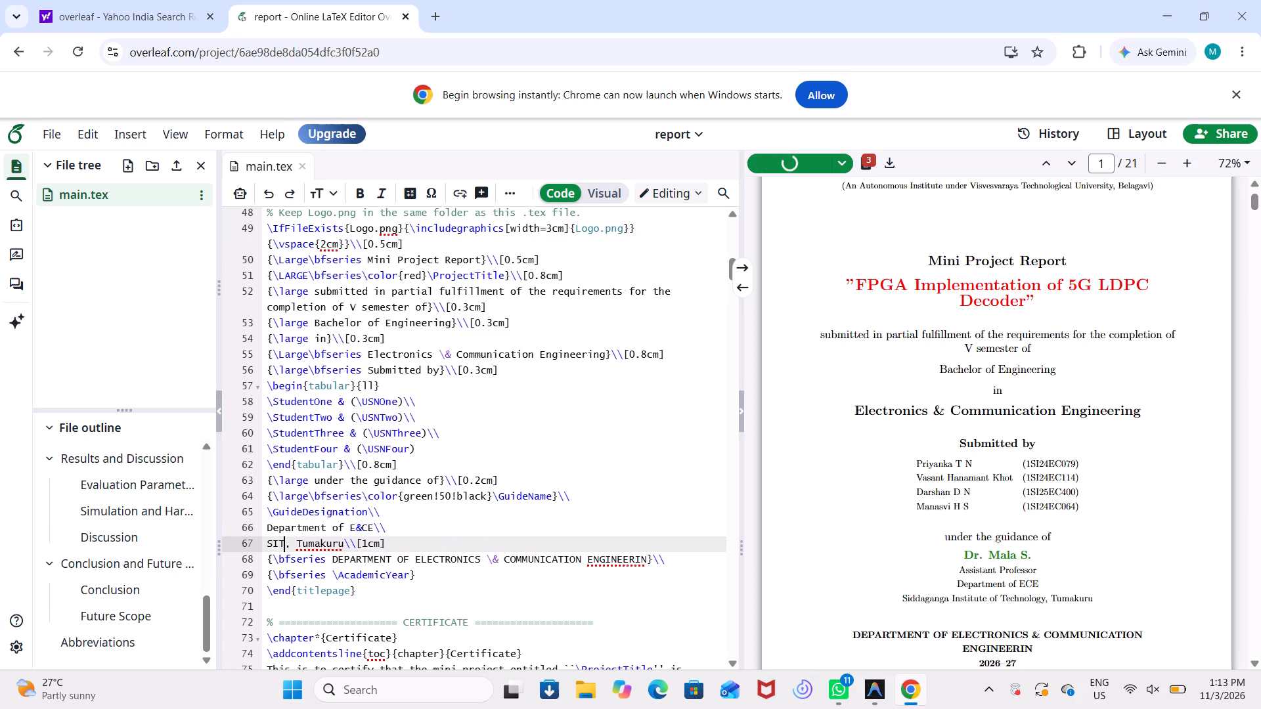
# Append -03 directly after Tumakuru in the SIT address line of the cover page.
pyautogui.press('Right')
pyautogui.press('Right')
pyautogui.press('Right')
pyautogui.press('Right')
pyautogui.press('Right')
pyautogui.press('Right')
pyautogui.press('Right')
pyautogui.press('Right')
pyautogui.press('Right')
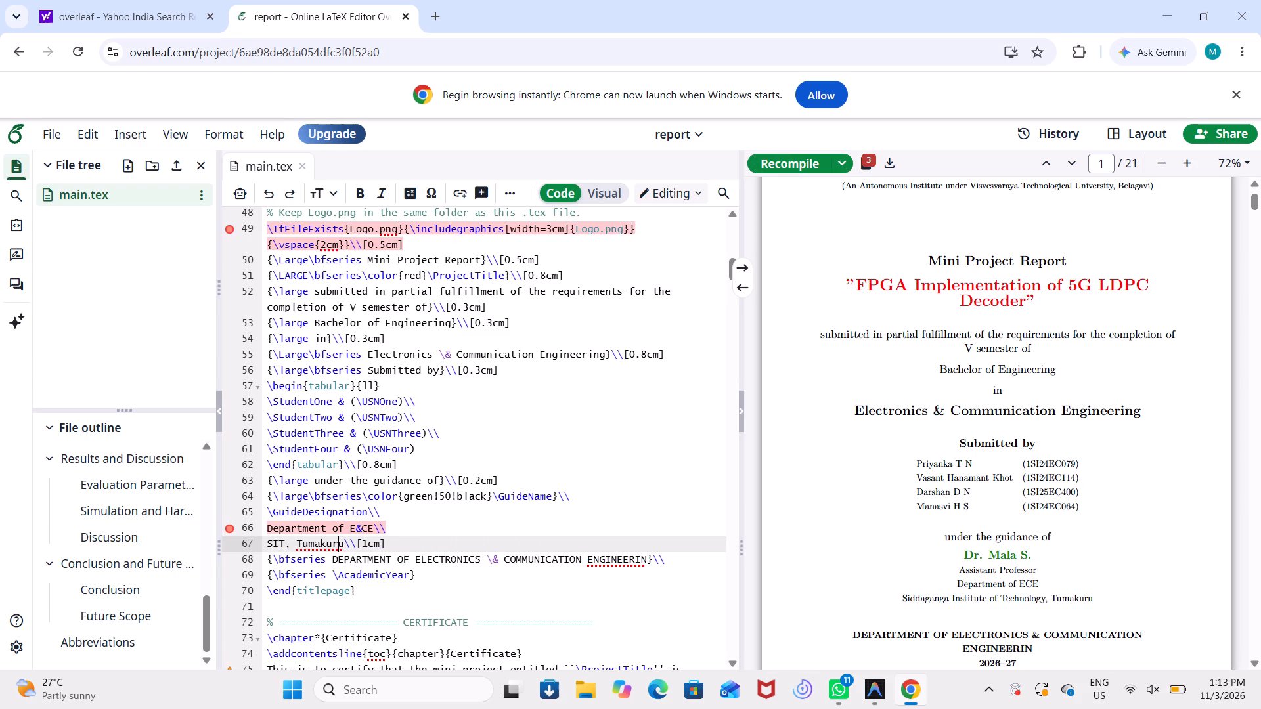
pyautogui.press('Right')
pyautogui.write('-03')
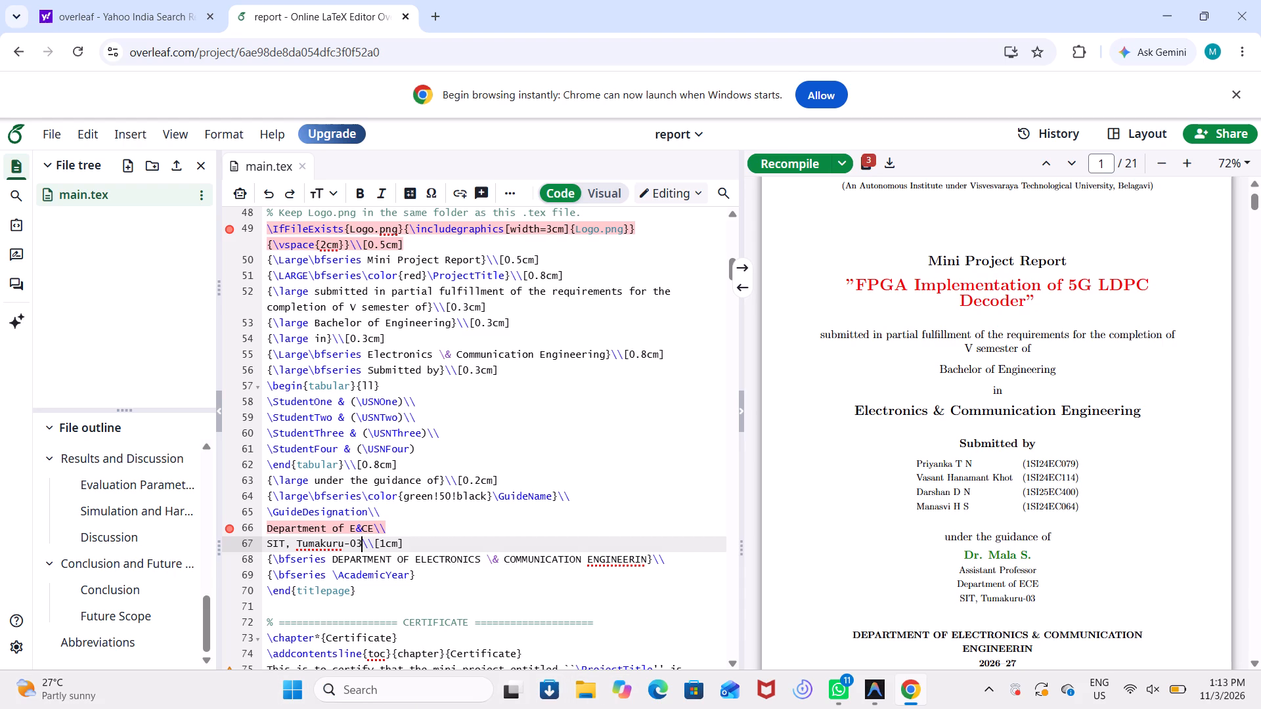
# Complete the word ENGINEERING in the department line at the bottom of the cover page source.
pyautogui.click(648, 559)
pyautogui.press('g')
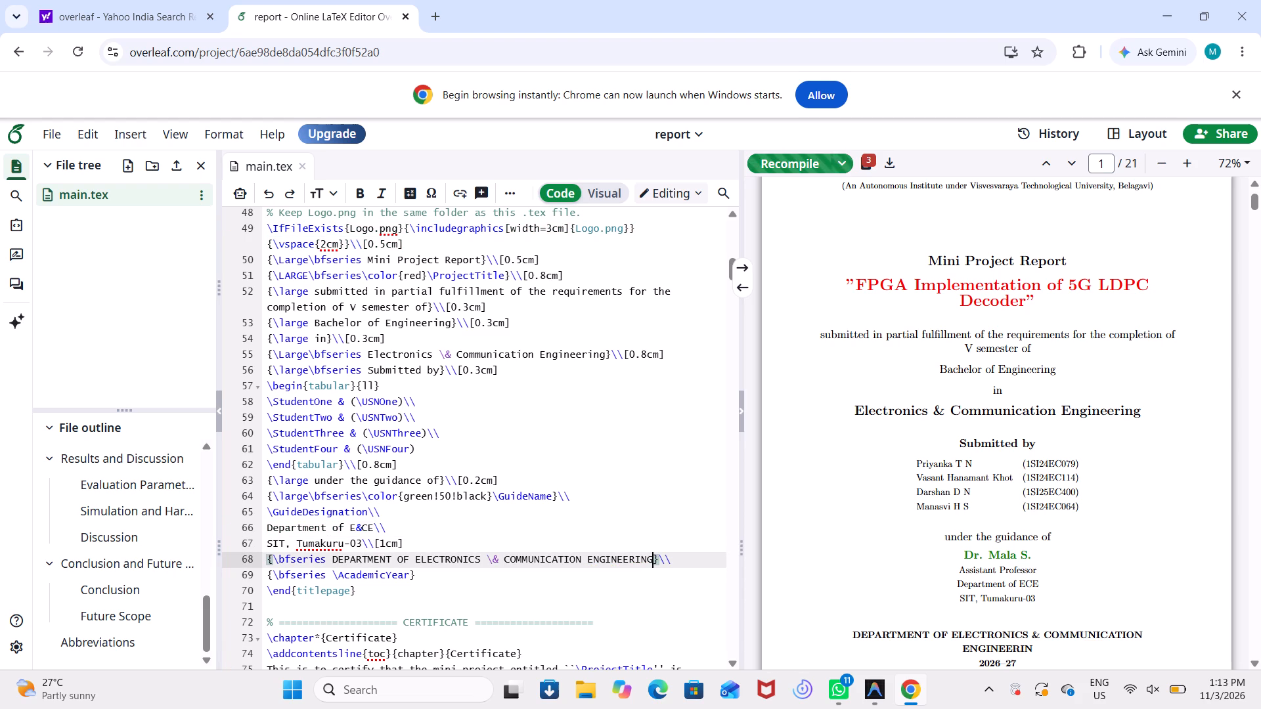
# Replace the \bfseries command with \large on the cover page's DEPARTMENT OF ELECTRONICS \& COMMUNICATION ENGINEERING line.
pyautogui.click(321, 559)
pyautogui.press('Right')
pyautogui.press('BackSpace')
pyautogui.press('BackSpace')
pyautogui.press('BackSpace')
pyautogui.press('BackSpace')
pyautogui.press('BackSpace')
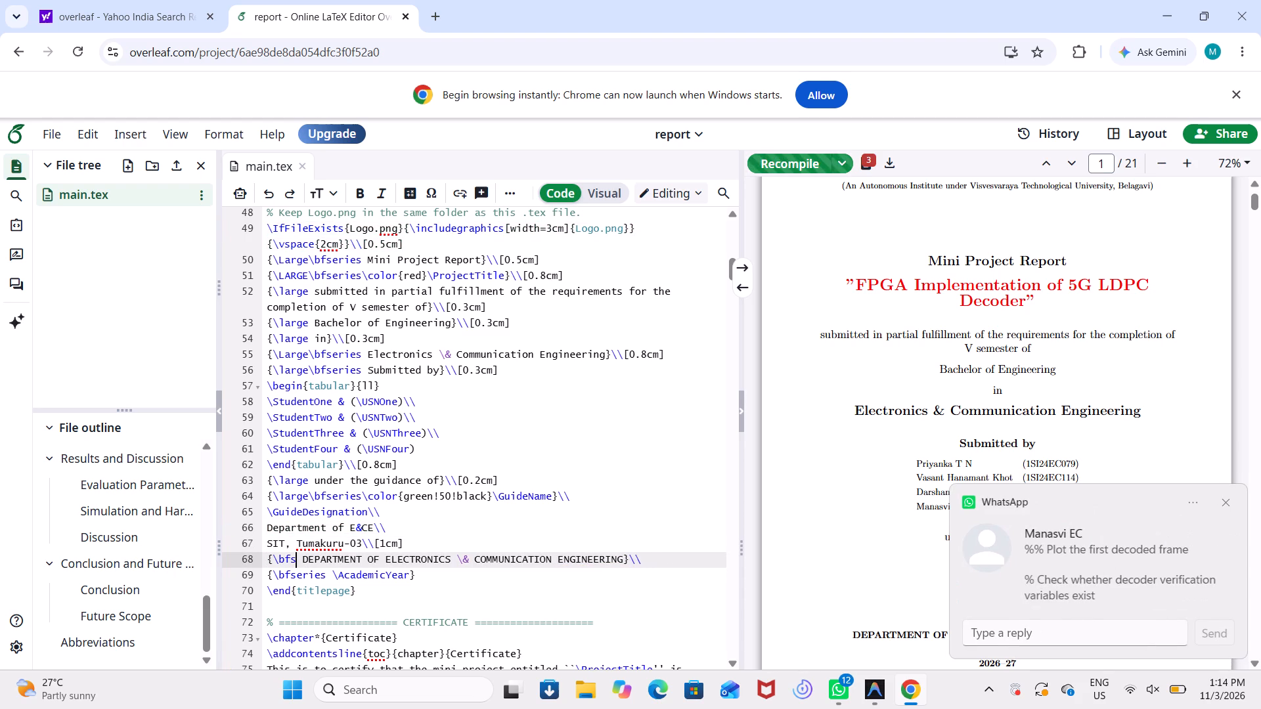
pyautogui.press('BackSpace')
pyautogui.press('BackSpace')
pyautogui.press('BackSpace')
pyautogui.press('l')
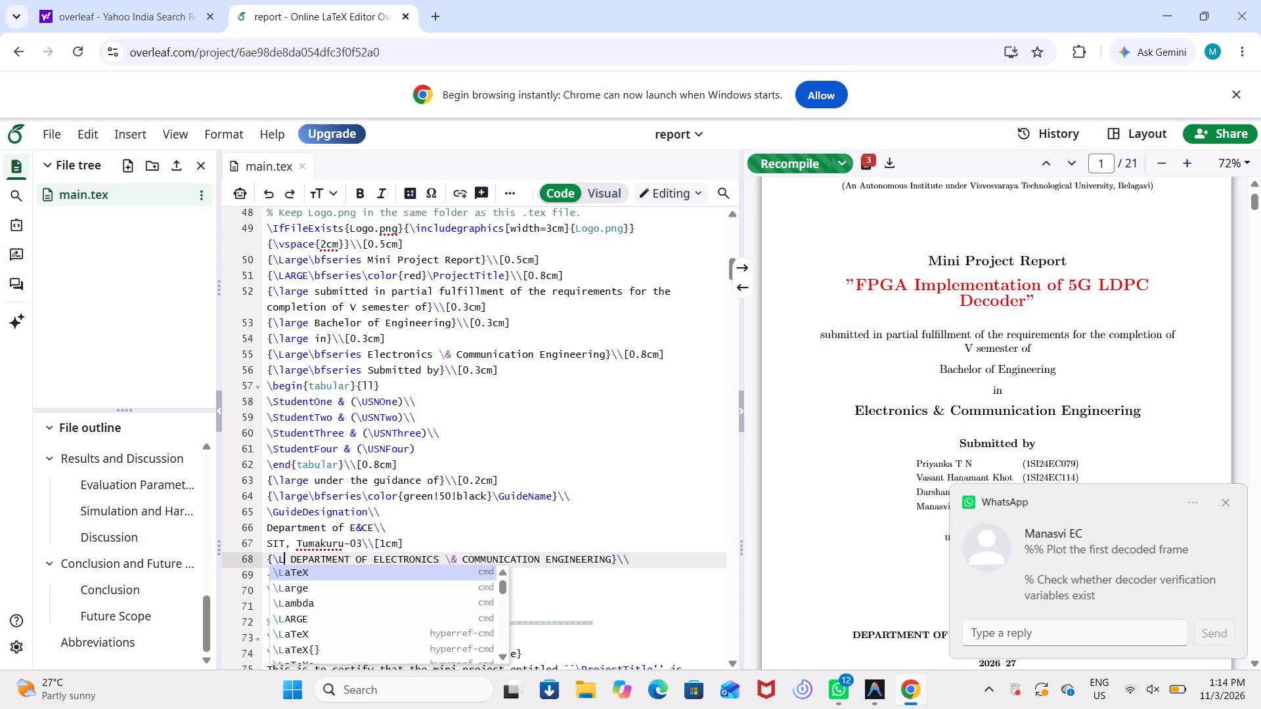
pyautogui.press('BackSpace')
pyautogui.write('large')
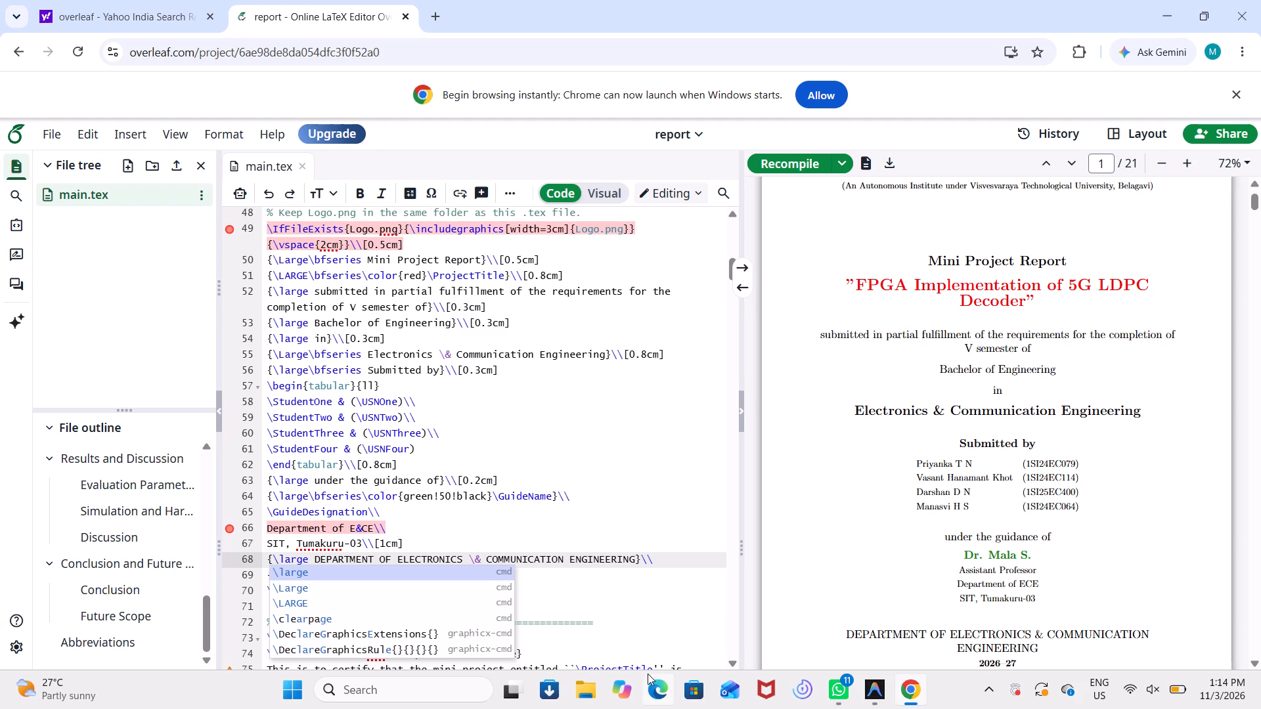
# Look through the Certificate and Acknowledgement sections of the LaTeX source.
pyautogui.scroll(-1, 644, 635)
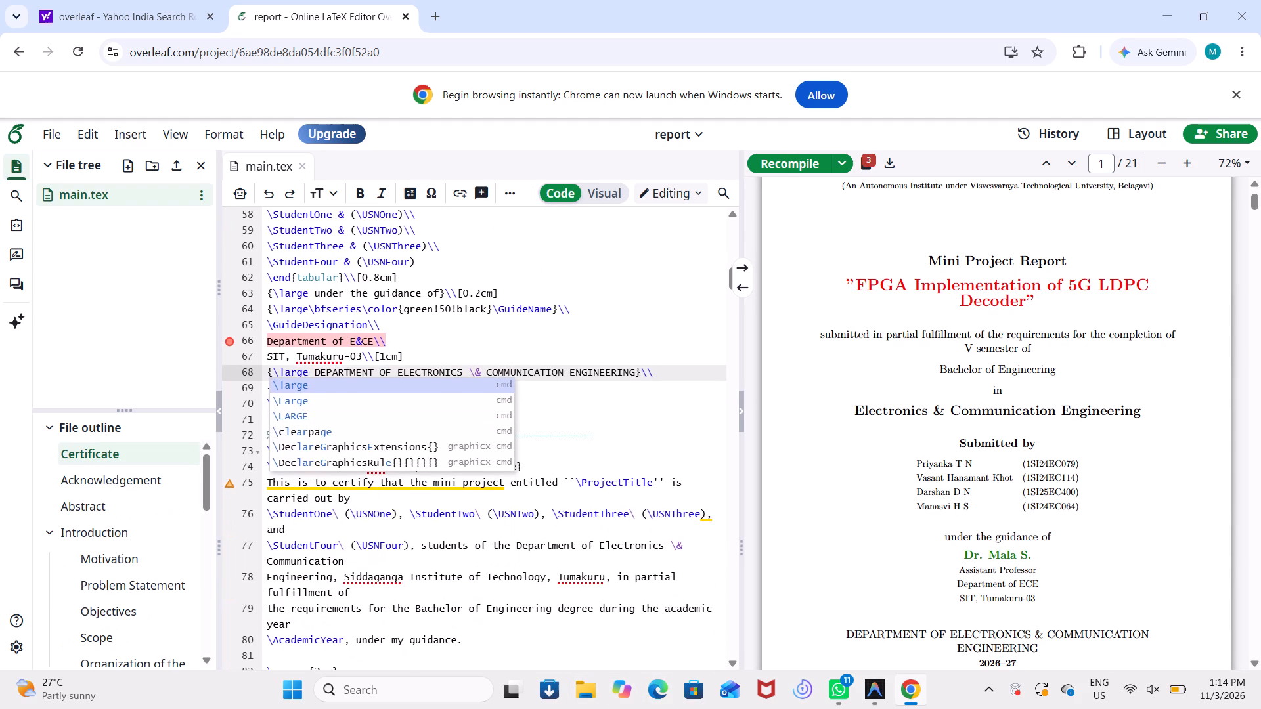
pyautogui.scroll(-1, 307, 634)
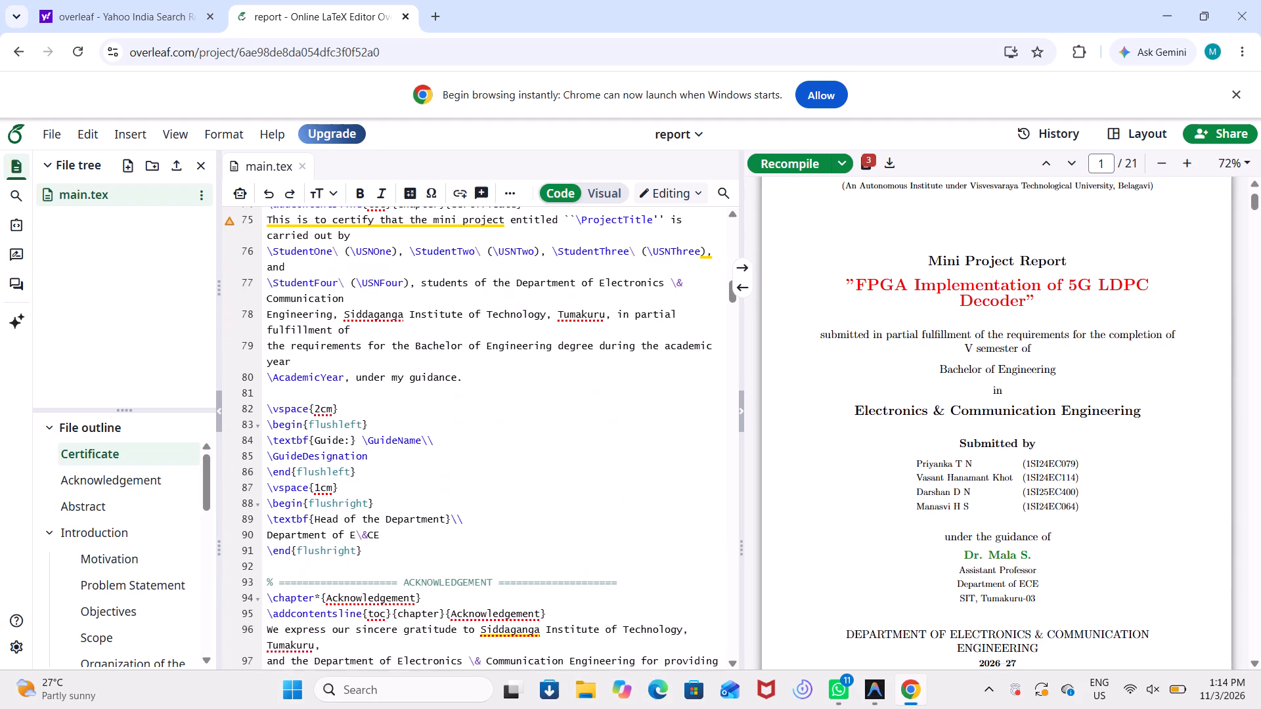
pyautogui.scroll(-2, 307, 634)
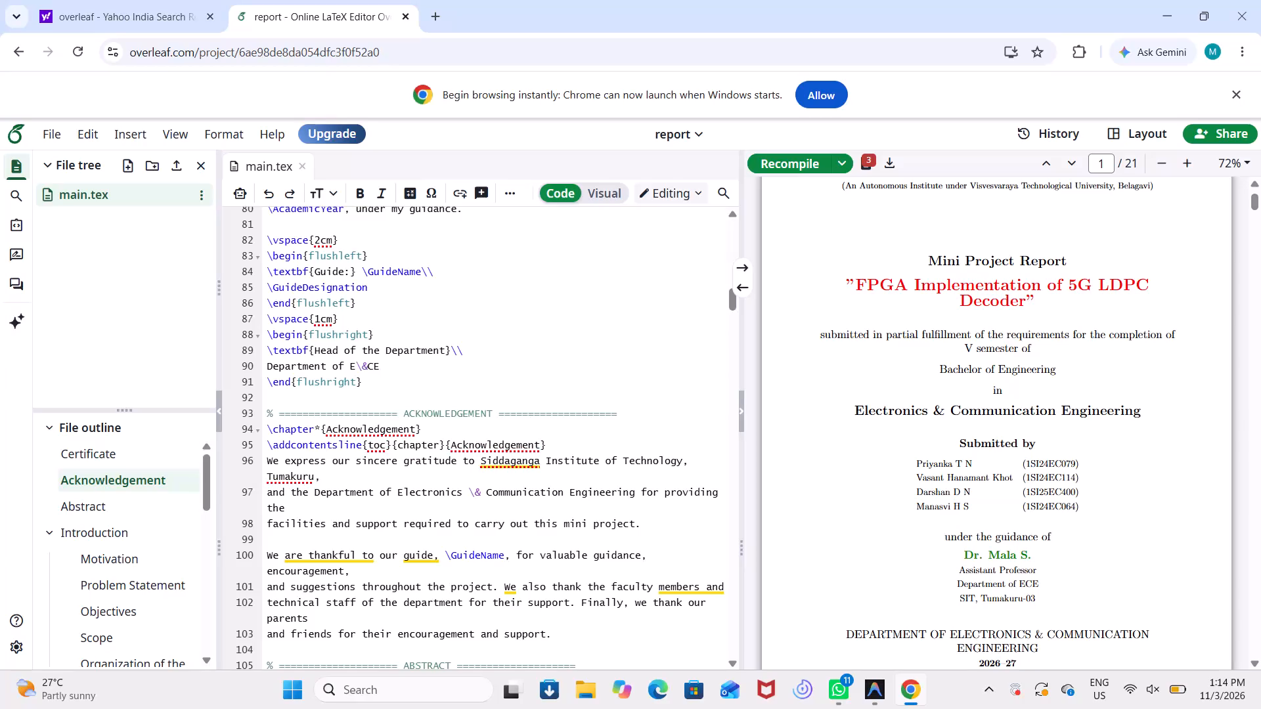
# Review the Certificate page in the compiled preview and locate the guide's designation line in the source.
pyautogui.scroll(-1, 307, 634)
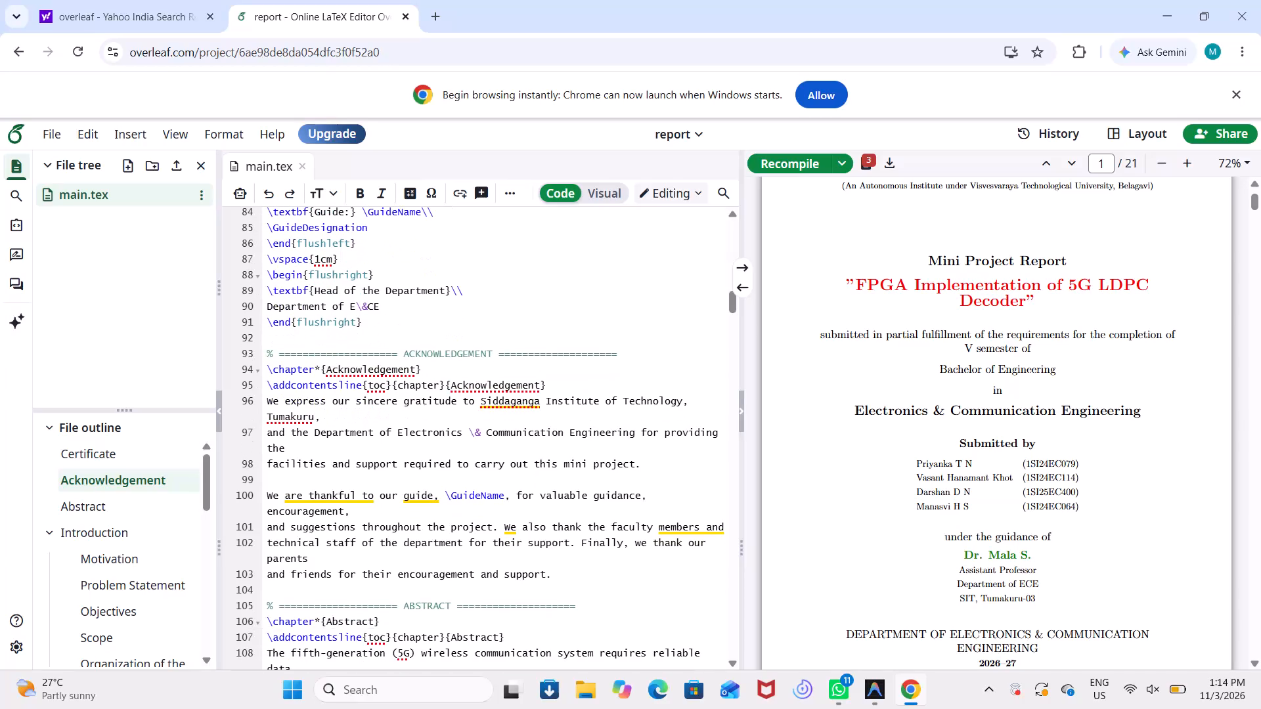
pyautogui.scroll(-2, 877, 515)
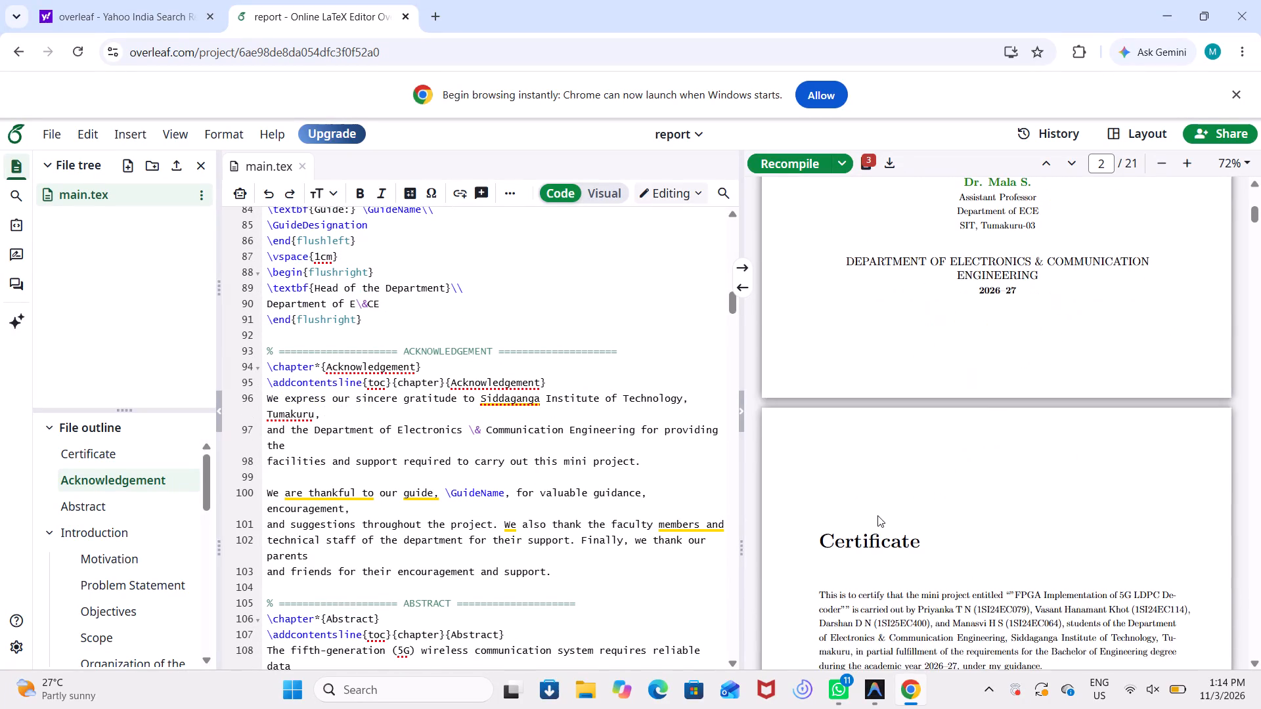
pyautogui.scroll(-2, 877, 515)
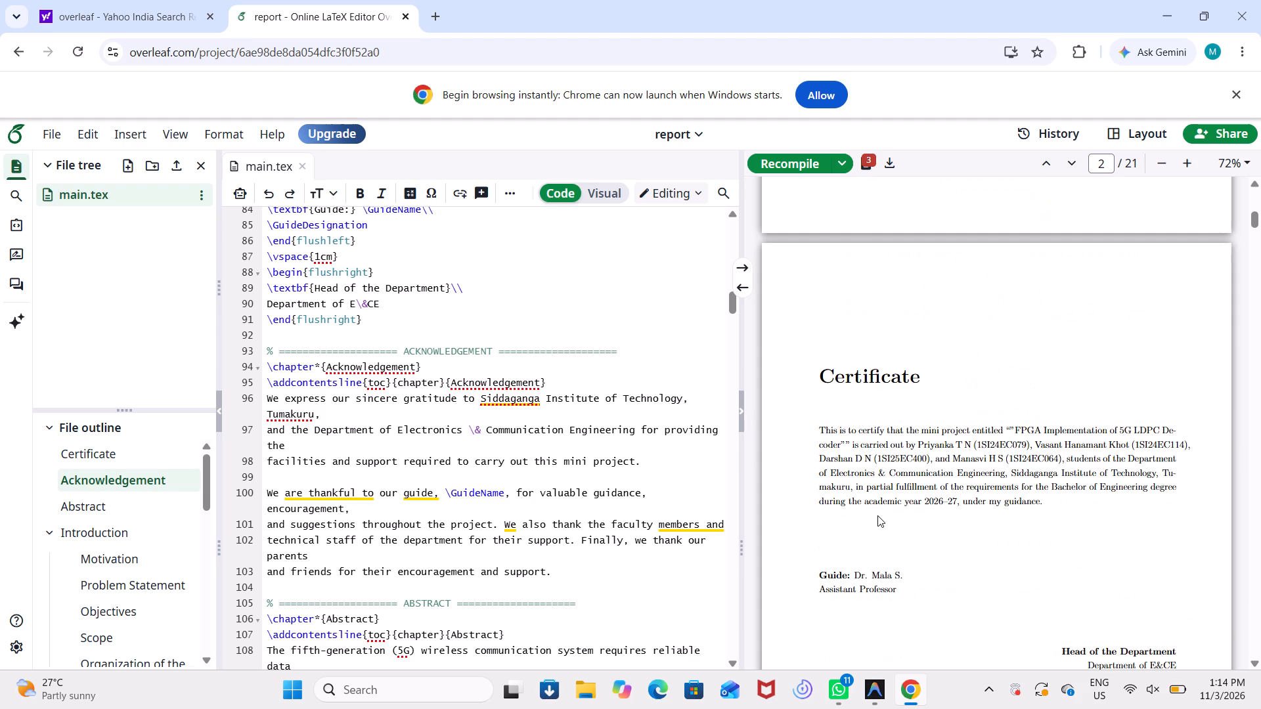
pyautogui.scroll(-1, 877, 515)
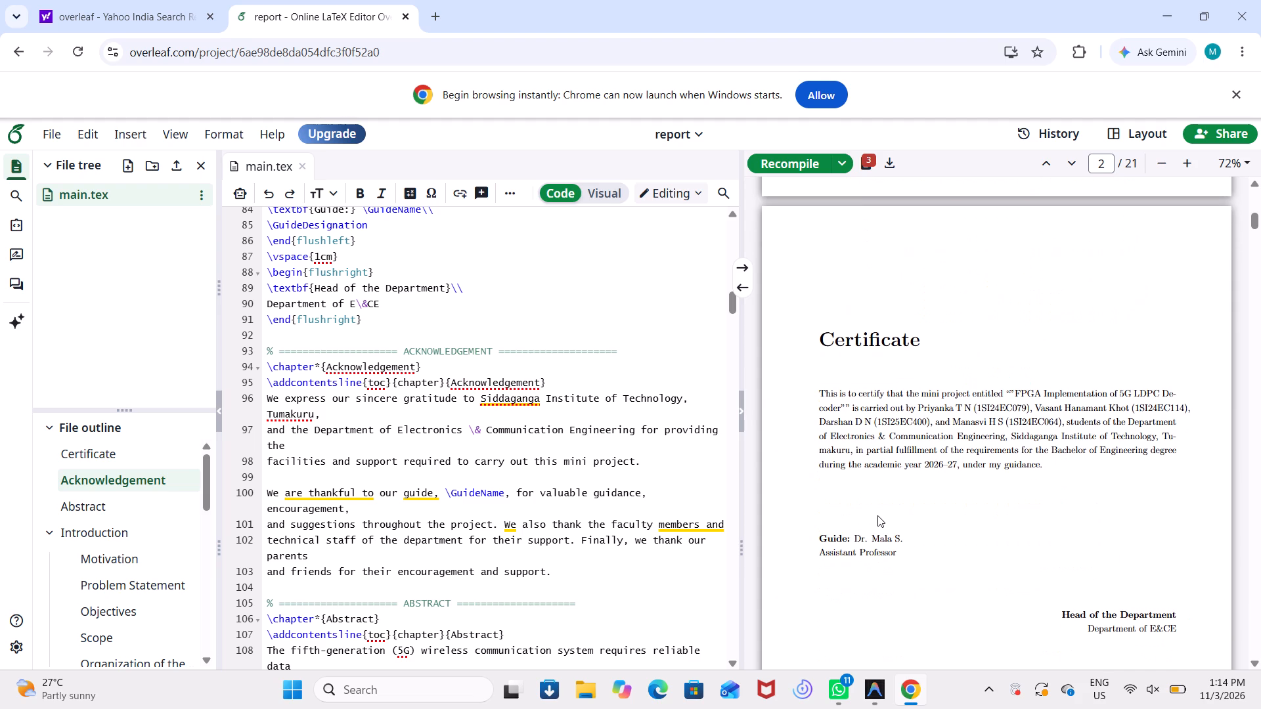
pyautogui.scroll(-2, 877, 515)
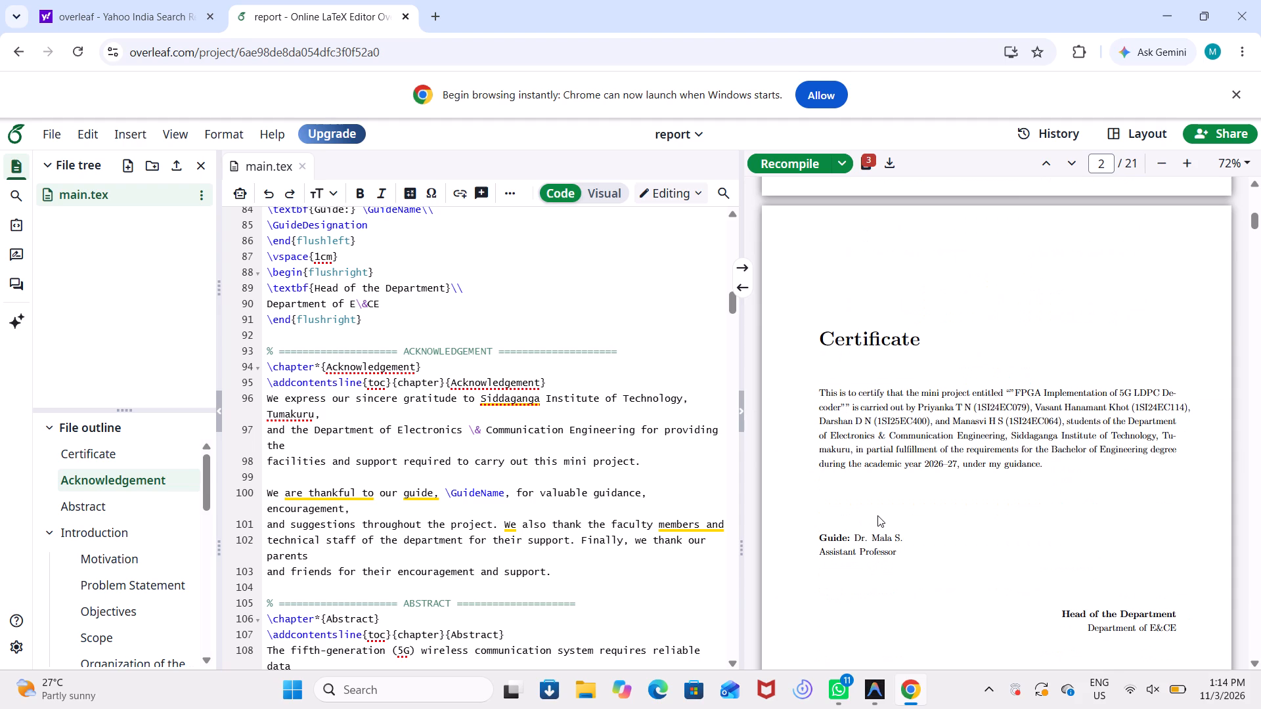
pyautogui.scroll(-1, 877, 515)
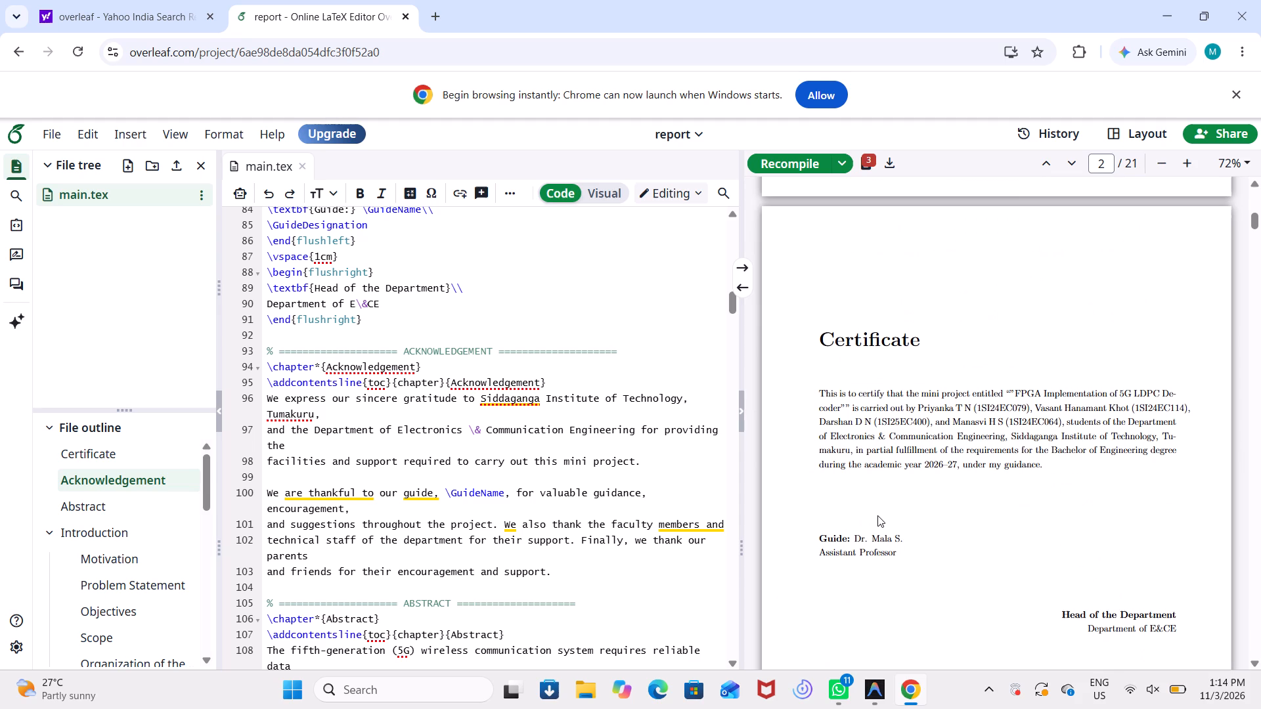
pyautogui.scroll(-2, 877, 515)
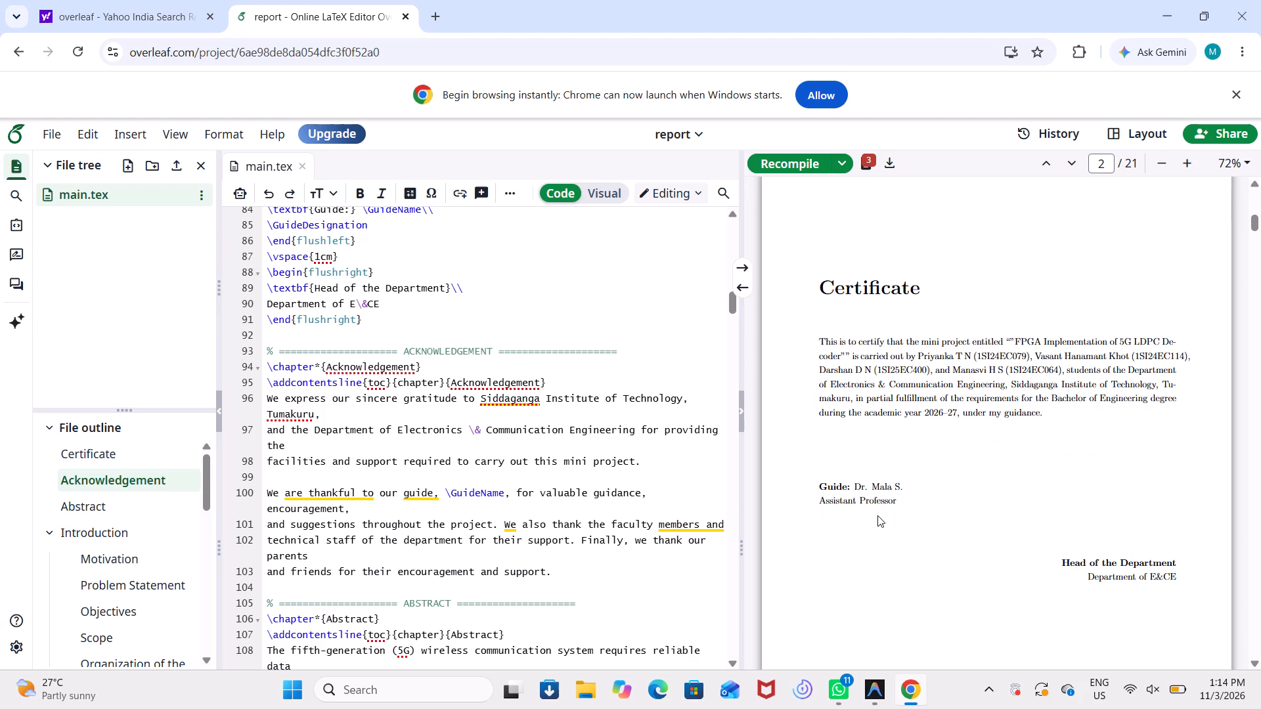
pyautogui.doubleClick(831, 498)
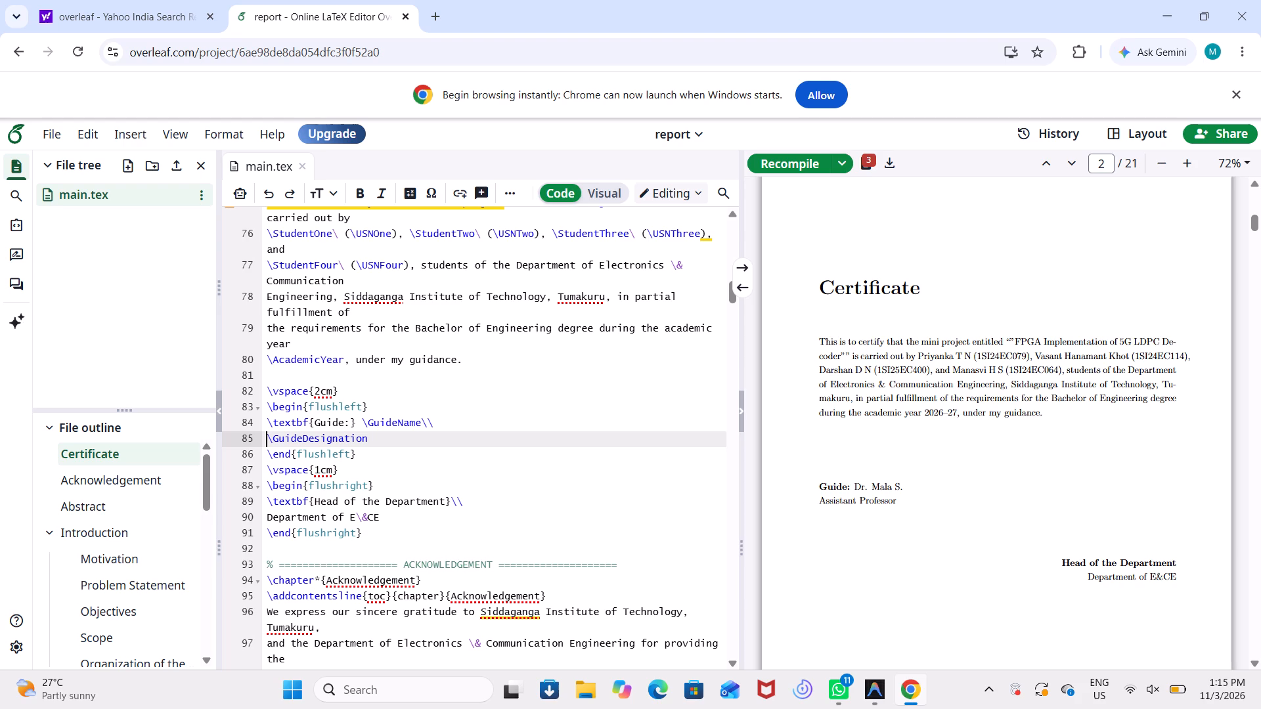
# Review the Acknowledgement, Abstract and Contents pages of the compiled report in the preview.
pyautogui.scroll(-1, 917, 517)
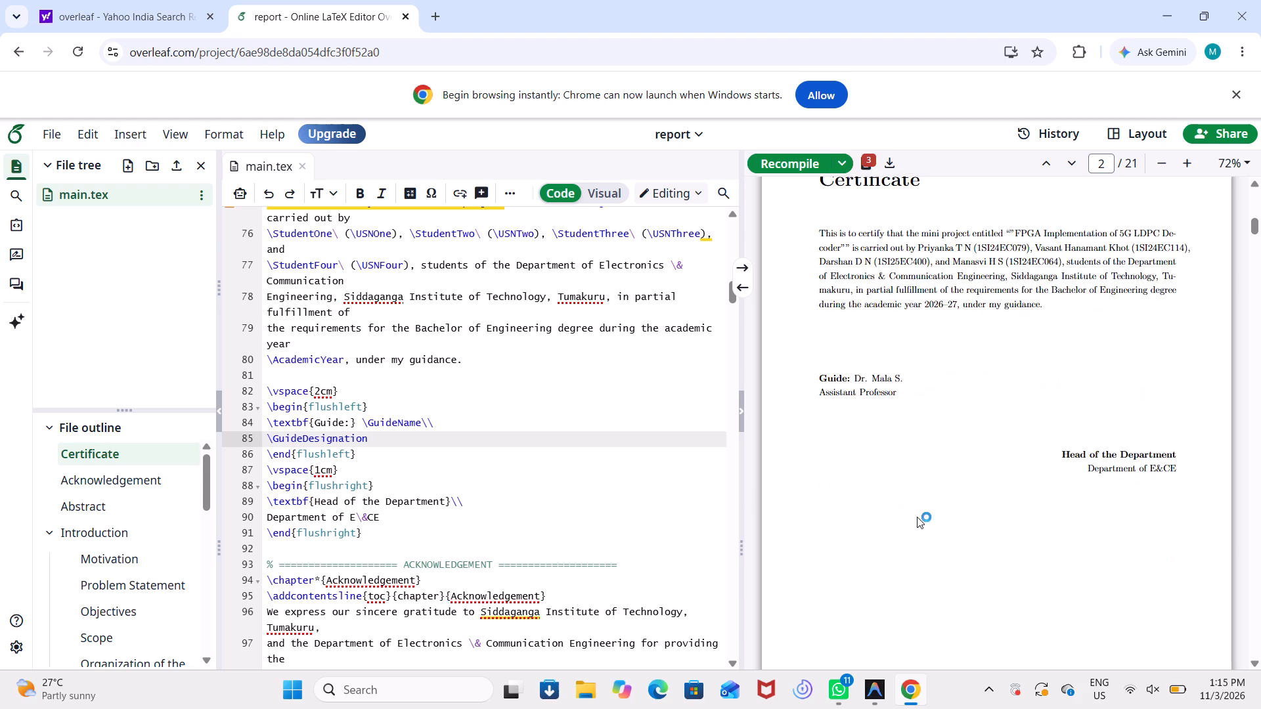
pyautogui.scroll(-5, 917, 517)
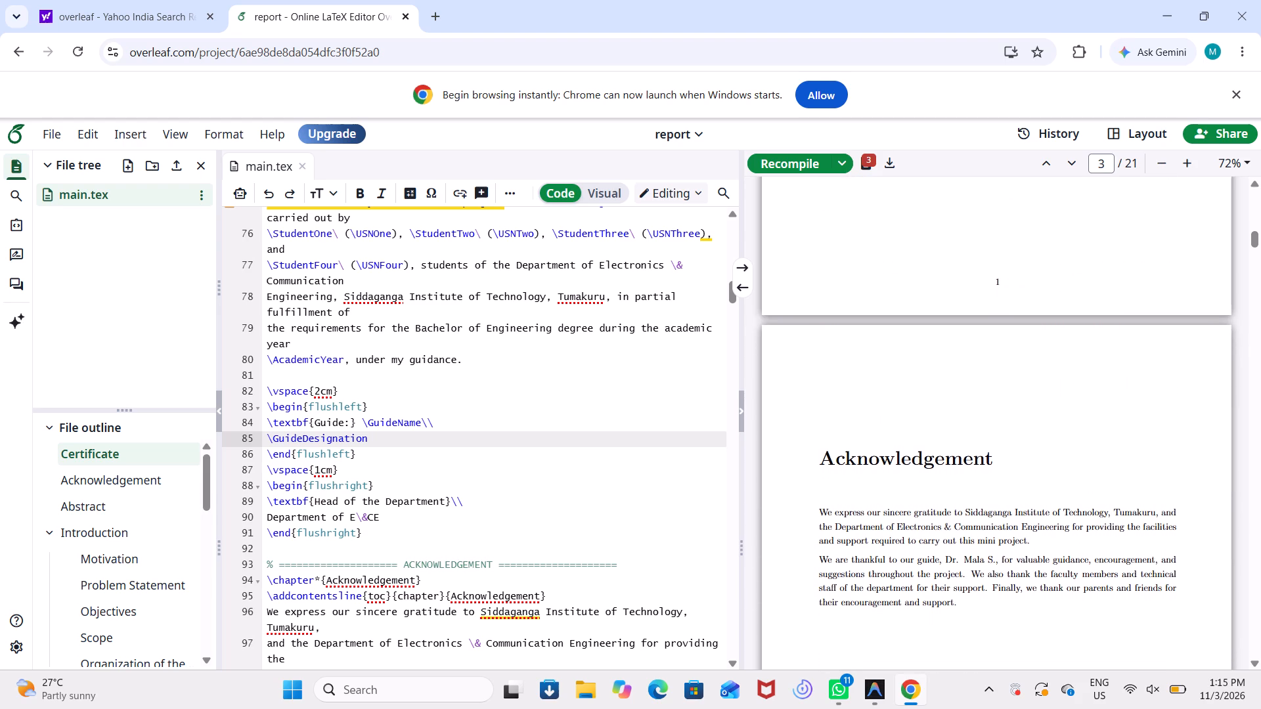
pyautogui.scroll(-2, 917, 517)
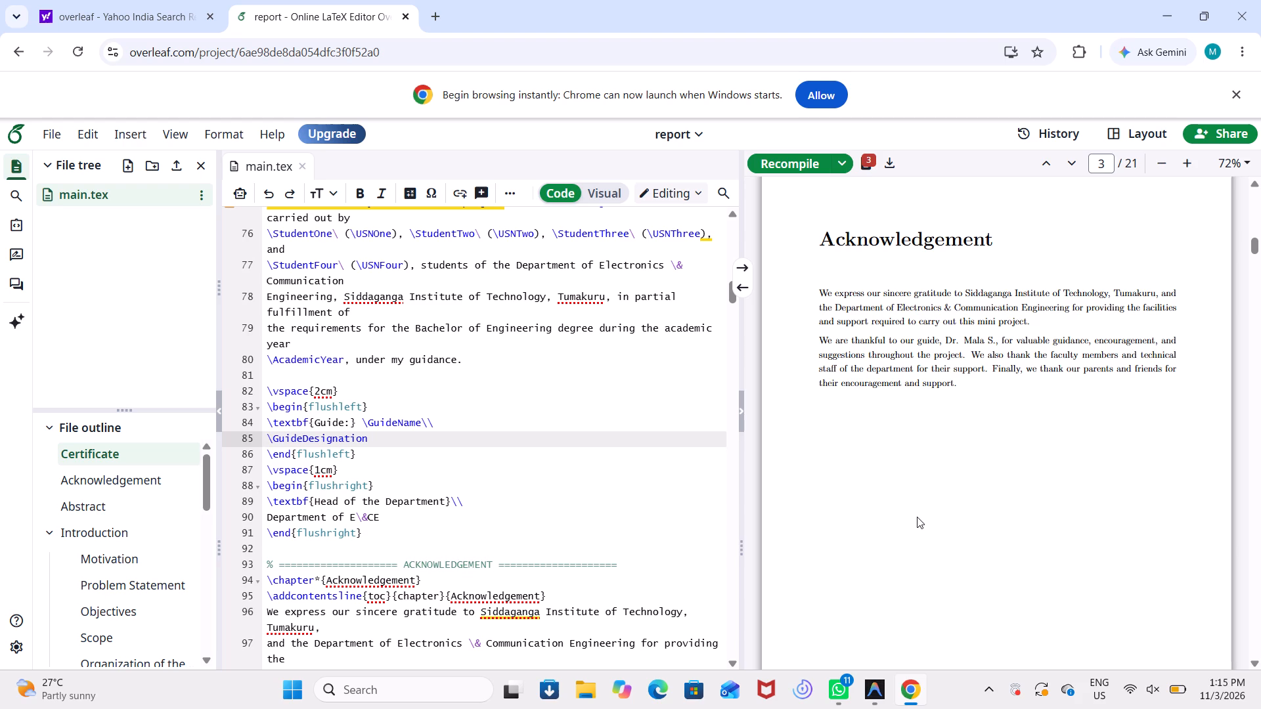
pyautogui.scroll(-4, 917, 517)
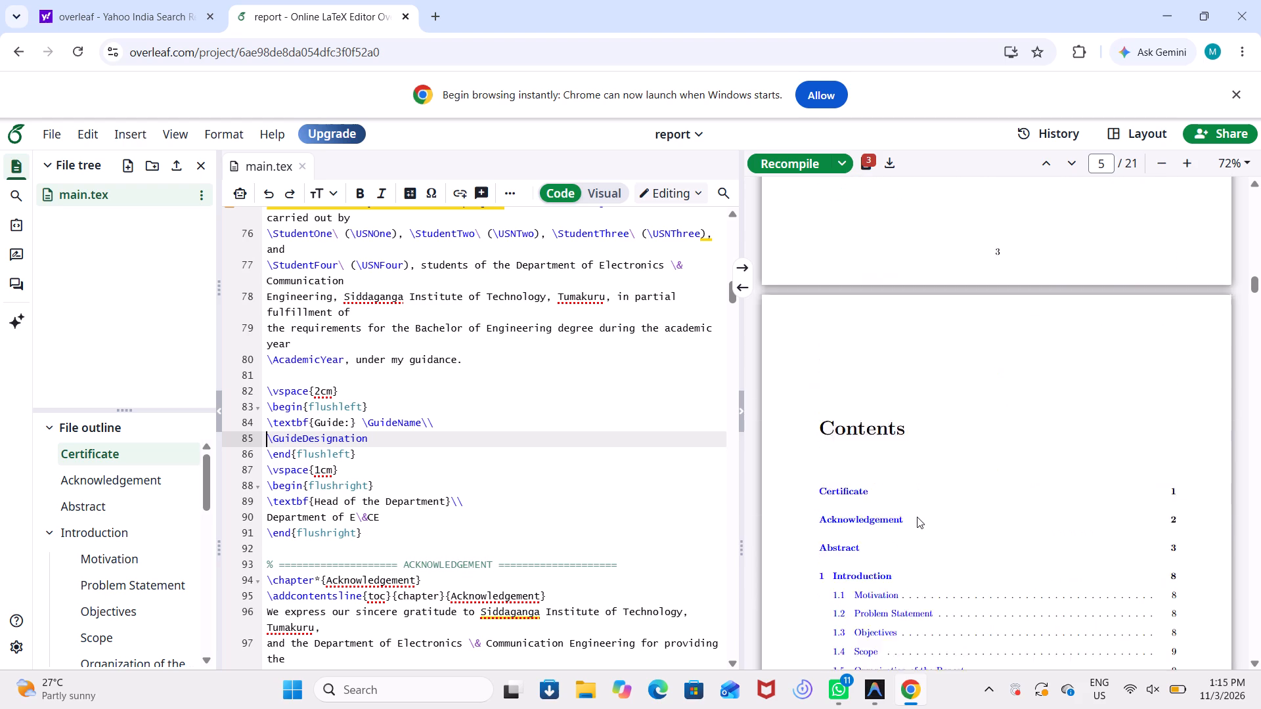
pyautogui.scroll(-1, 917, 517)
pyautogui.scroll(5, 917, 517)
pyautogui.scroll(-1, 917, 517)
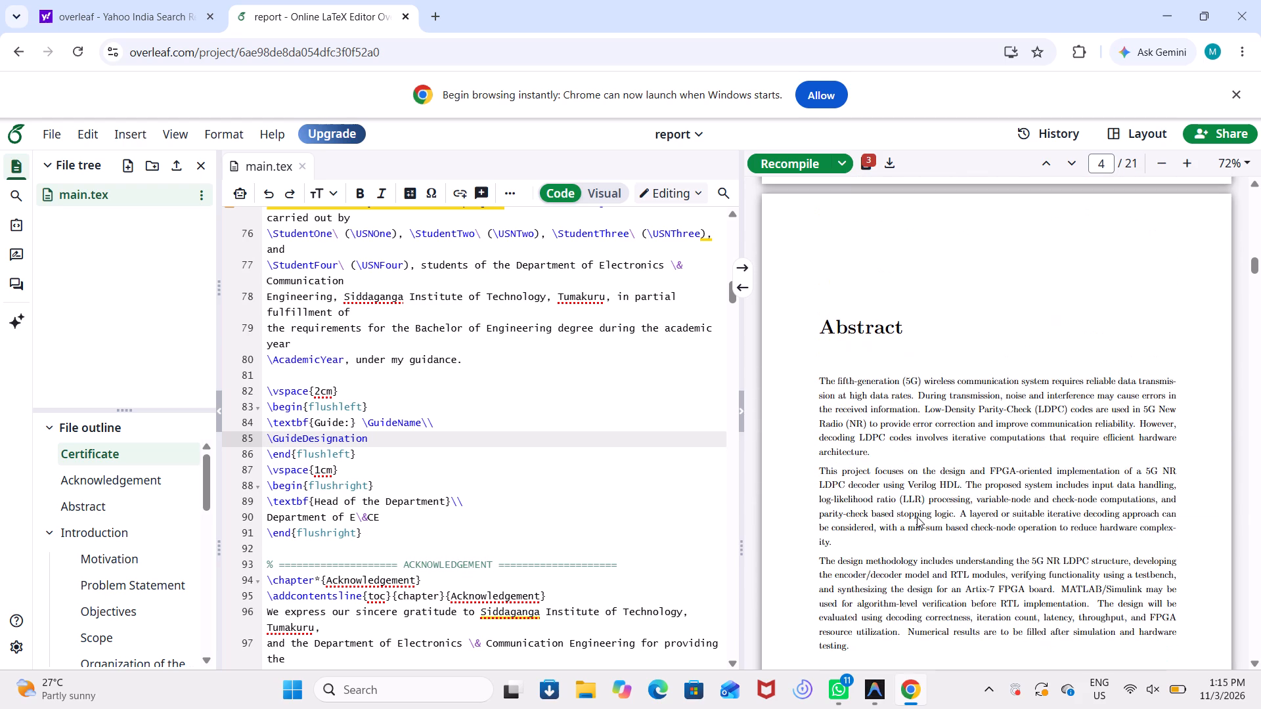
pyautogui.scroll(-6, 917, 517)
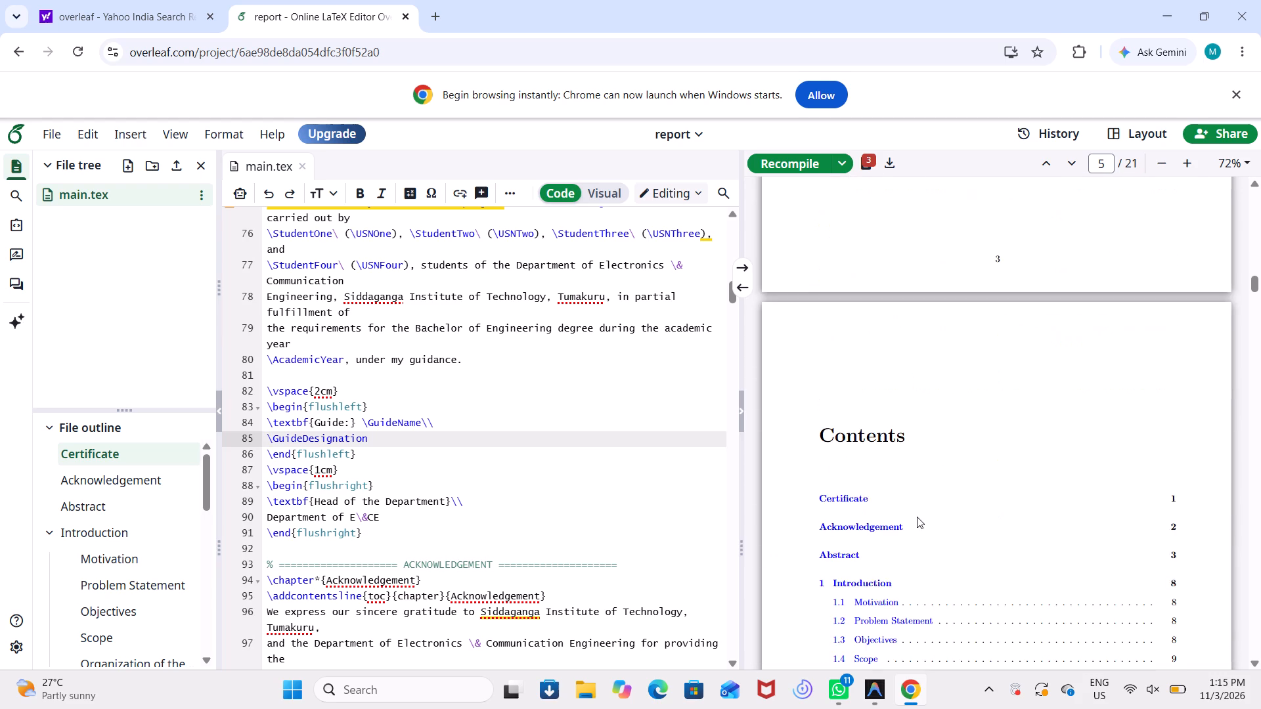
pyautogui.scroll(-2, 917, 517)
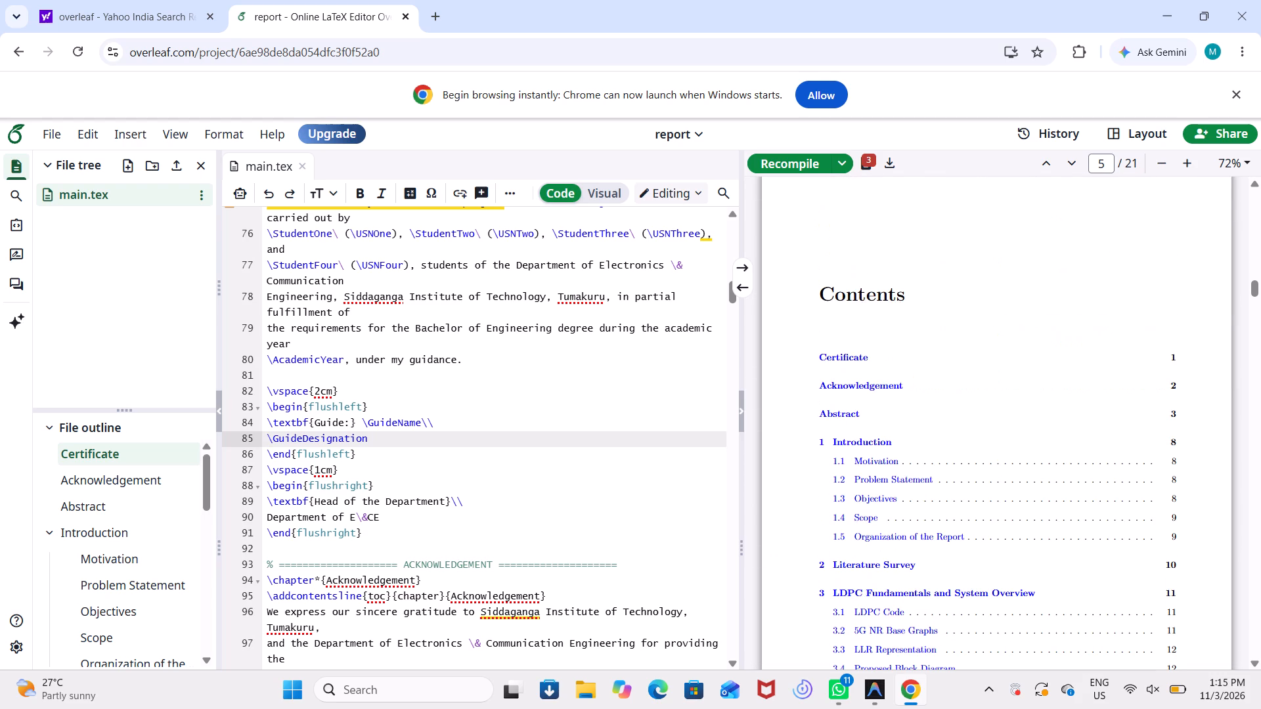
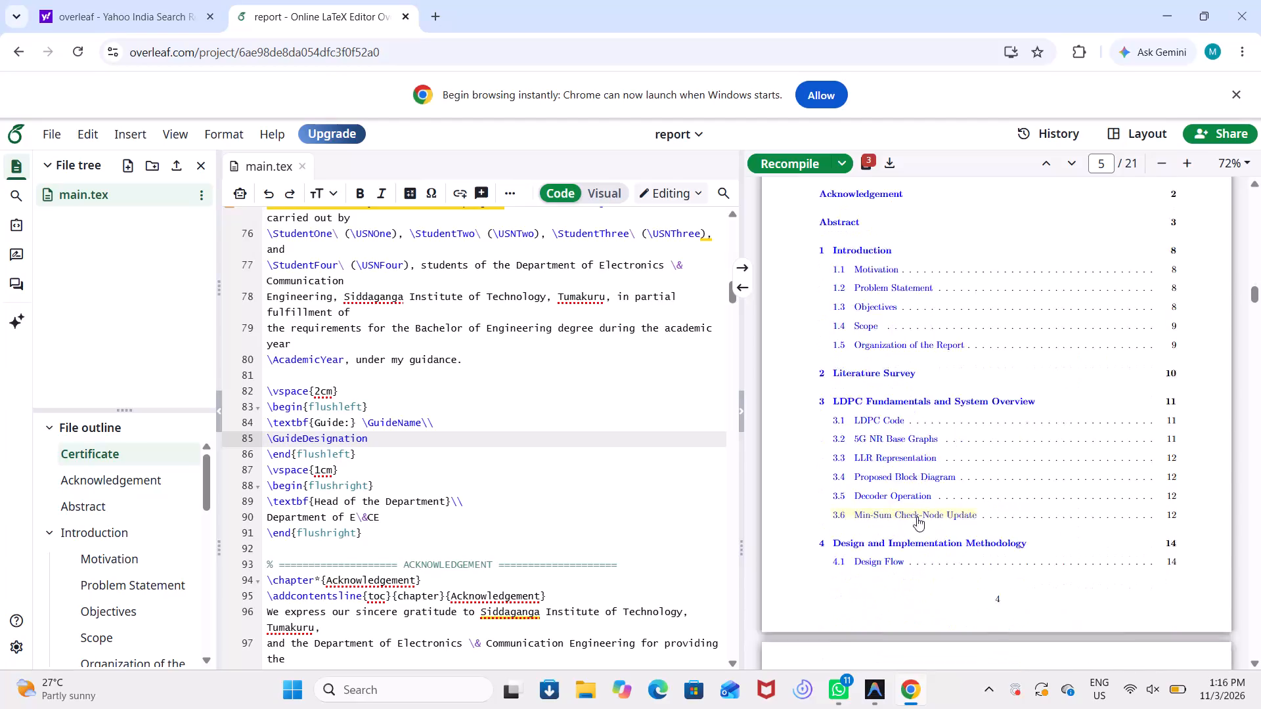
# Review the compiled report from the Contents pages through the List of Figures and Chapters 1 to 3.
pyautogui.scroll(-1, 917, 517)
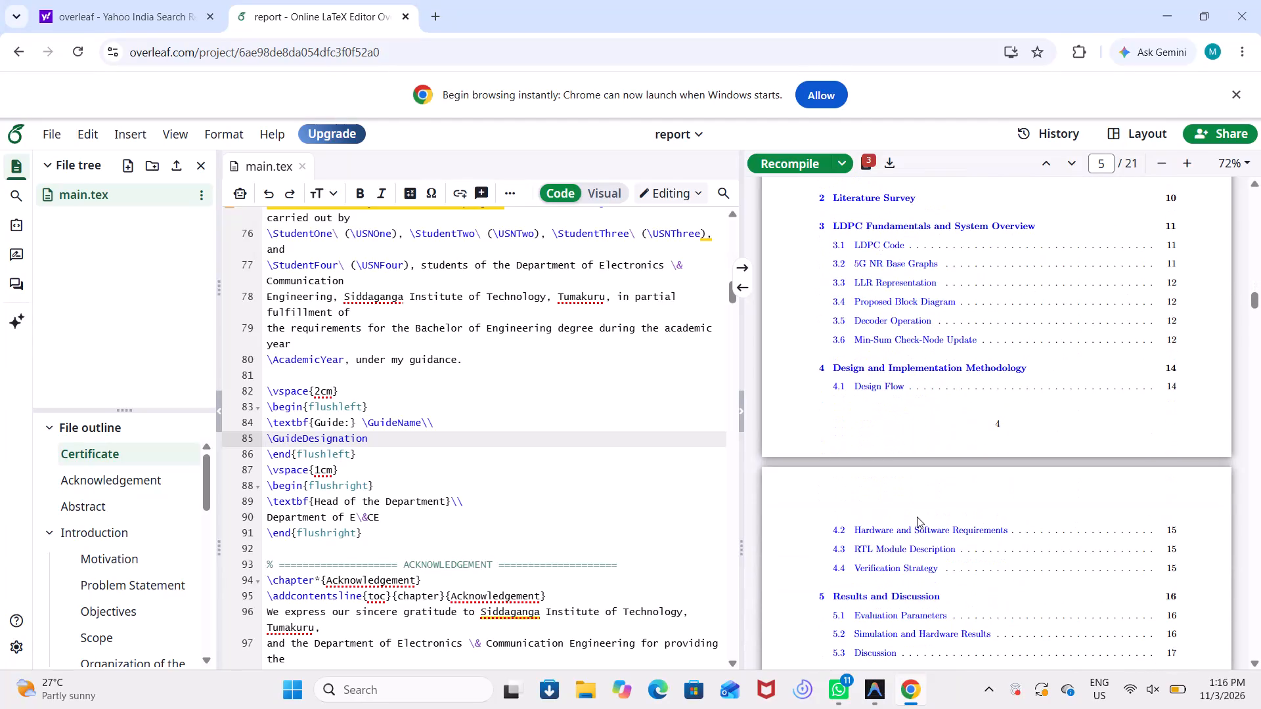
pyautogui.scroll(-8, 917, 517)
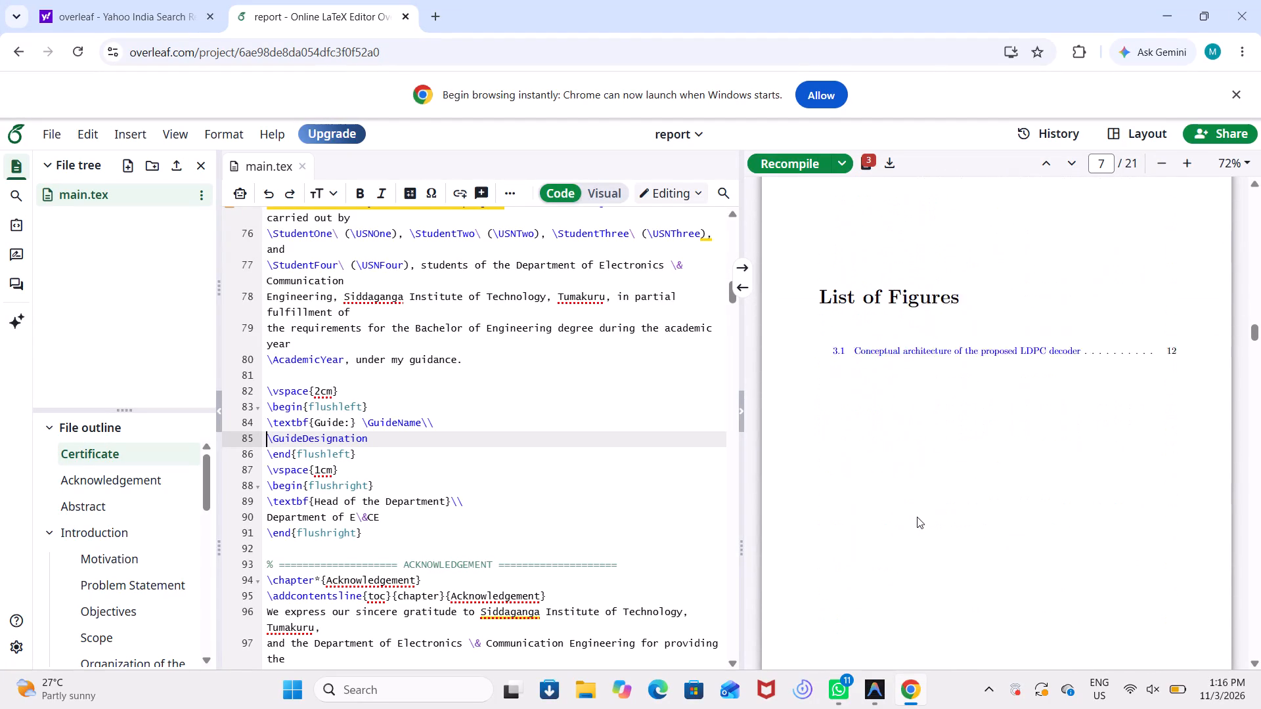
pyautogui.scroll(-5, 917, 517)
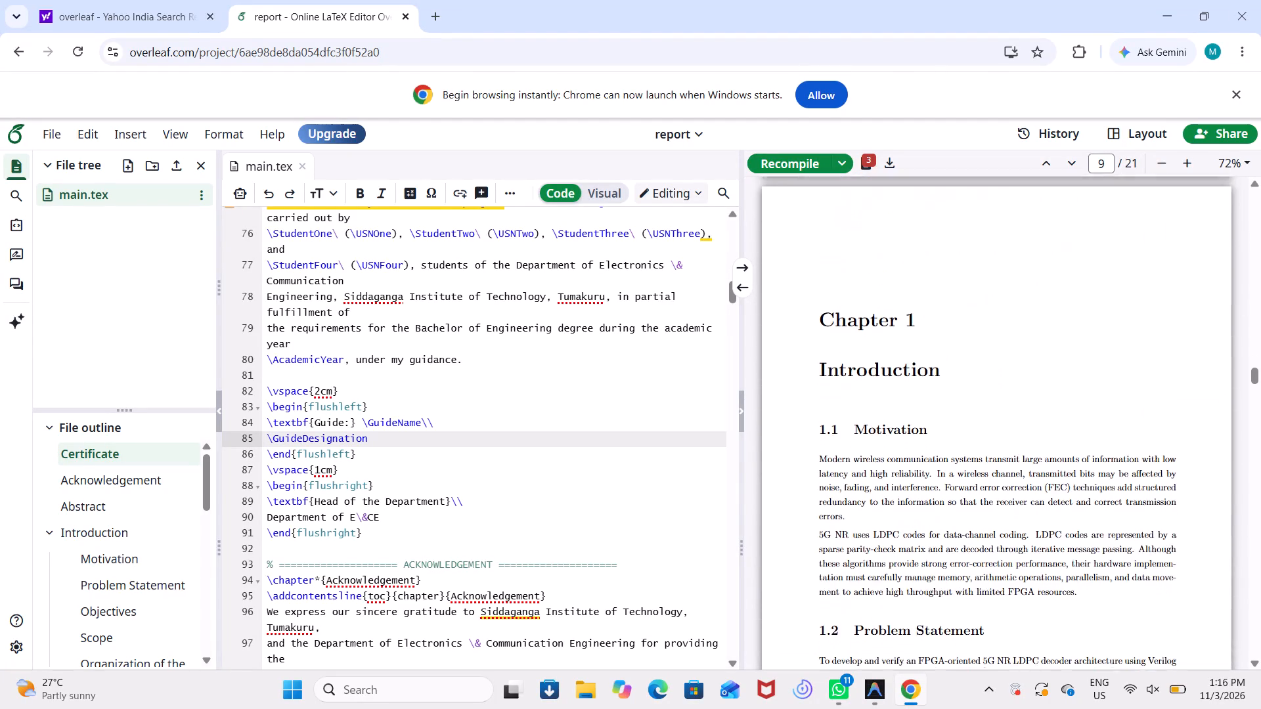
pyautogui.scroll(-3, 917, 517)
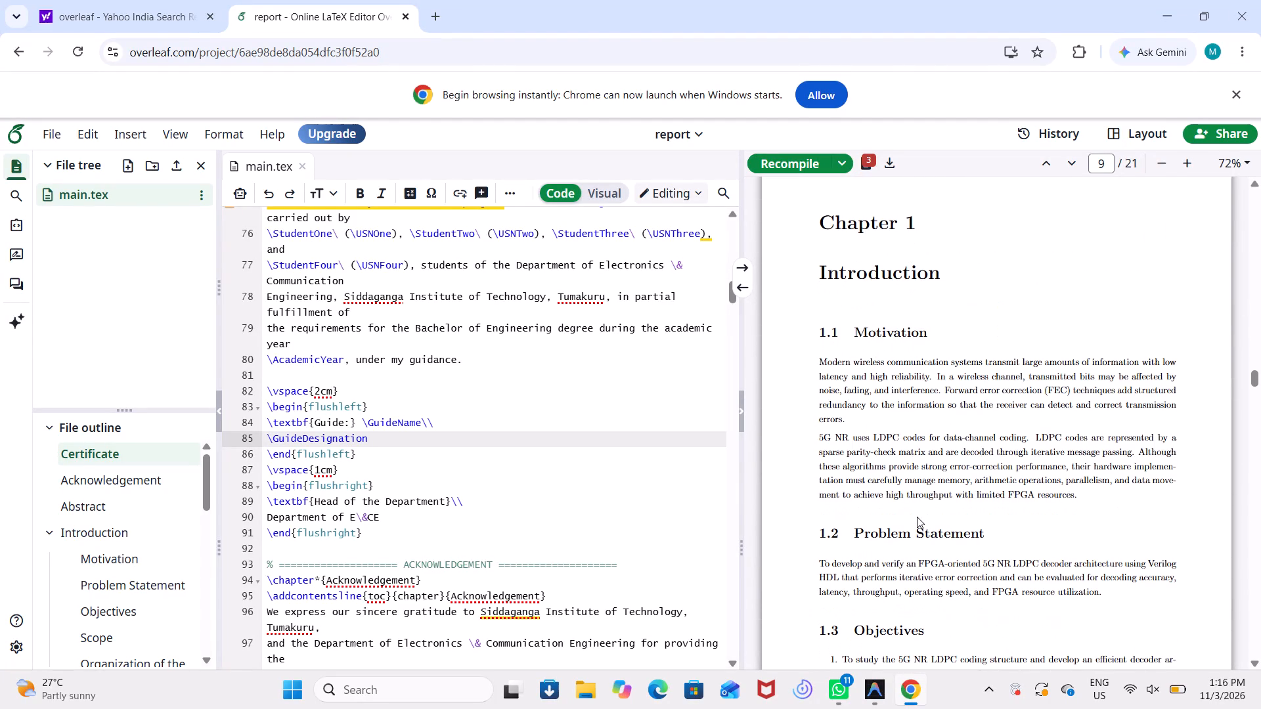
pyautogui.scroll(-4, 917, 517)
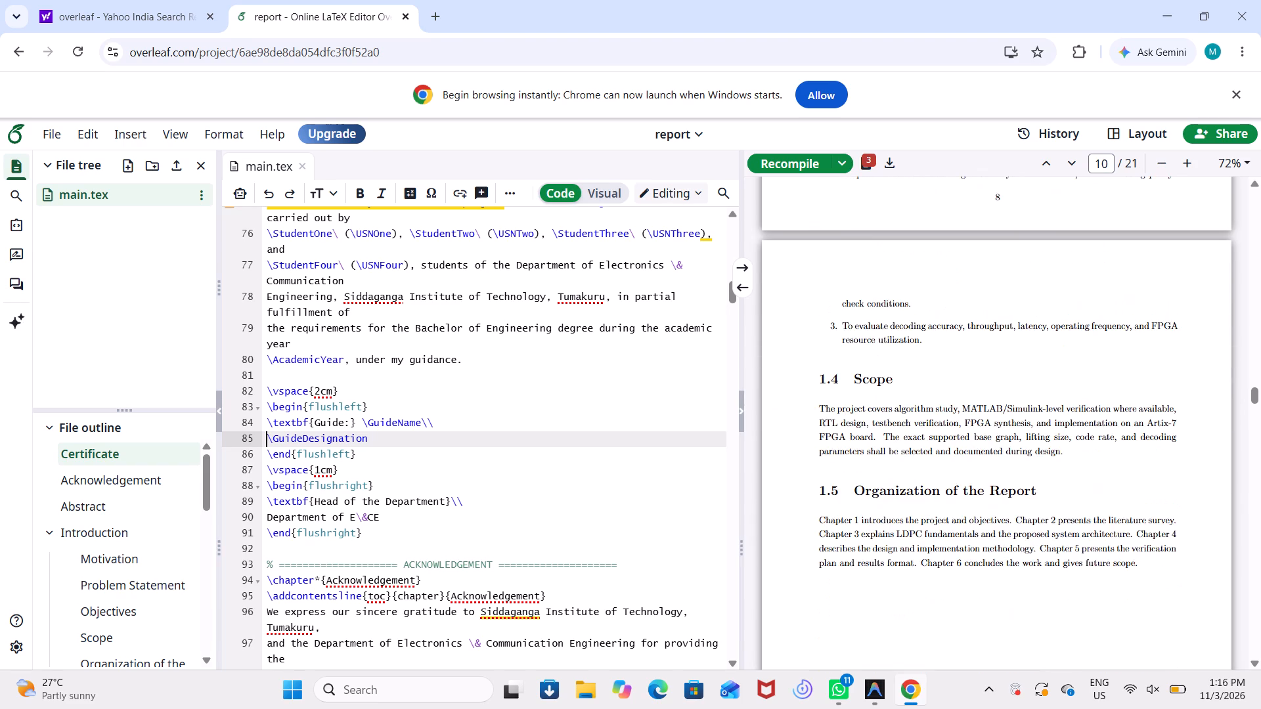
pyautogui.scroll(-5, 917, 517)
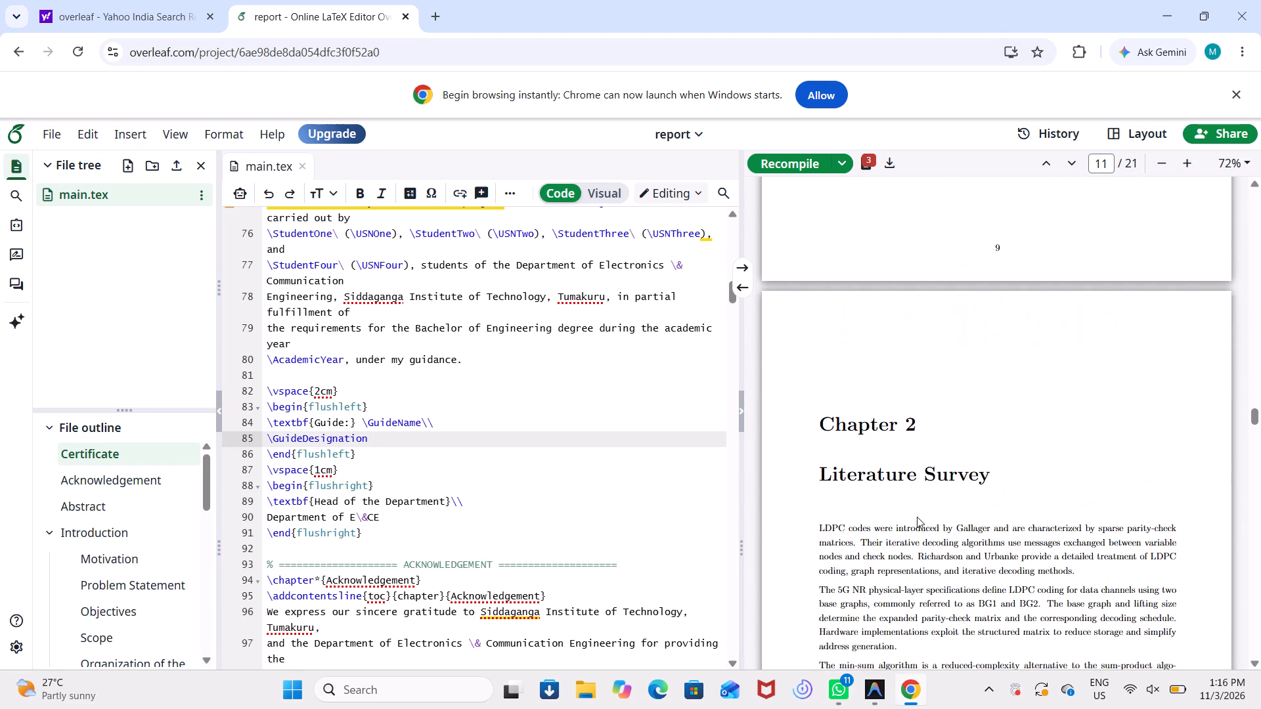
pyautogui.scroll(-4, 917, 517)
pyautogui.rightClick(917, 517)
pyautogui.scroll(-2, 917, 517)
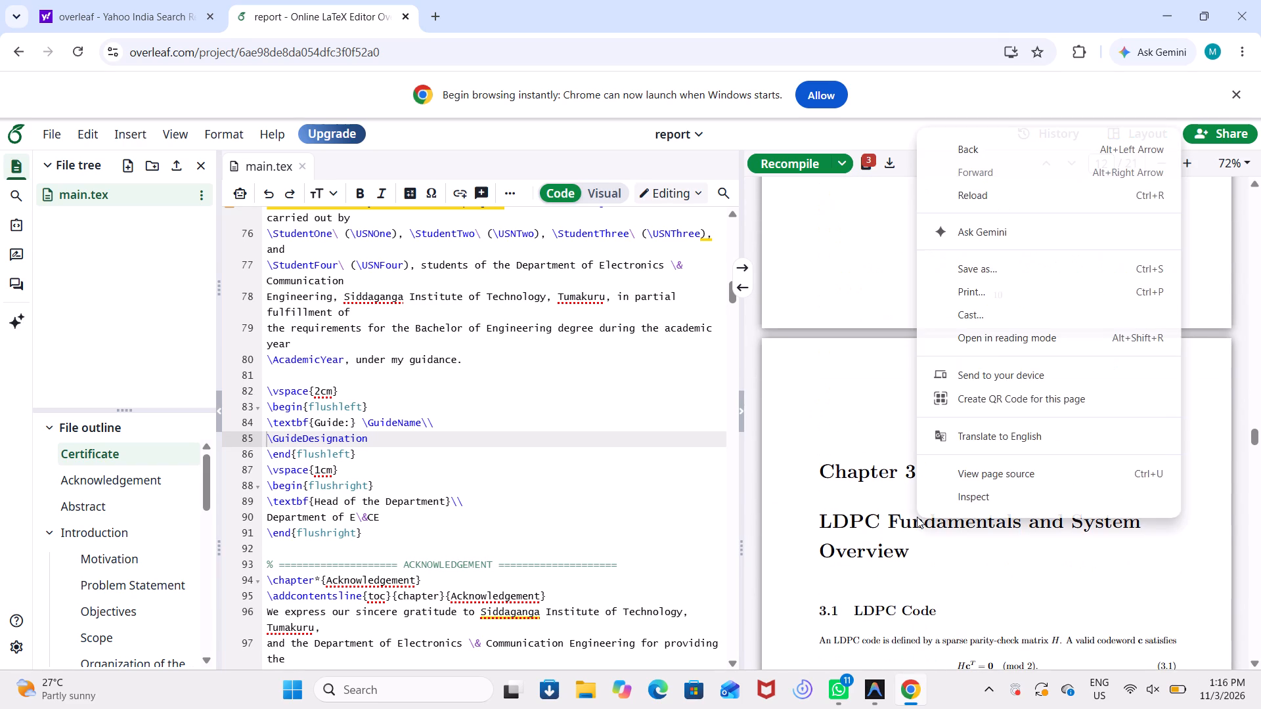
pyautogui.click(879, 581)
pyautogui.scroll(-2, 879, 581)
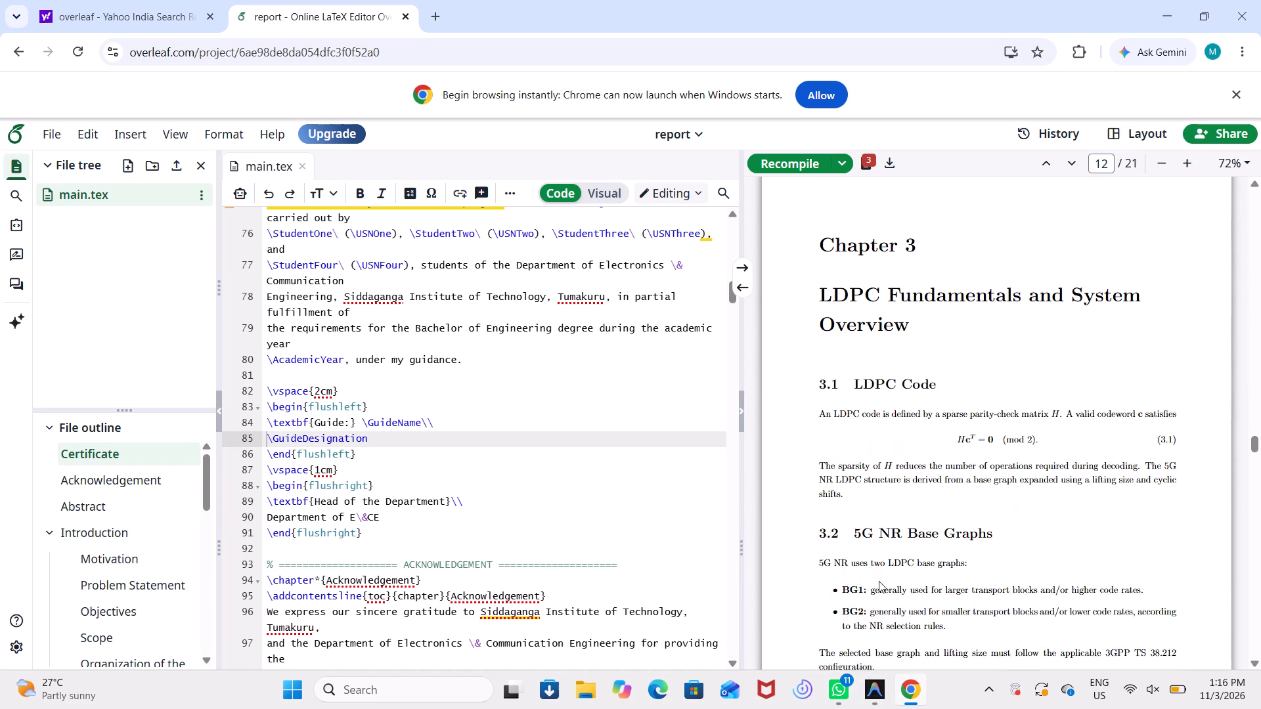
pyautogui.scroll(-4, 879, 581)
# Recheck the compiled cover page and locate the spacing of its "in" line in the cover page source.
pyautogui.scroll(1, 879, 581)
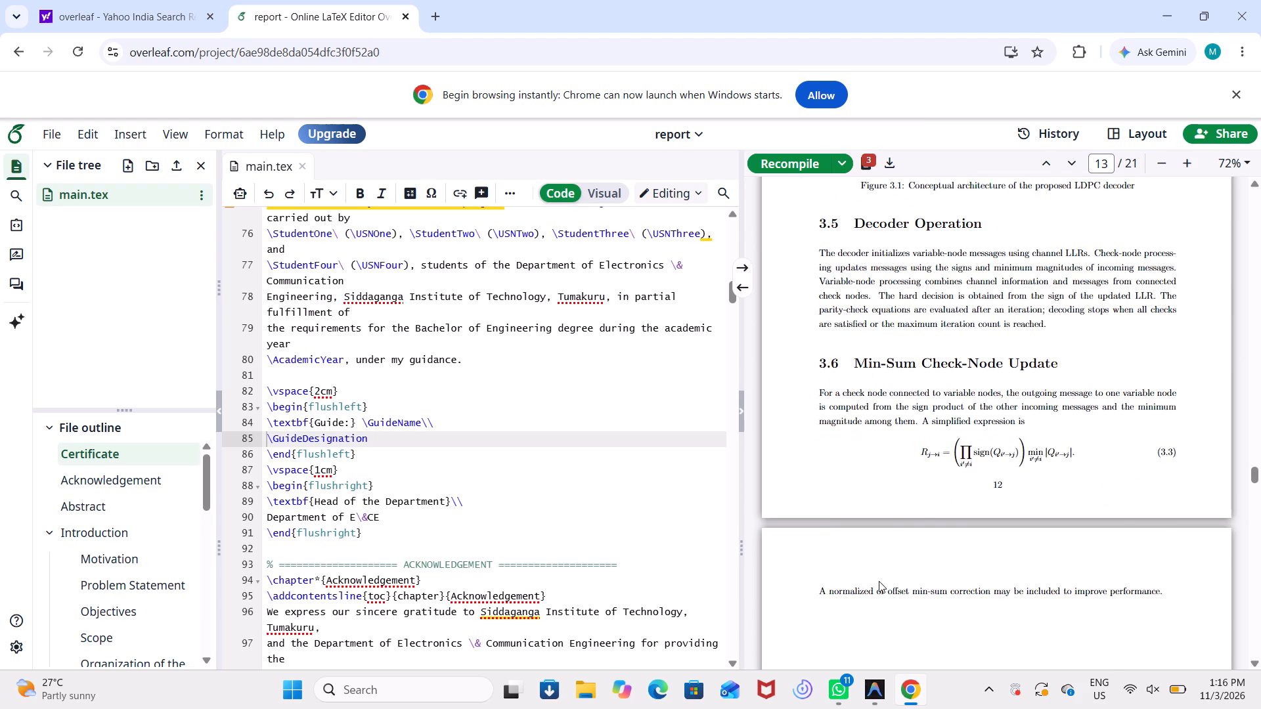
pyautogui.scroll(1, 879, 581)
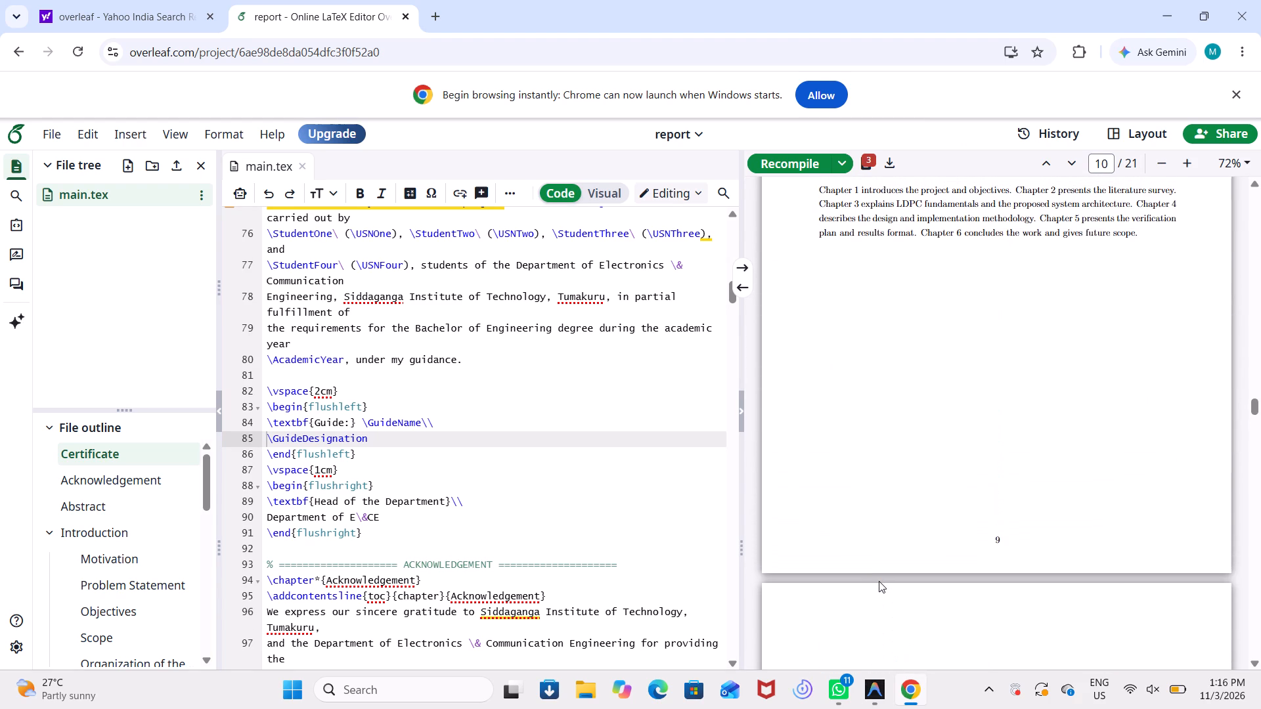
pyautogui.scroll(10, 879, 581)
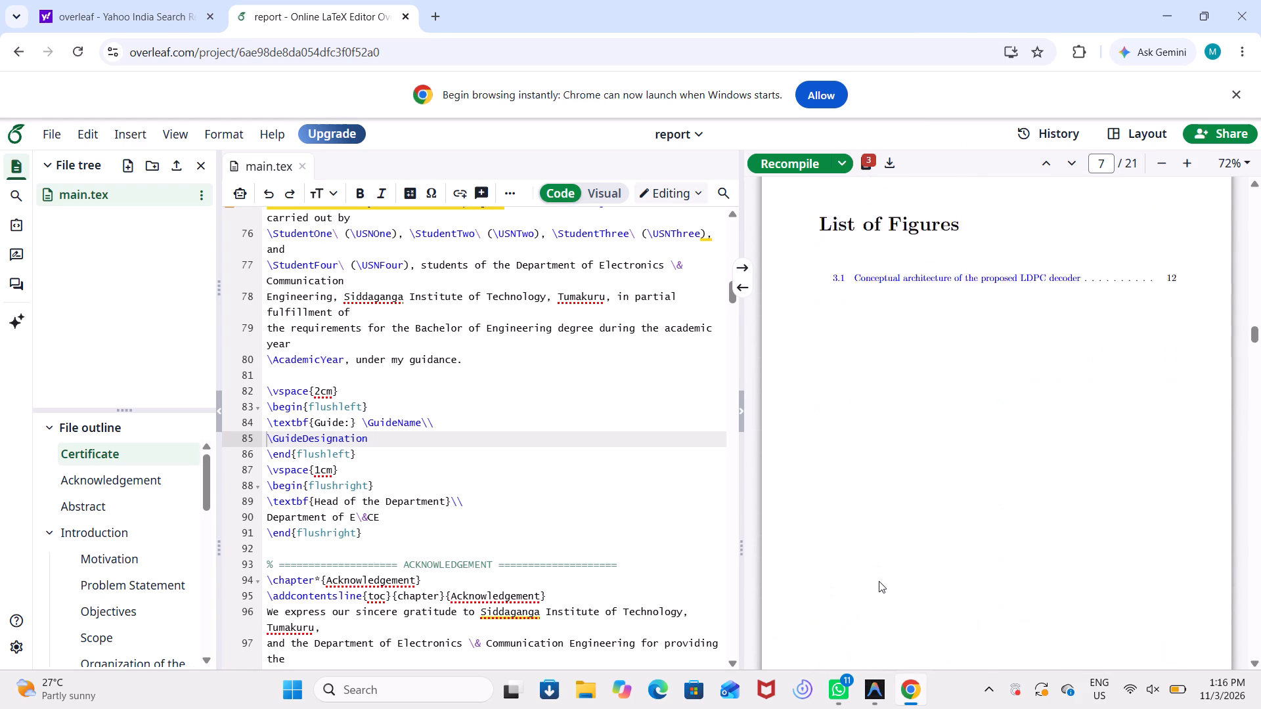
pyautogui.scroll(3, 458, 322)
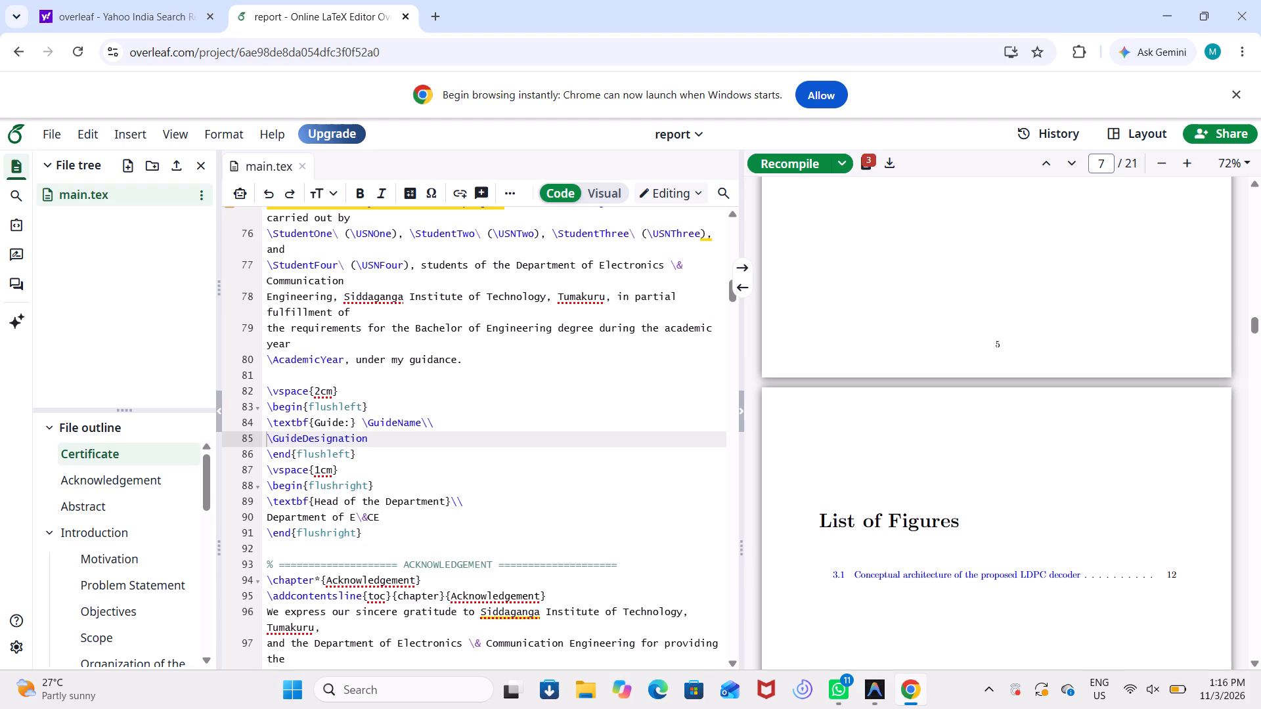
pyautogui.scroll(12, 458, 322)
pyautogui.scroll(7, 979, 0)
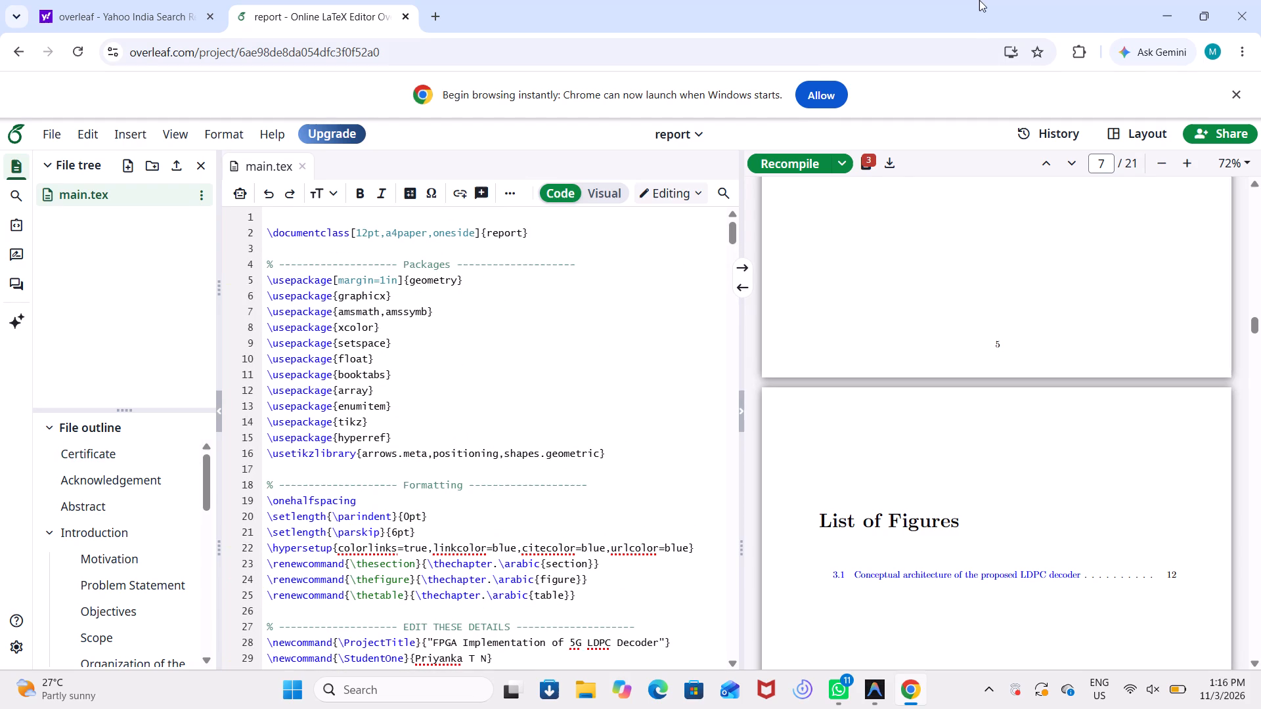
pyautogui.scroll(11, 966, 239)
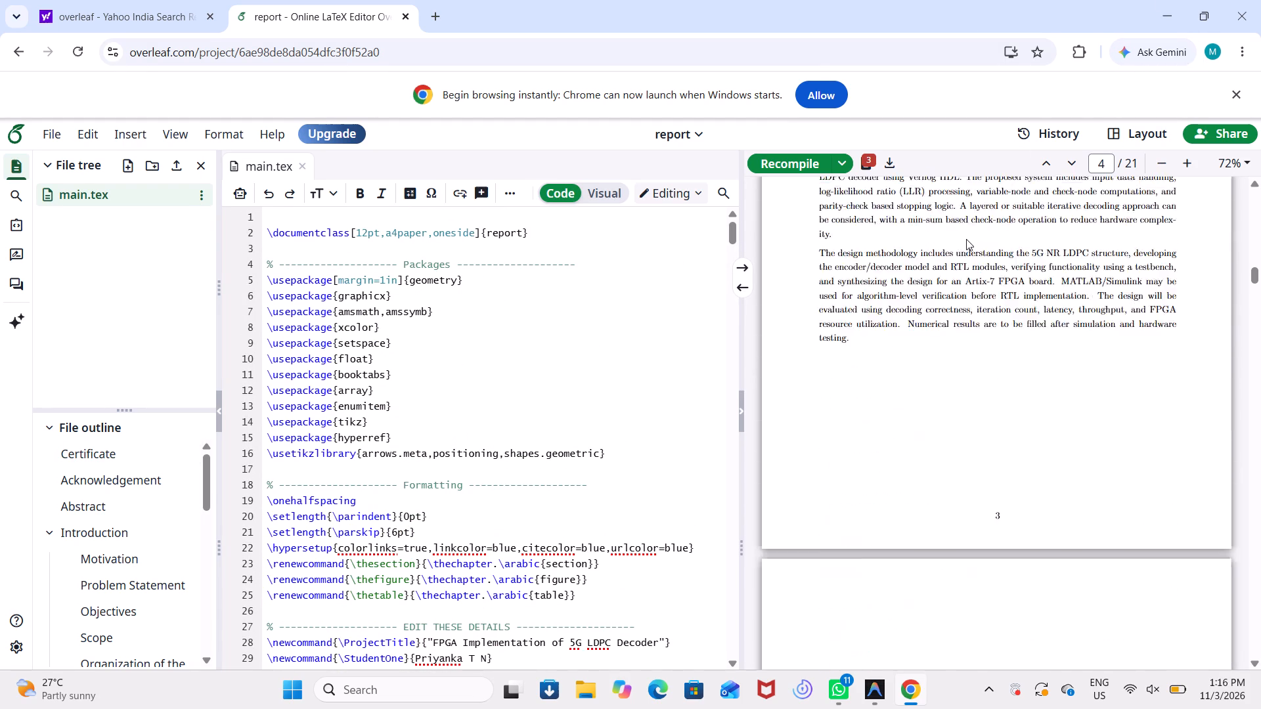
pyautogui.scroll(7, 966, 239)
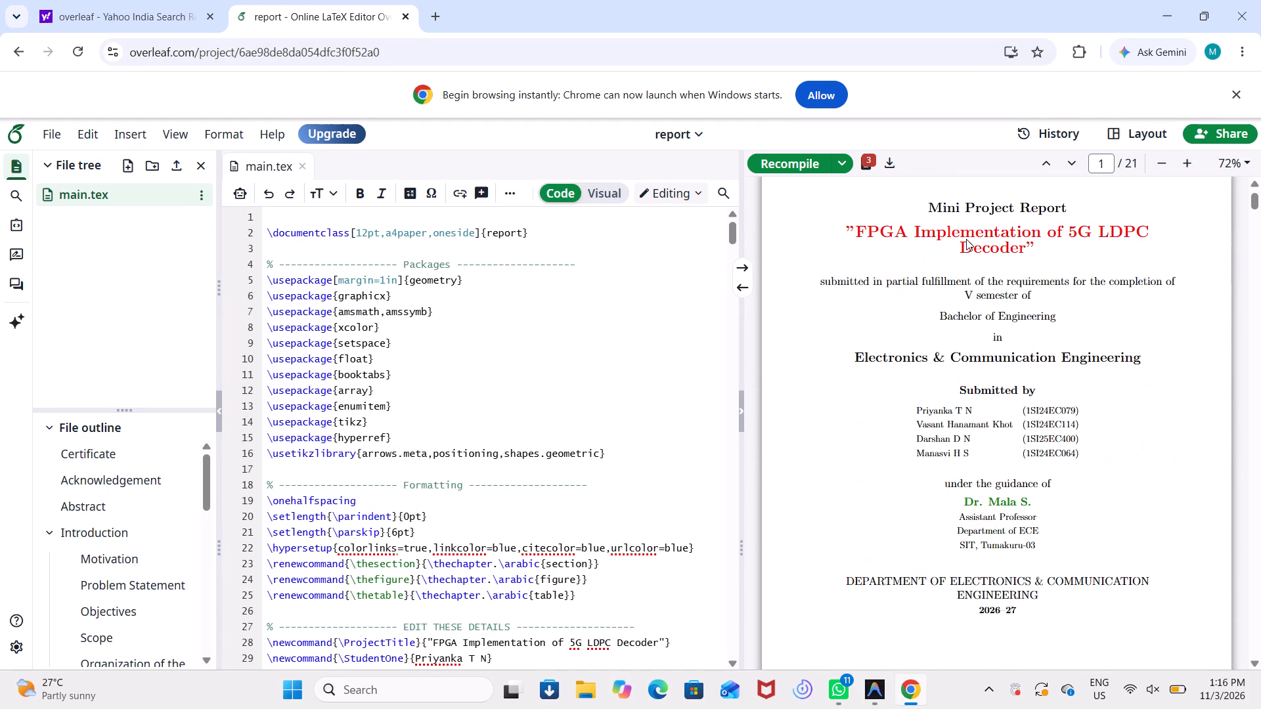
pyautogui.scroll(-1, 966, 239)
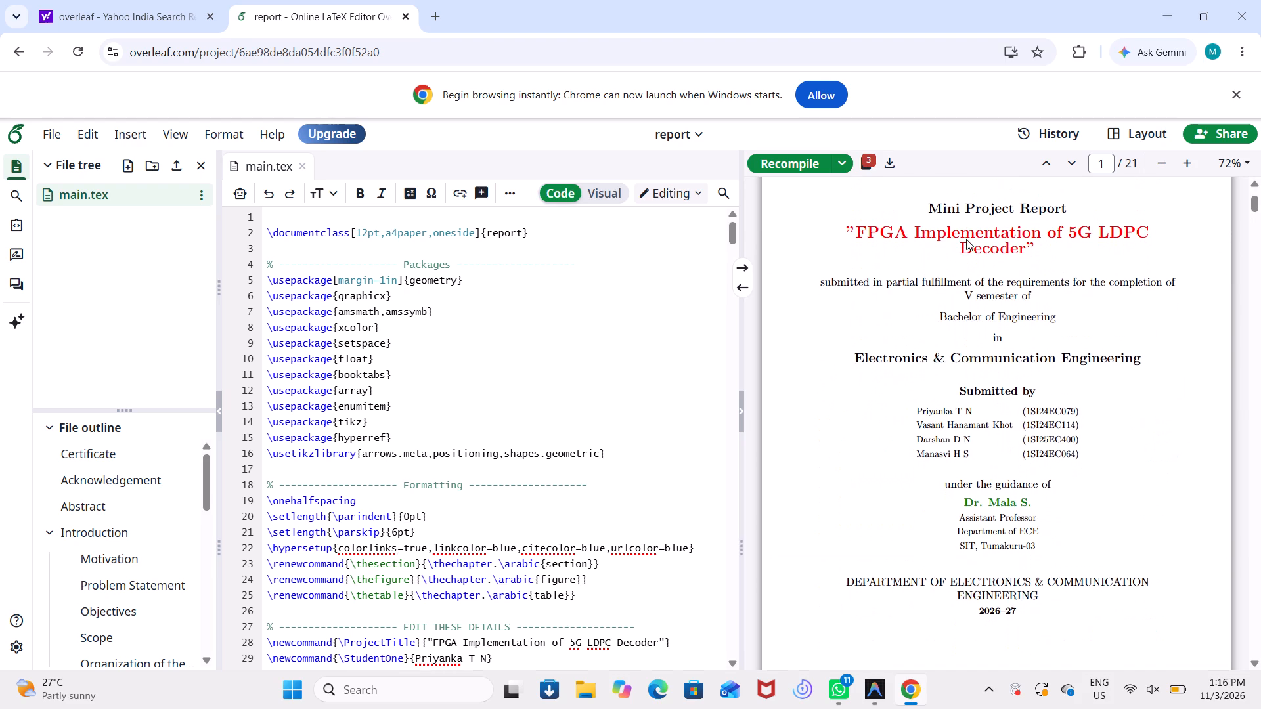
pyautogui.scroll(-1, 966, 239)
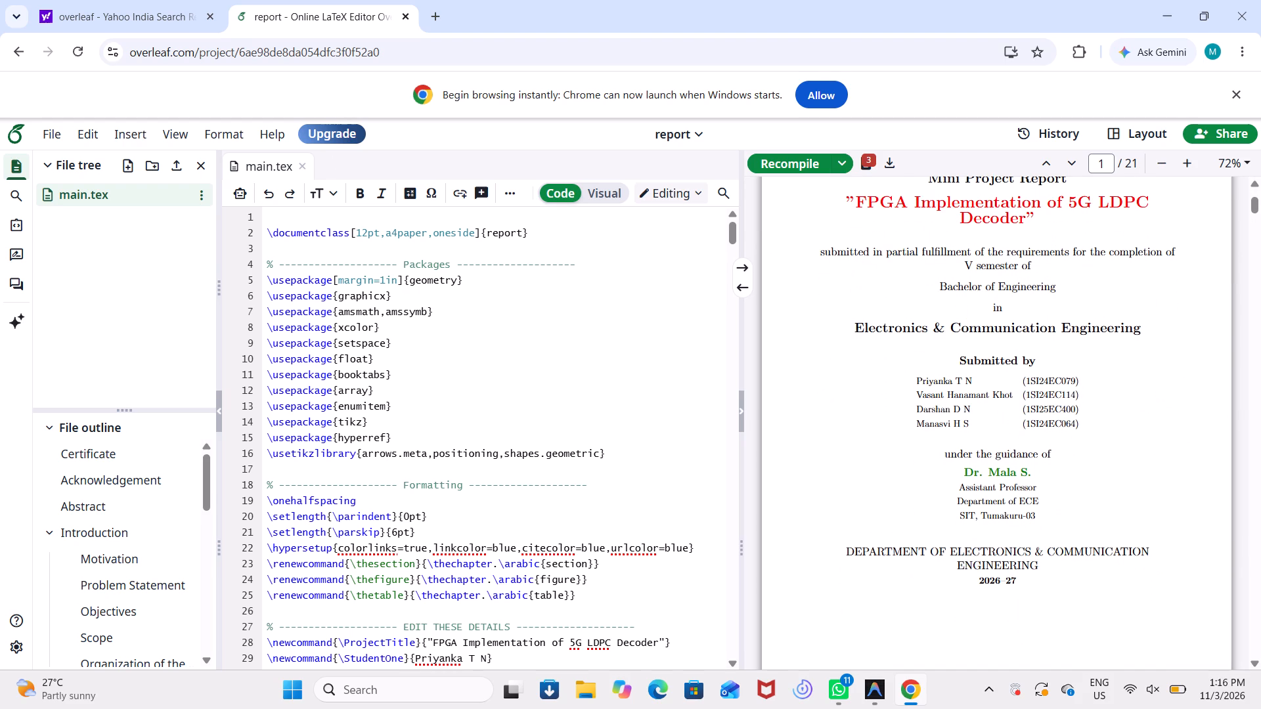
pyautogui.scroll(2, 388, 340)
pyautogui.scroll(-2, 502, 515)
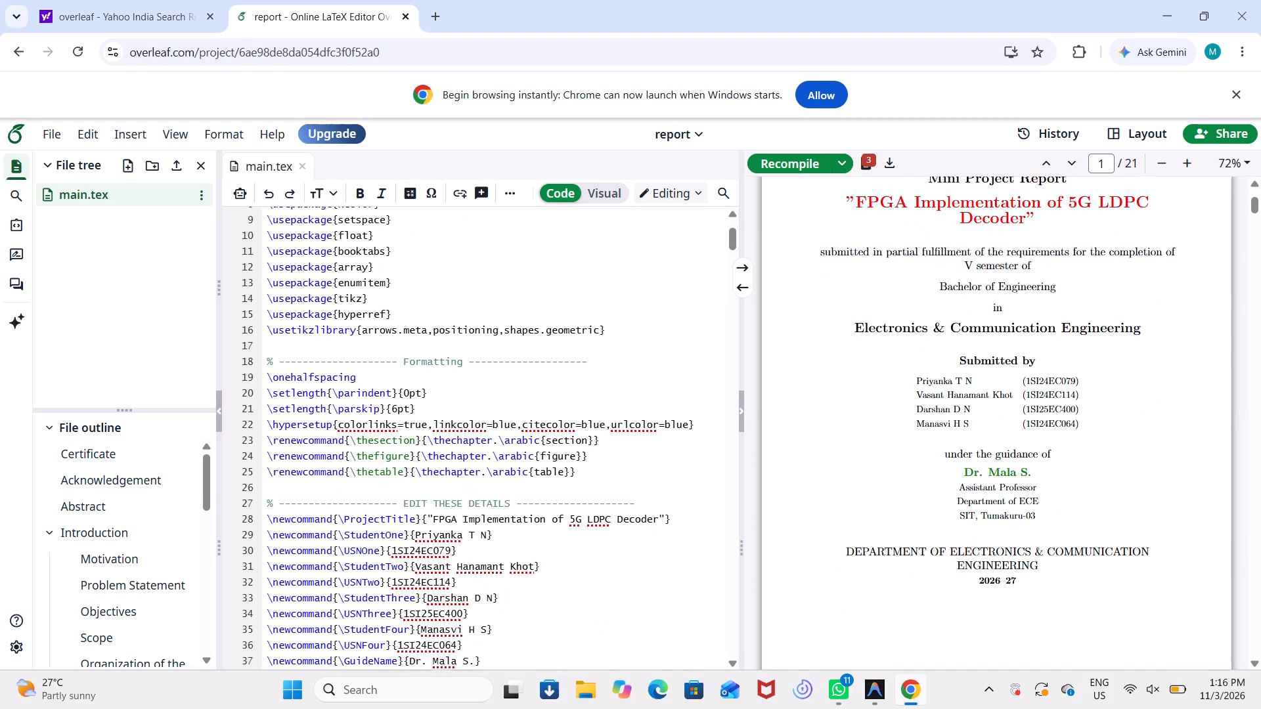
pyautogui.scroll(-2, 502, 515)
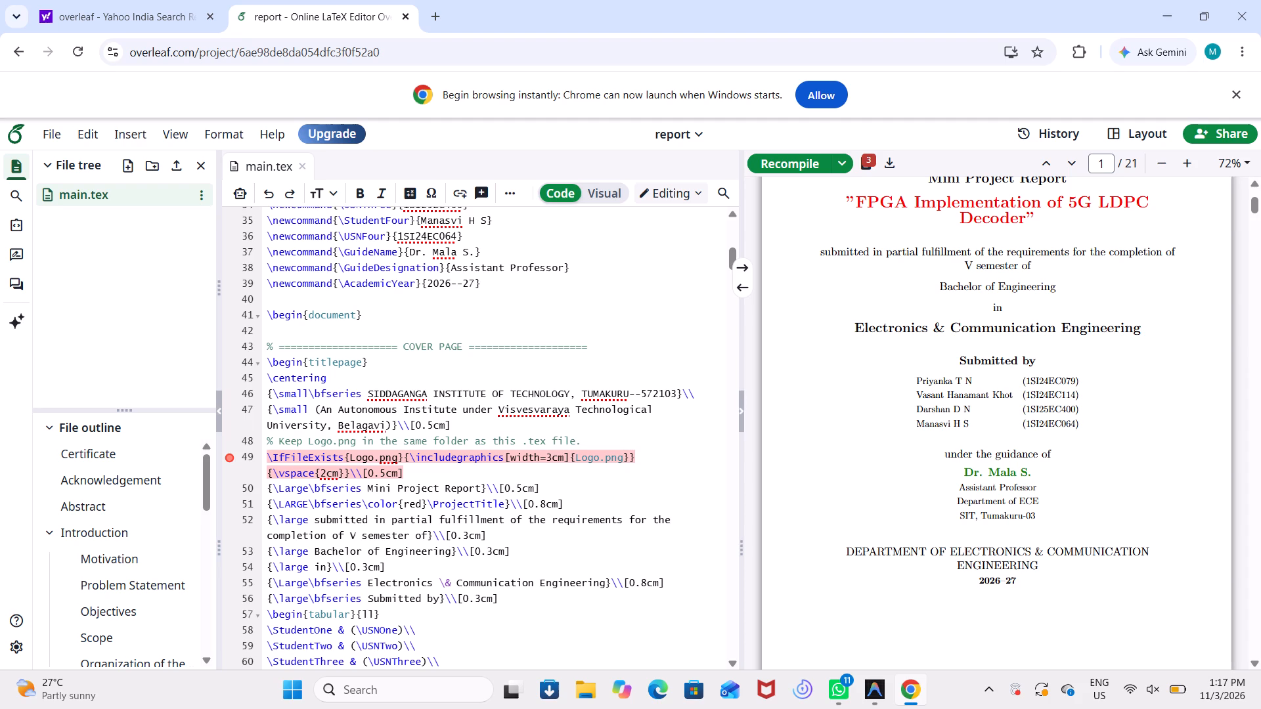
pyautogui.click(368, 565)
# Set the spacing after the cover page's "in" line to 0.2cm and recompile the report.
pyautogui.press('BackSpace')
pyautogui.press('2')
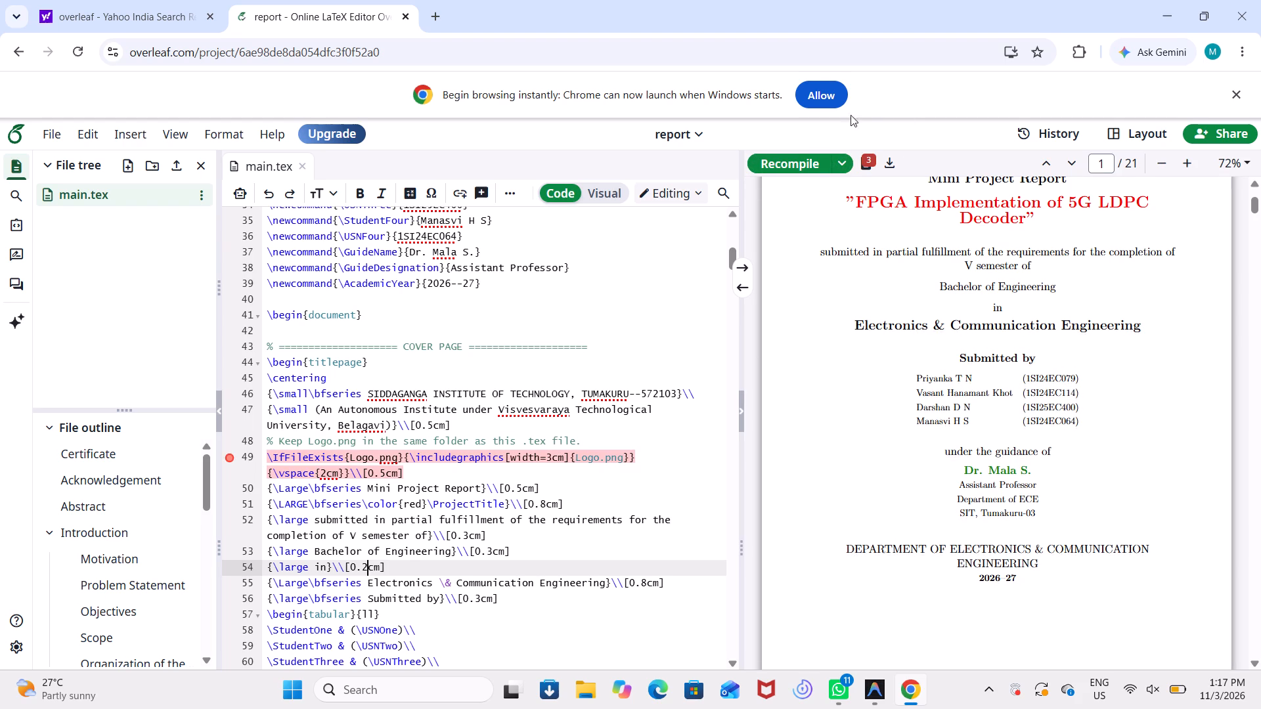
pyautogui.click(794, 156)
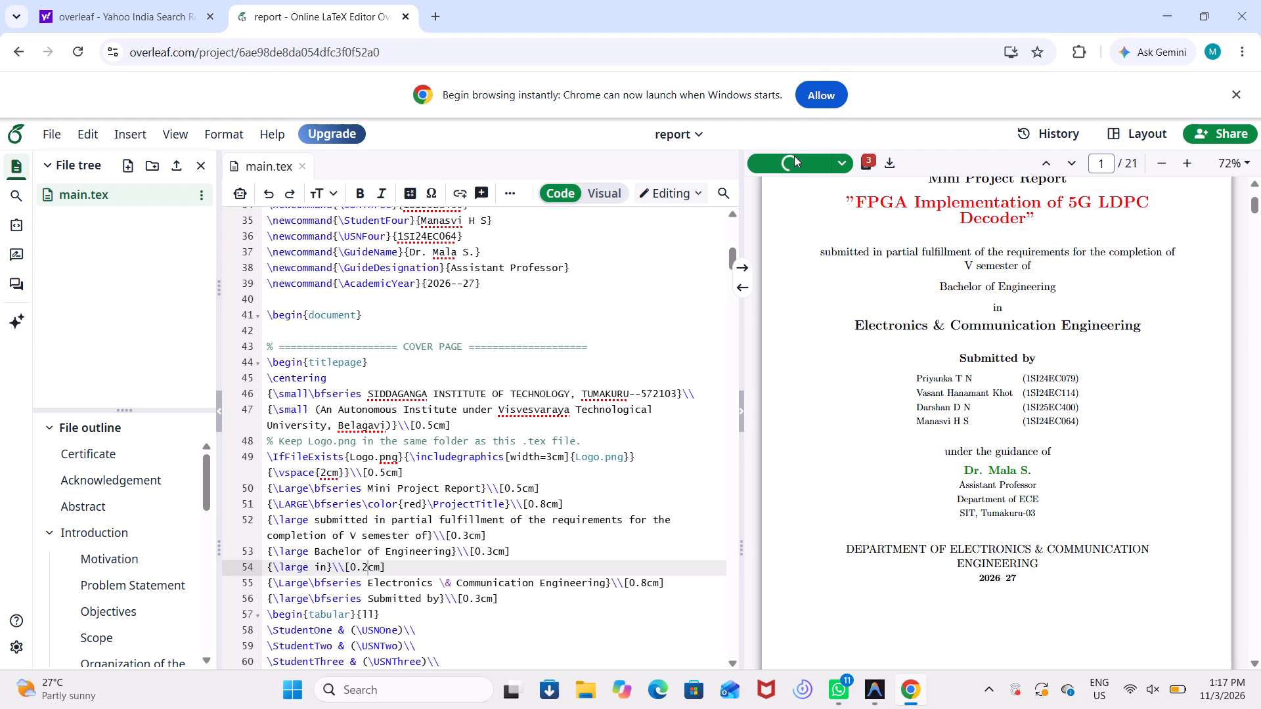
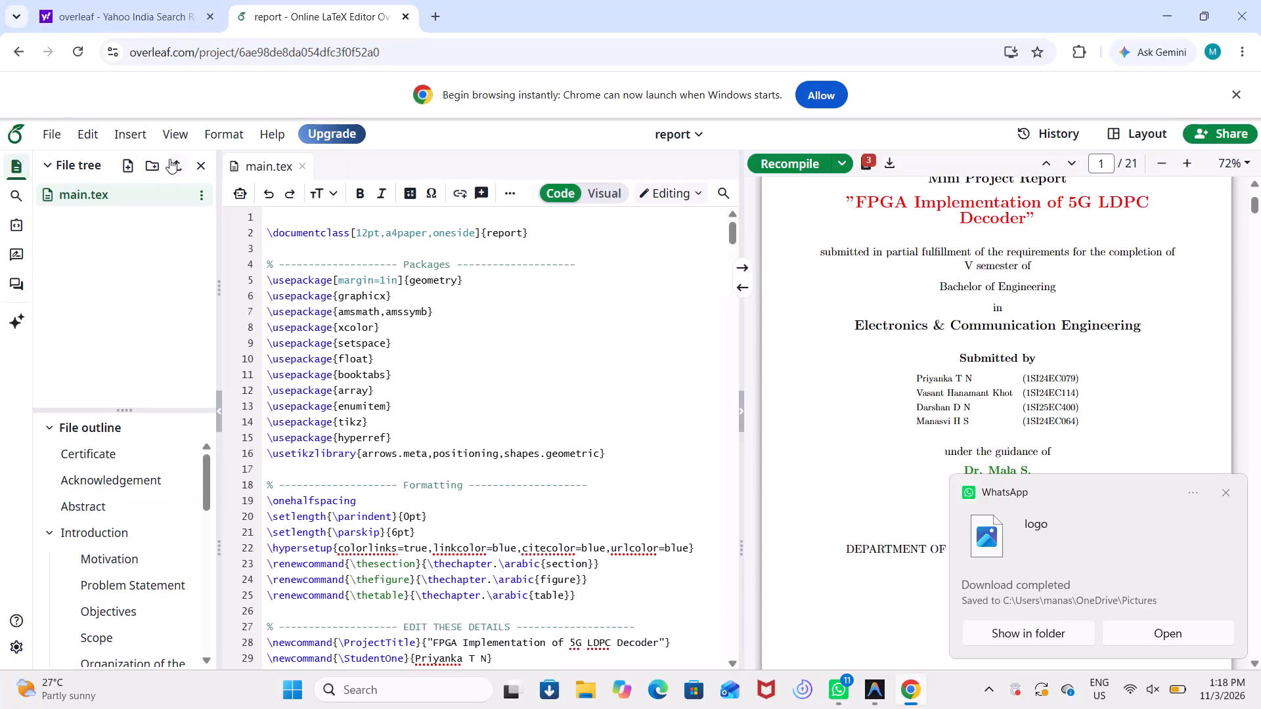
# Start a file upload to the report project and browse the Downloads, Home and Documents folders for the saved logo image.
pyautogui.click(175, 162)
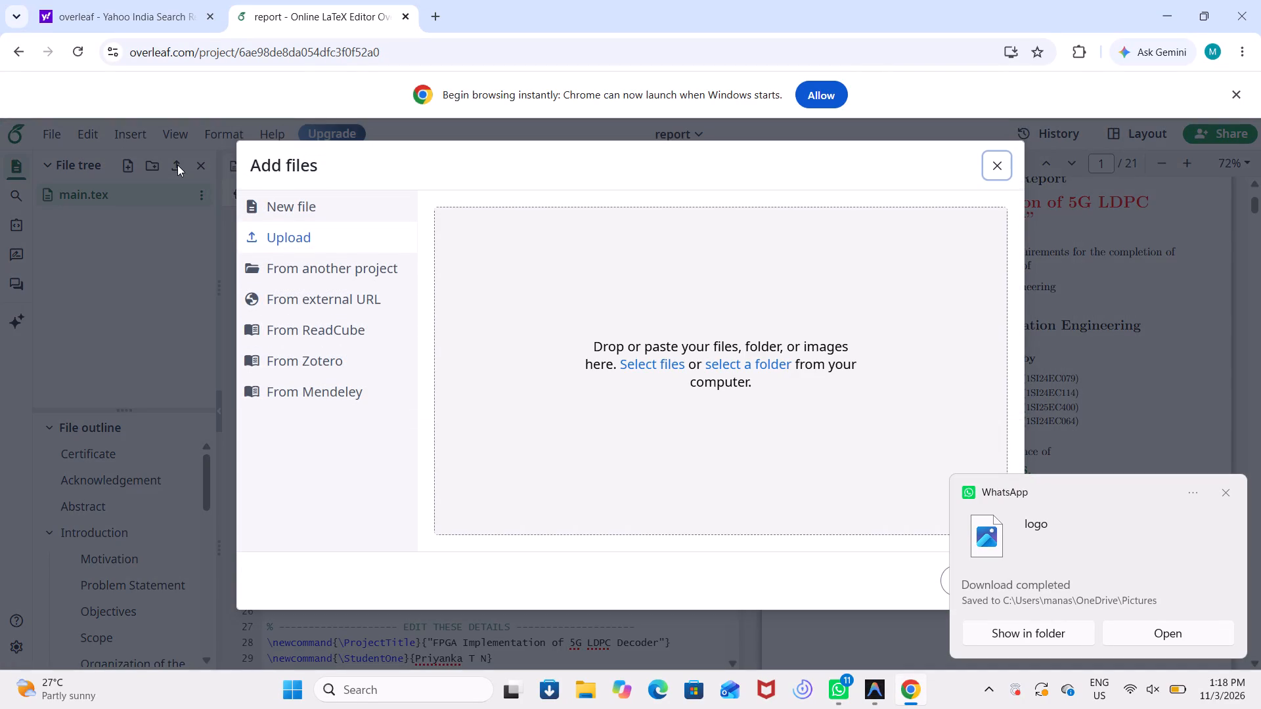
pyautogui.click(650, 358)
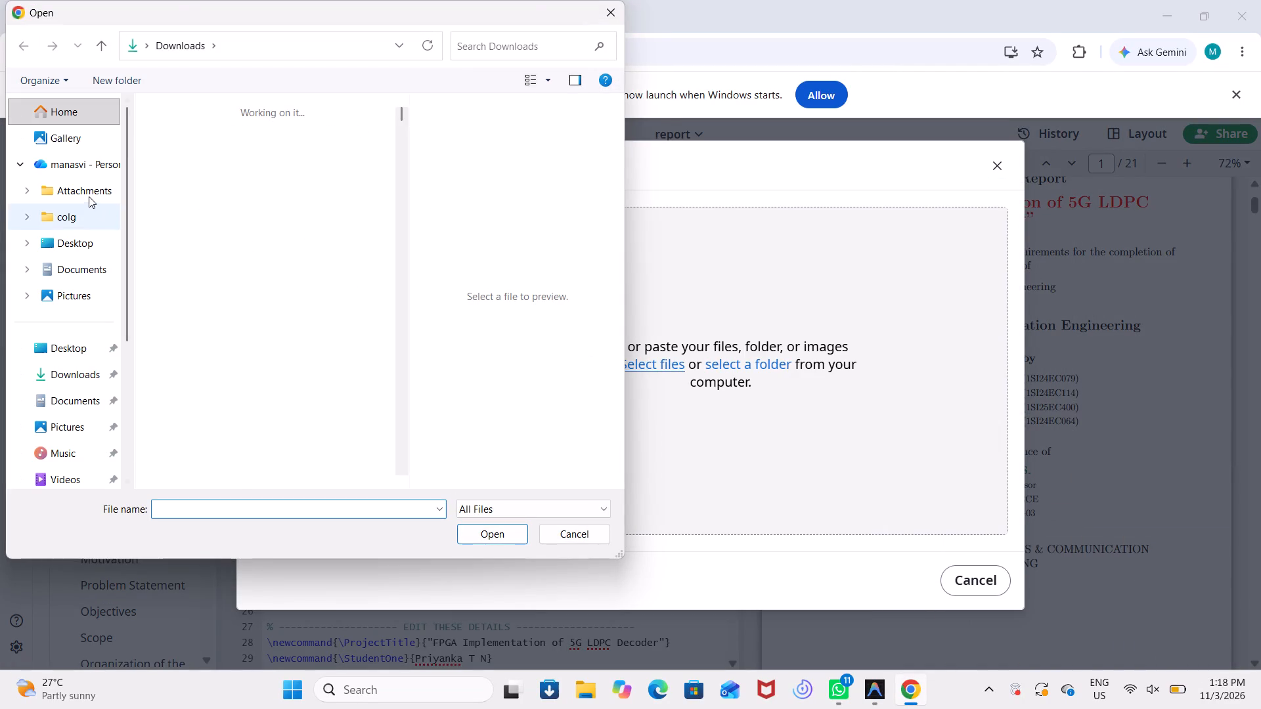
pyautogui.click(74, 378)
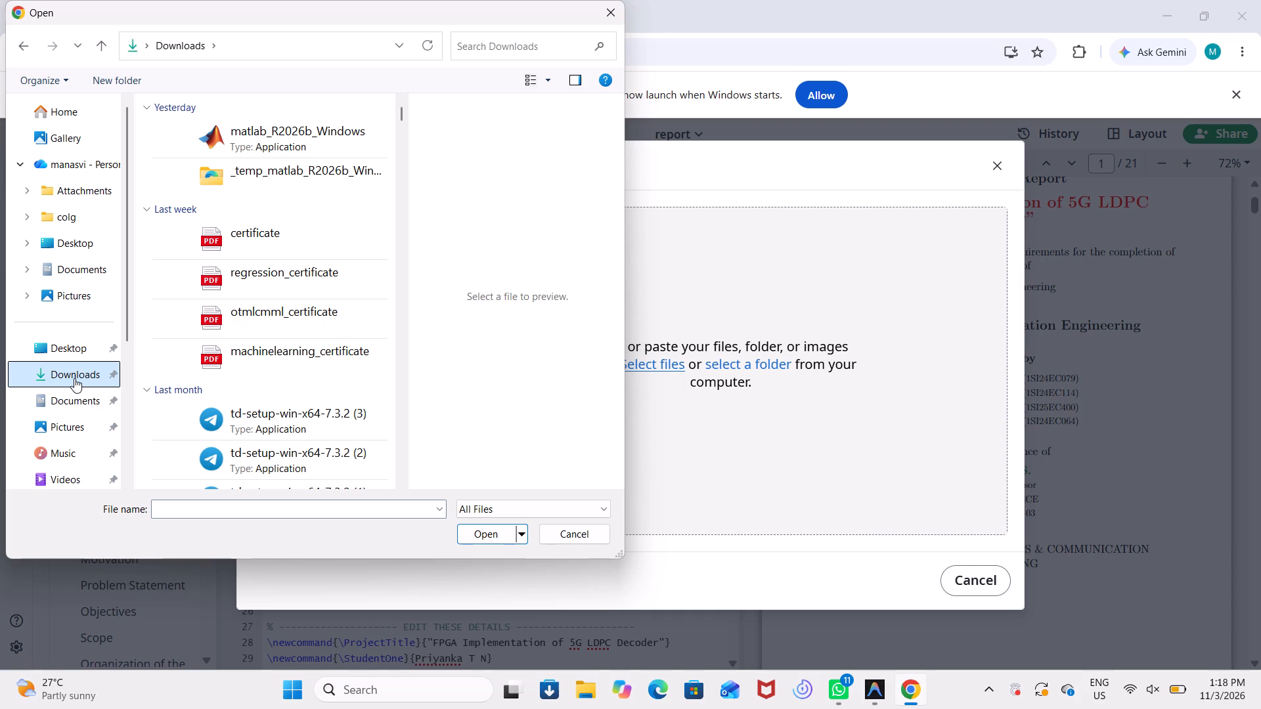
pyautogui.doubleClick(74, 378)
pyautogui.click(79, 119)
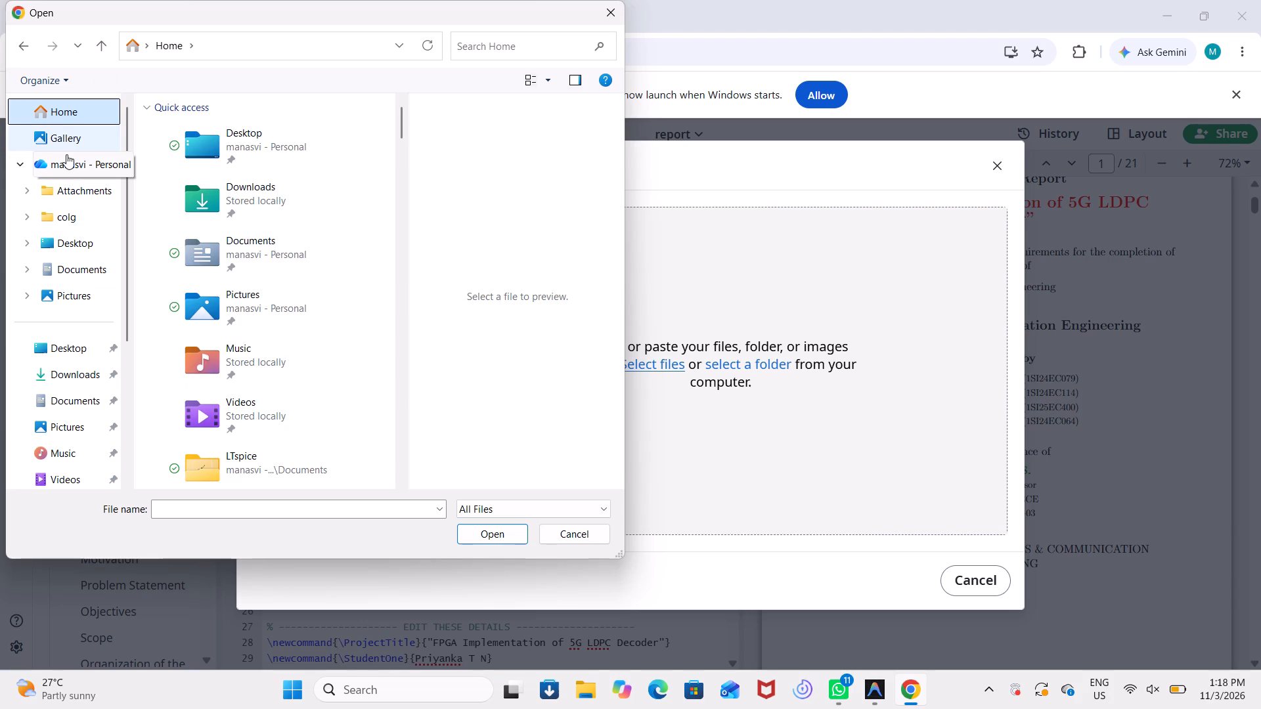
pyautogui.click(67, 267)
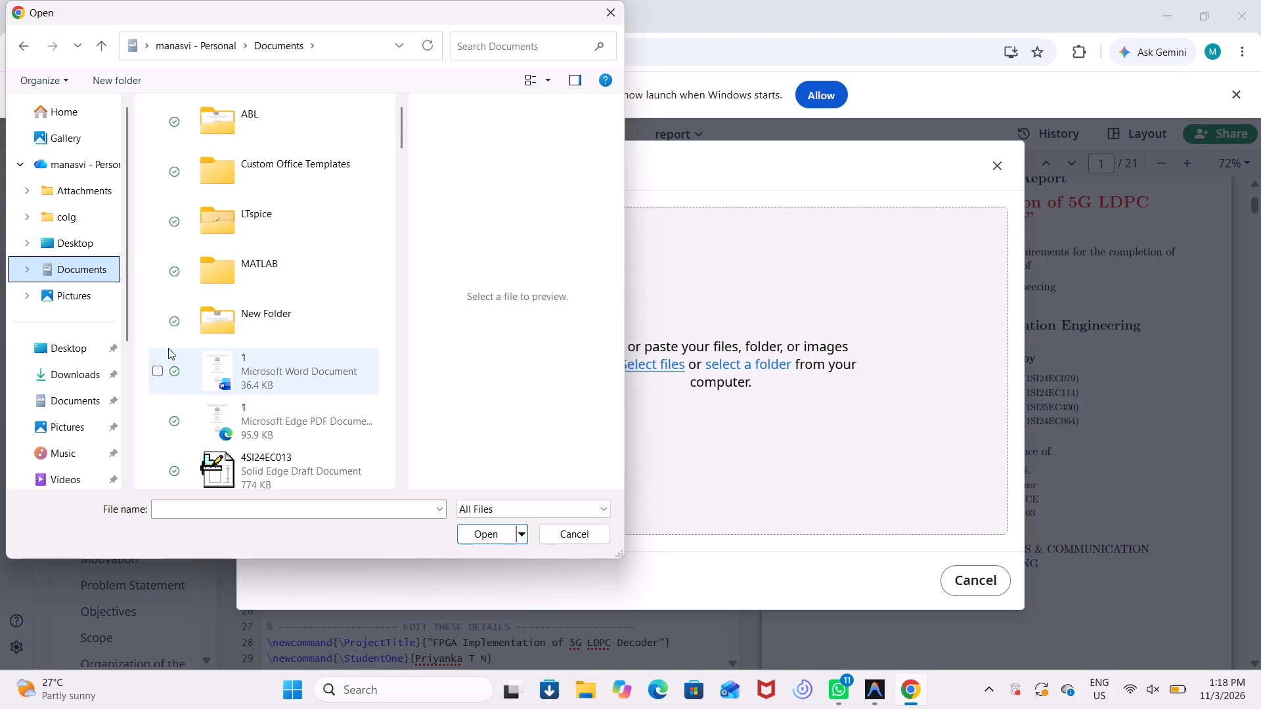
pyautogui.click(84, 375)
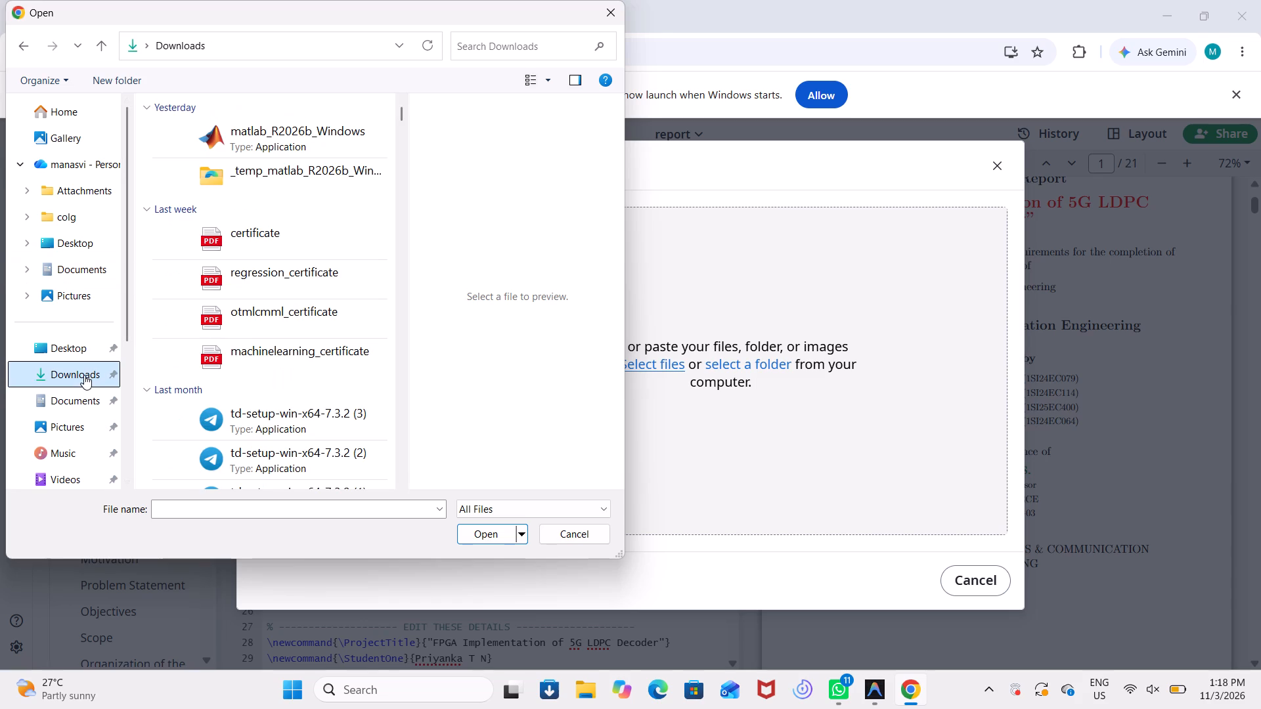
pyautogui.scroll(13, 305, 371)
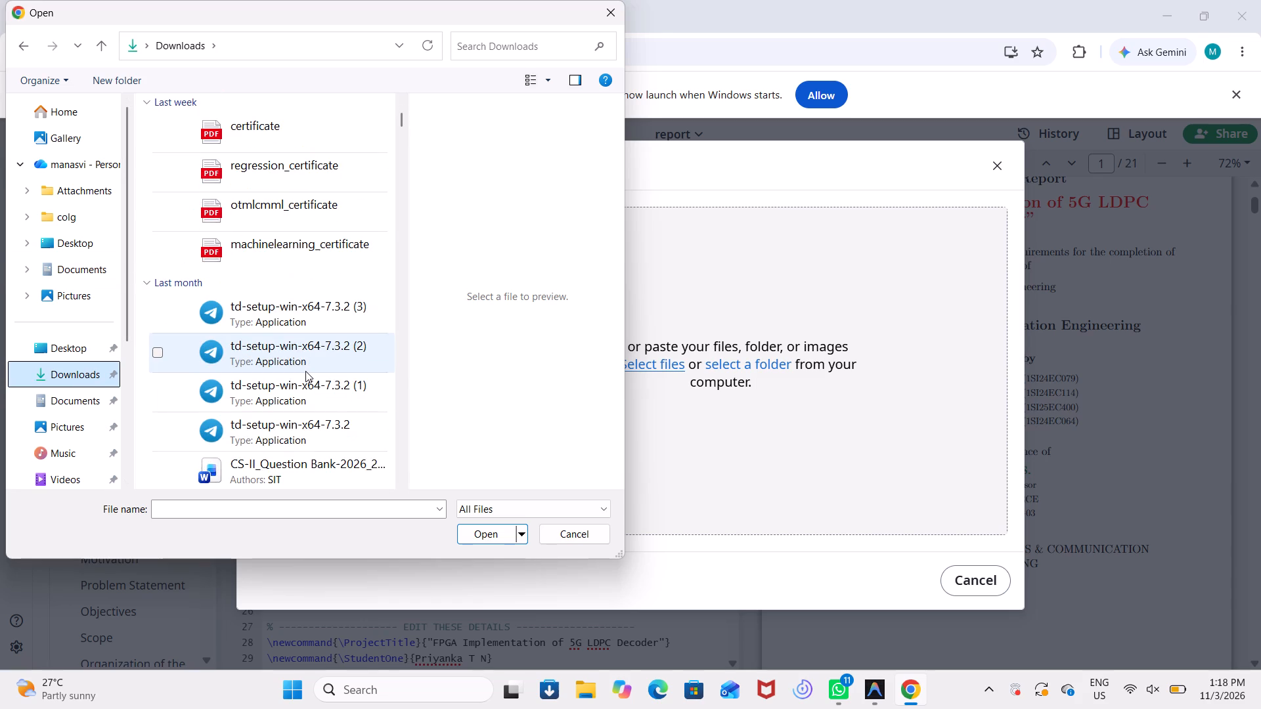
pyautogui.scroll(4, 305, 371)
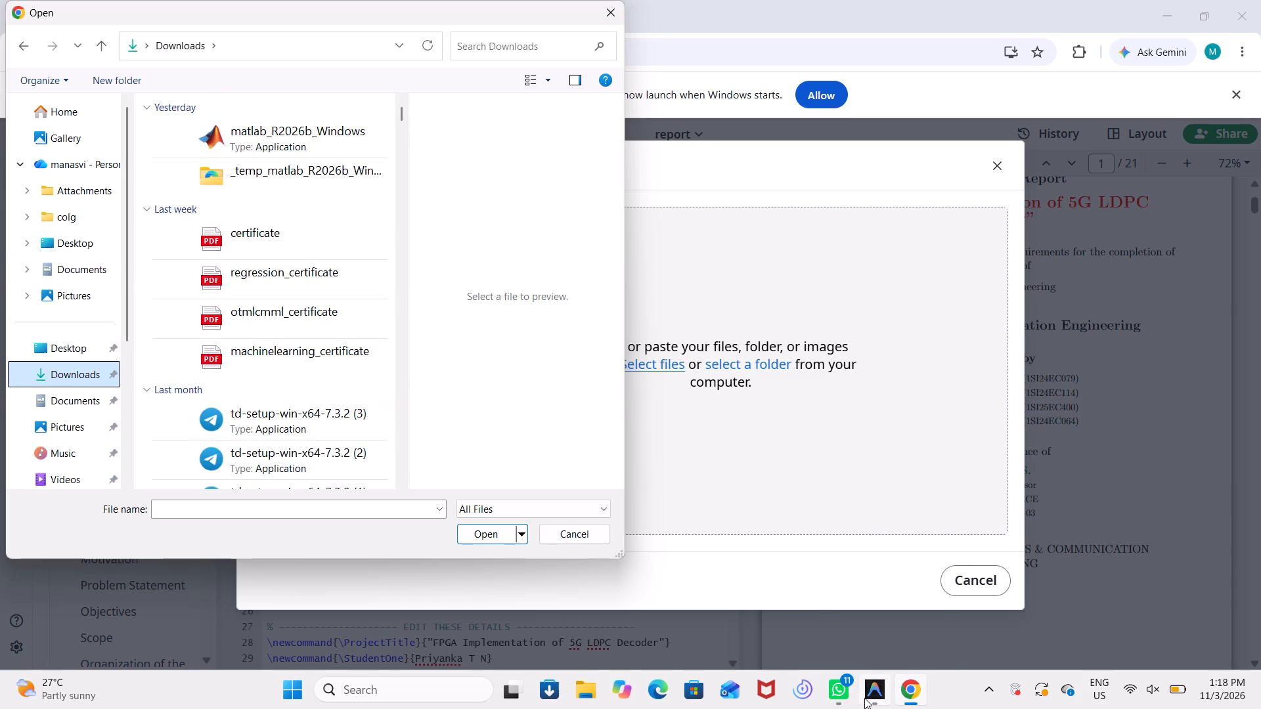
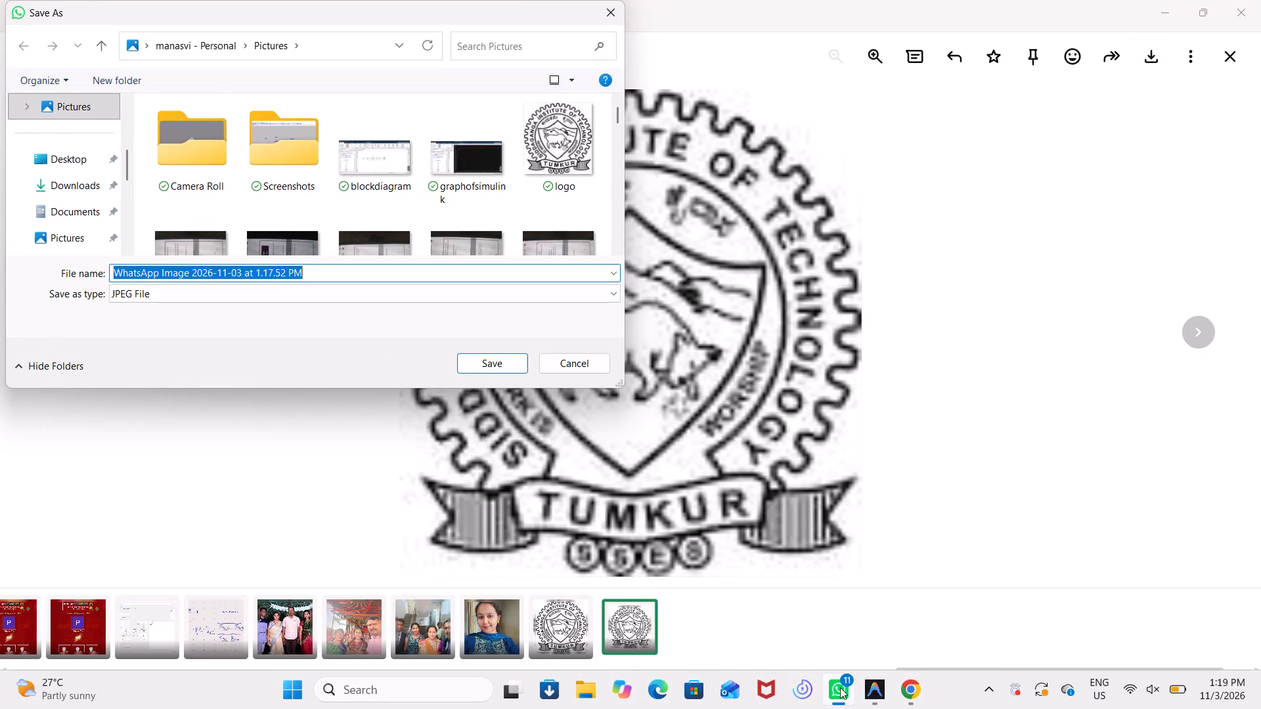
# Switch to the report project in Chrome and upload the institute's logo image from the Gallery folder to it.
pyautogui.click(910, 683)
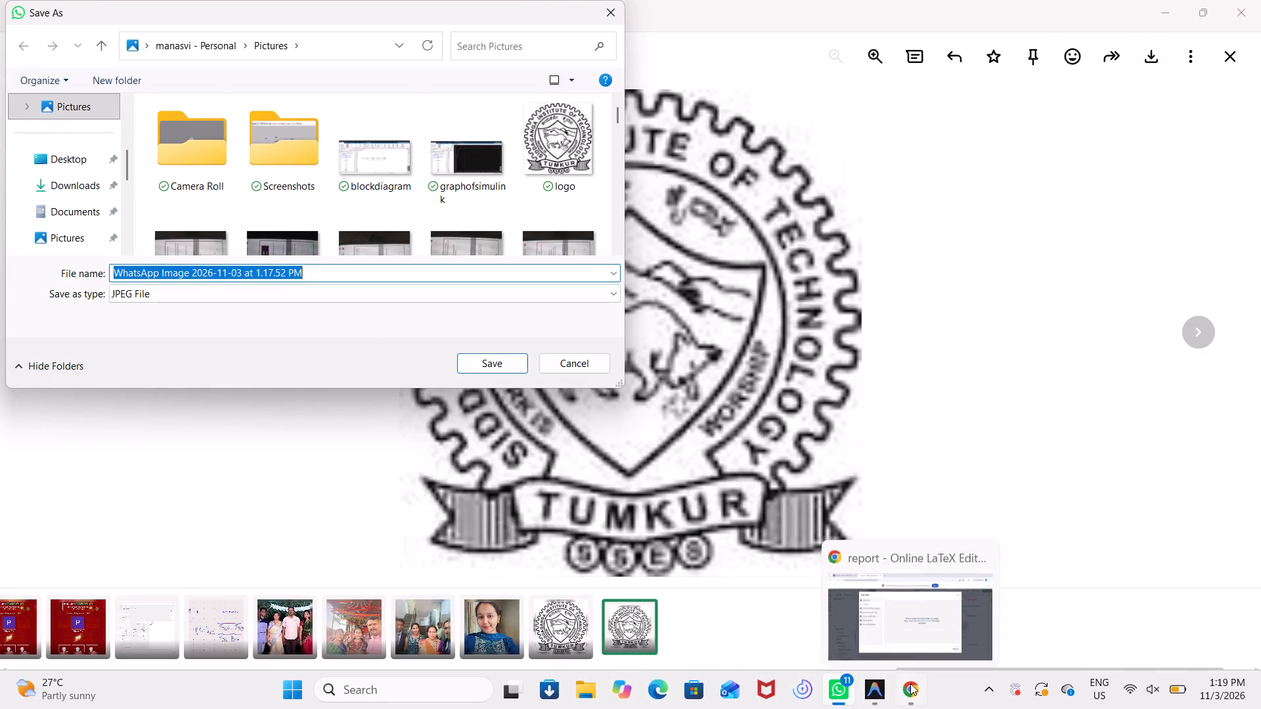
pyautogui.click(54, 131)
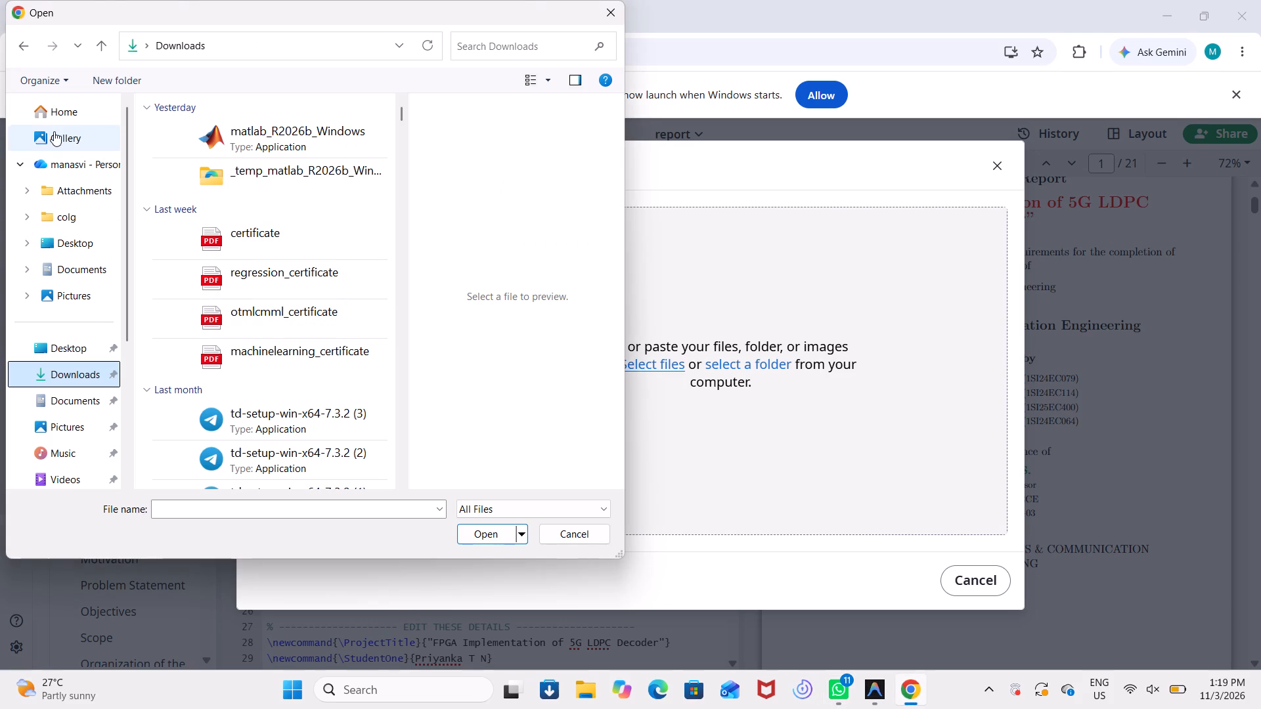
pyautogui.scroll(2, 54, 131)
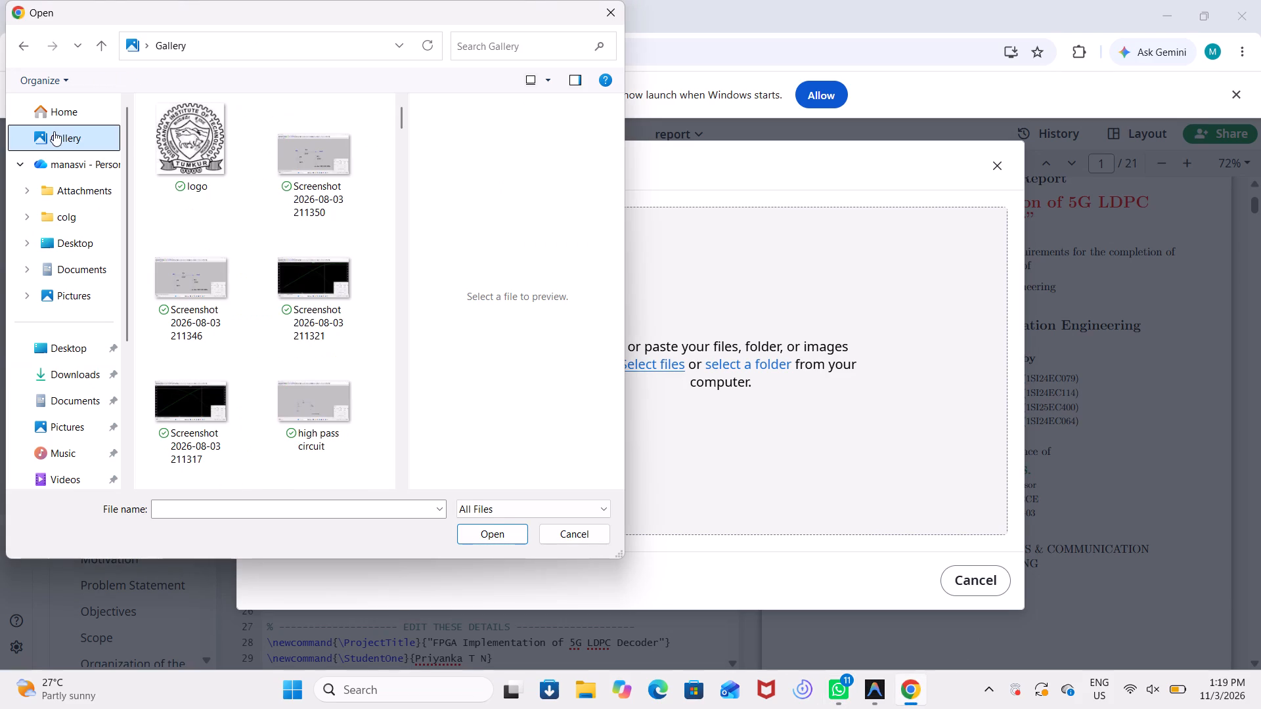
pyautogui.click(194, 119)
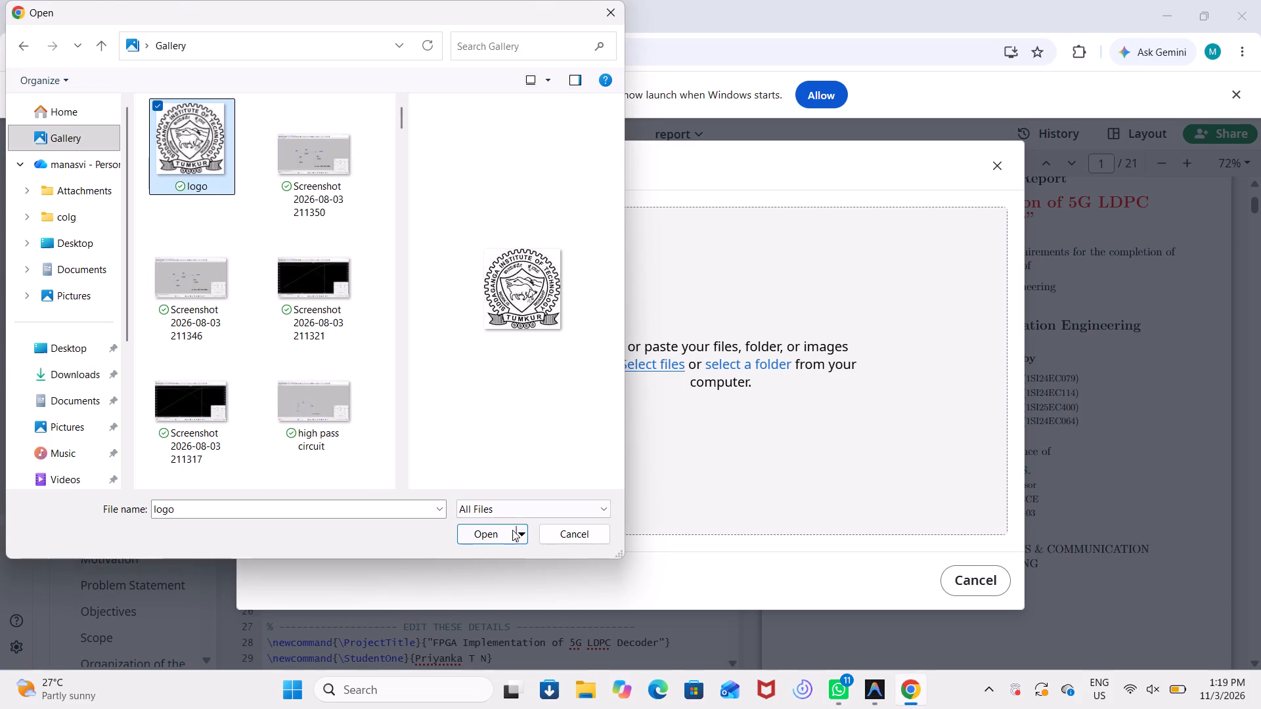
pyautogui.click(487, 527)
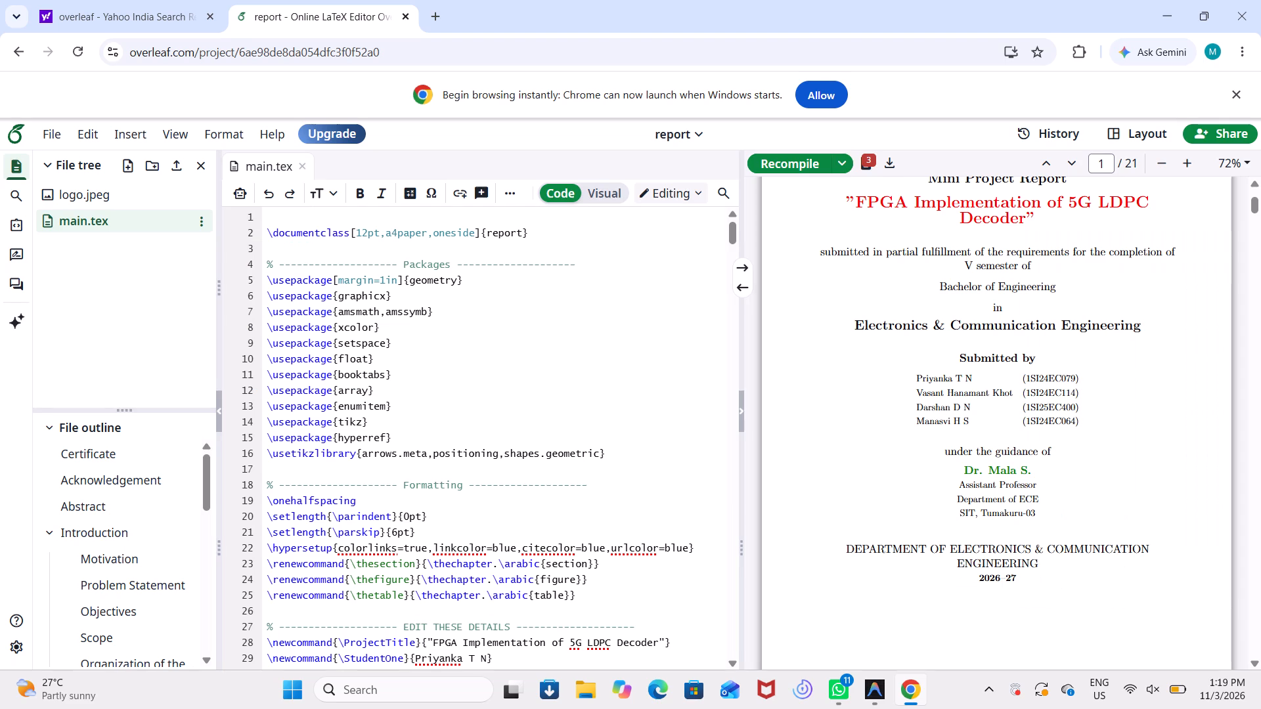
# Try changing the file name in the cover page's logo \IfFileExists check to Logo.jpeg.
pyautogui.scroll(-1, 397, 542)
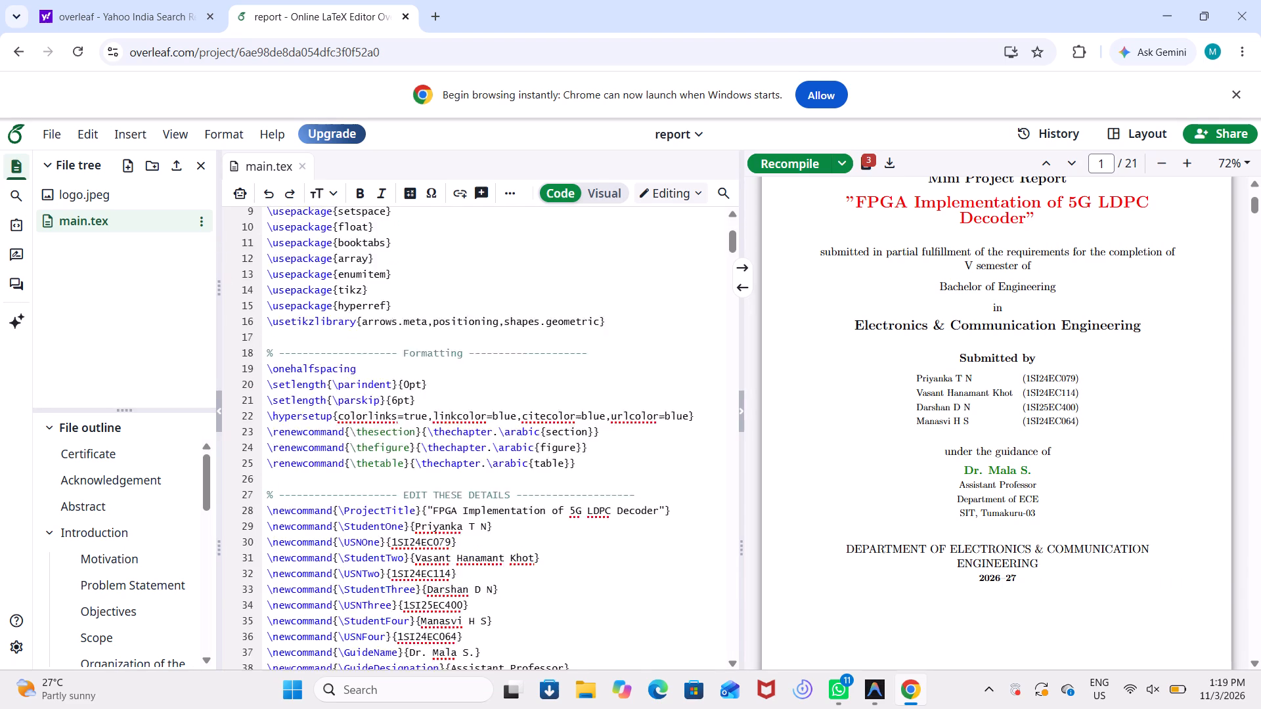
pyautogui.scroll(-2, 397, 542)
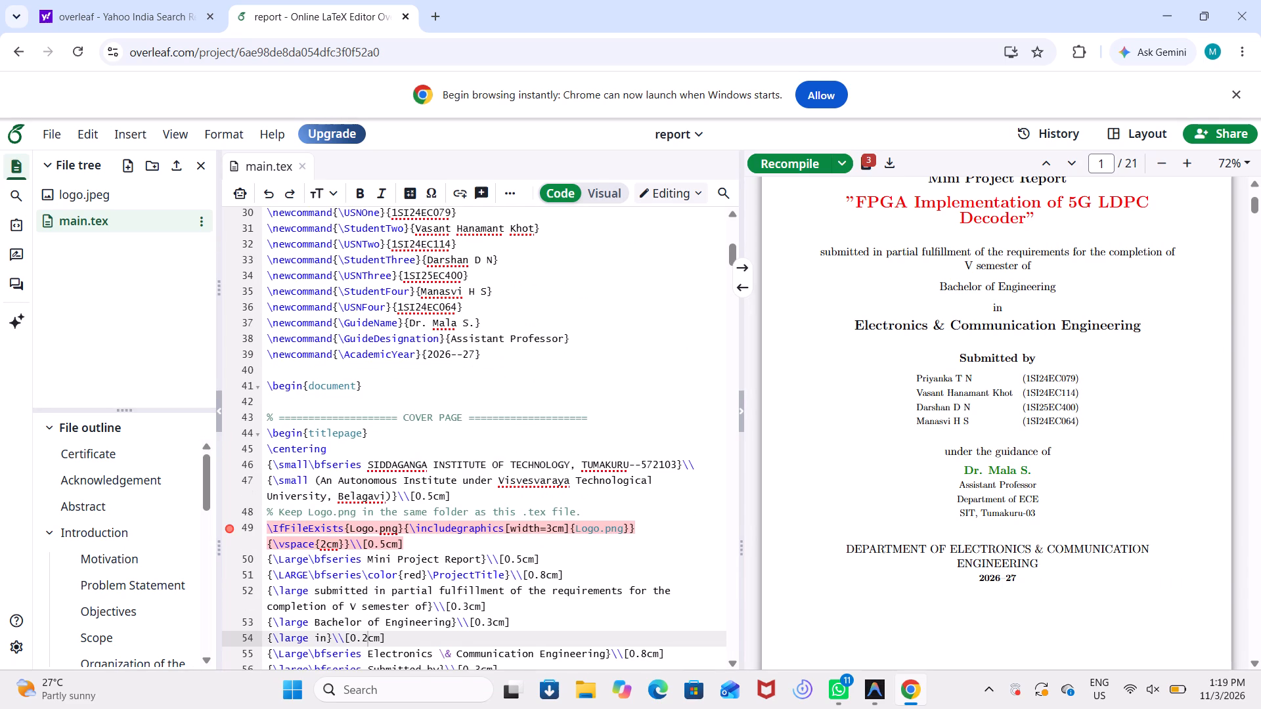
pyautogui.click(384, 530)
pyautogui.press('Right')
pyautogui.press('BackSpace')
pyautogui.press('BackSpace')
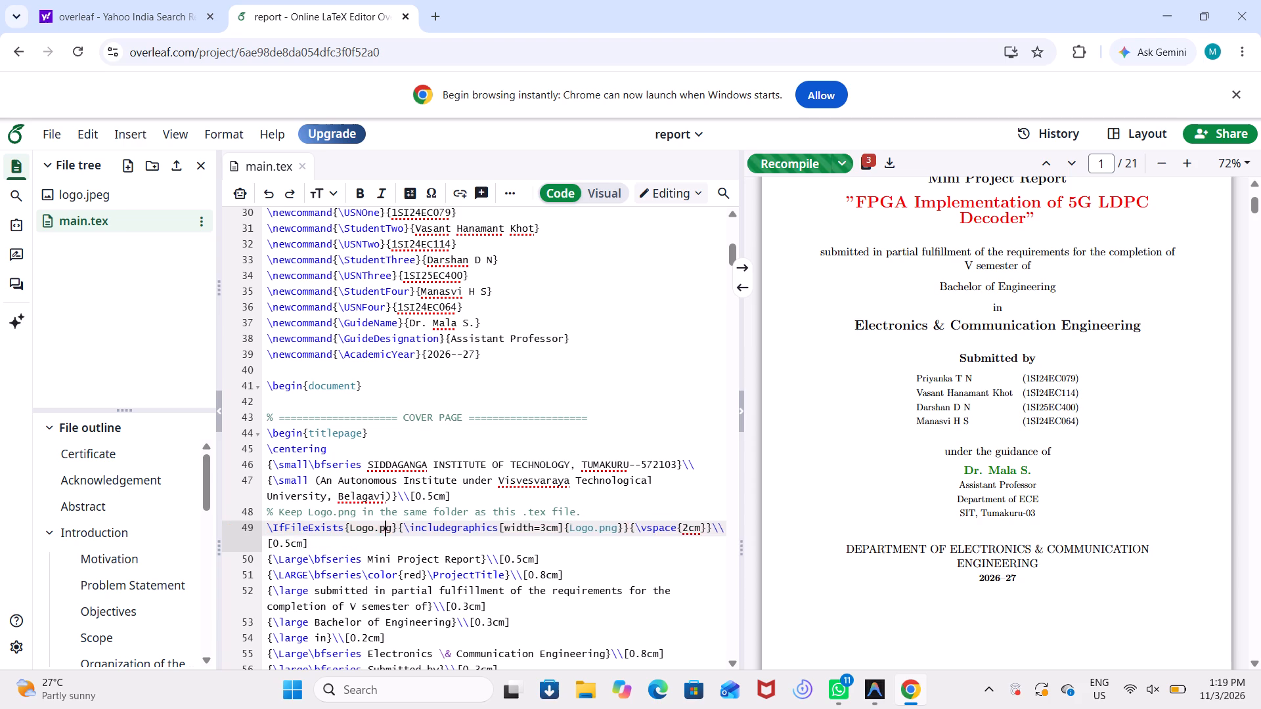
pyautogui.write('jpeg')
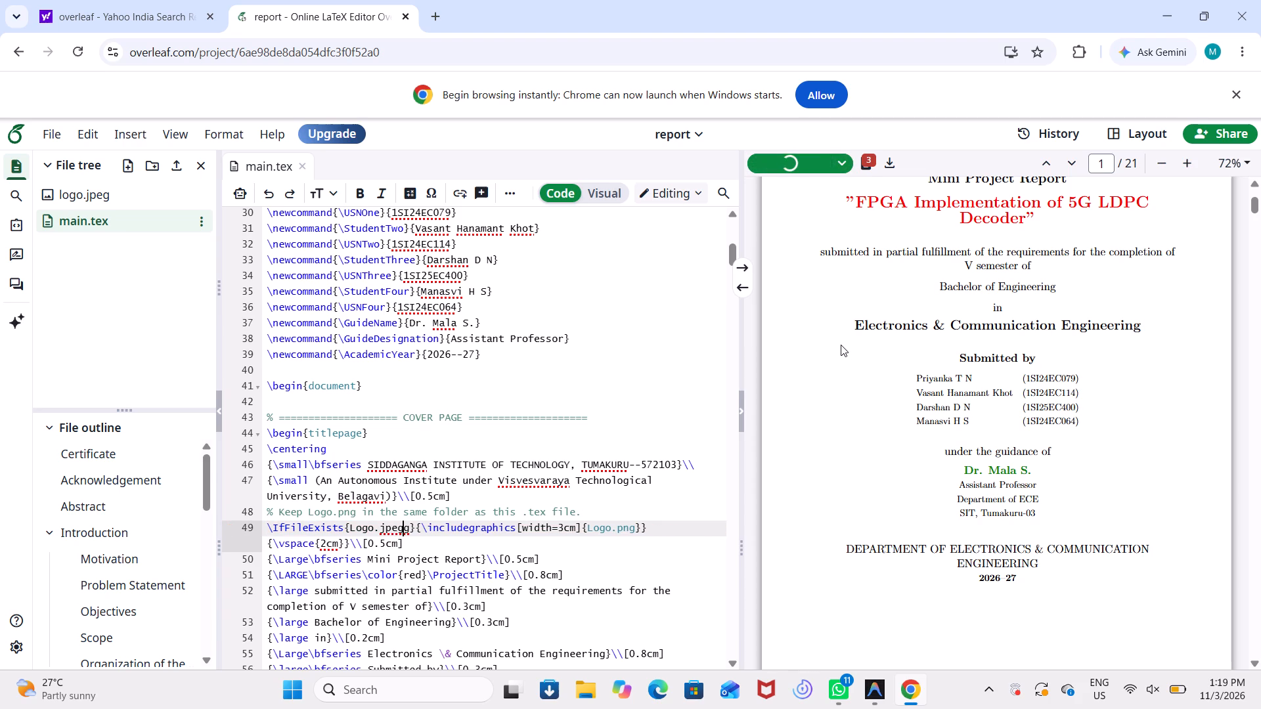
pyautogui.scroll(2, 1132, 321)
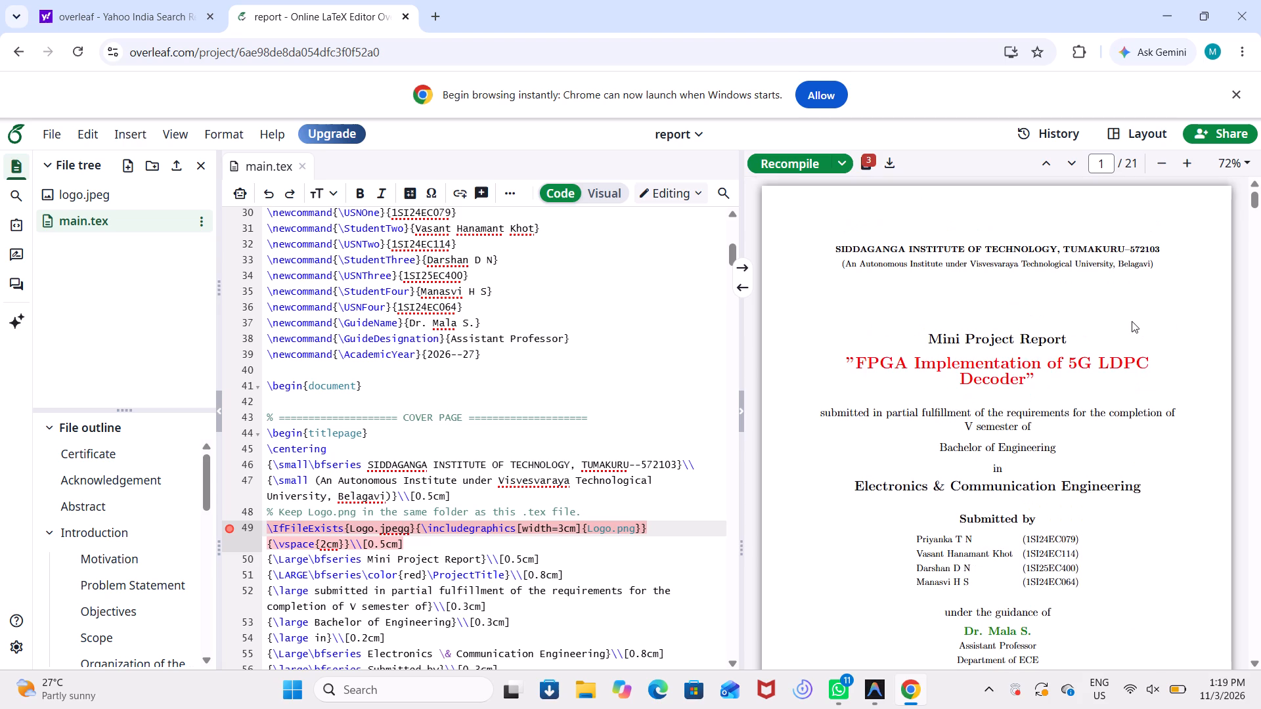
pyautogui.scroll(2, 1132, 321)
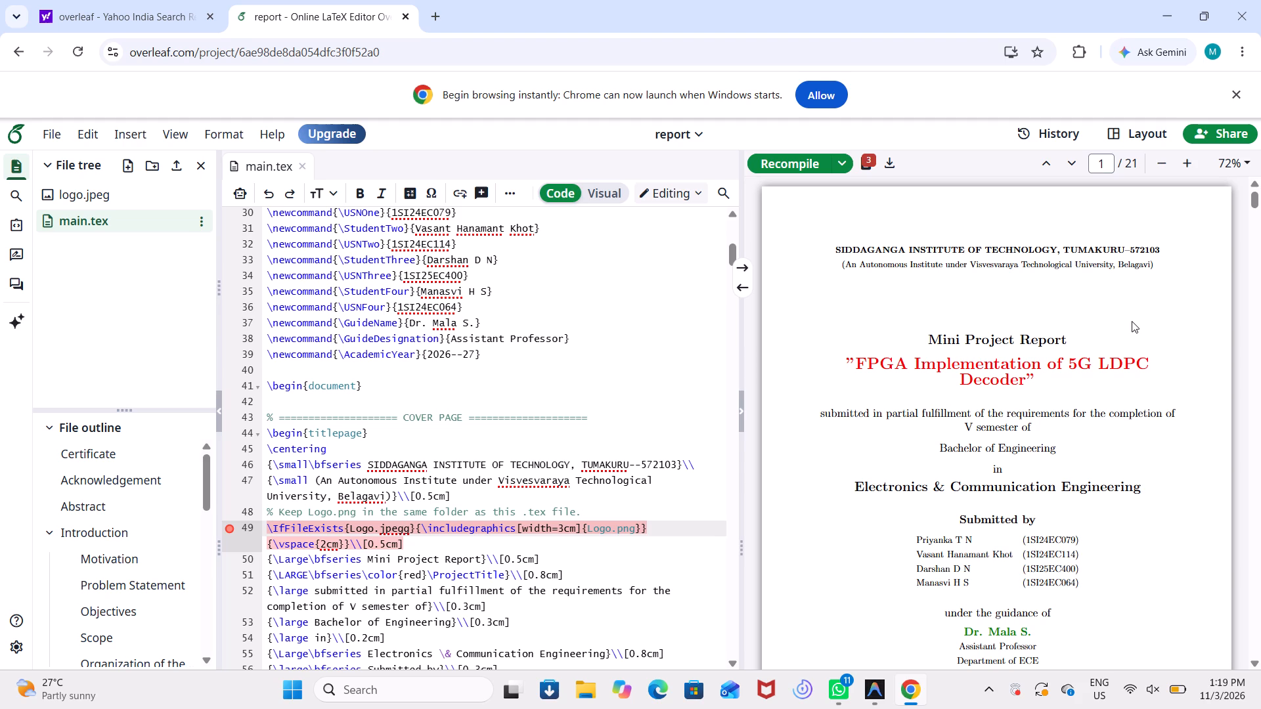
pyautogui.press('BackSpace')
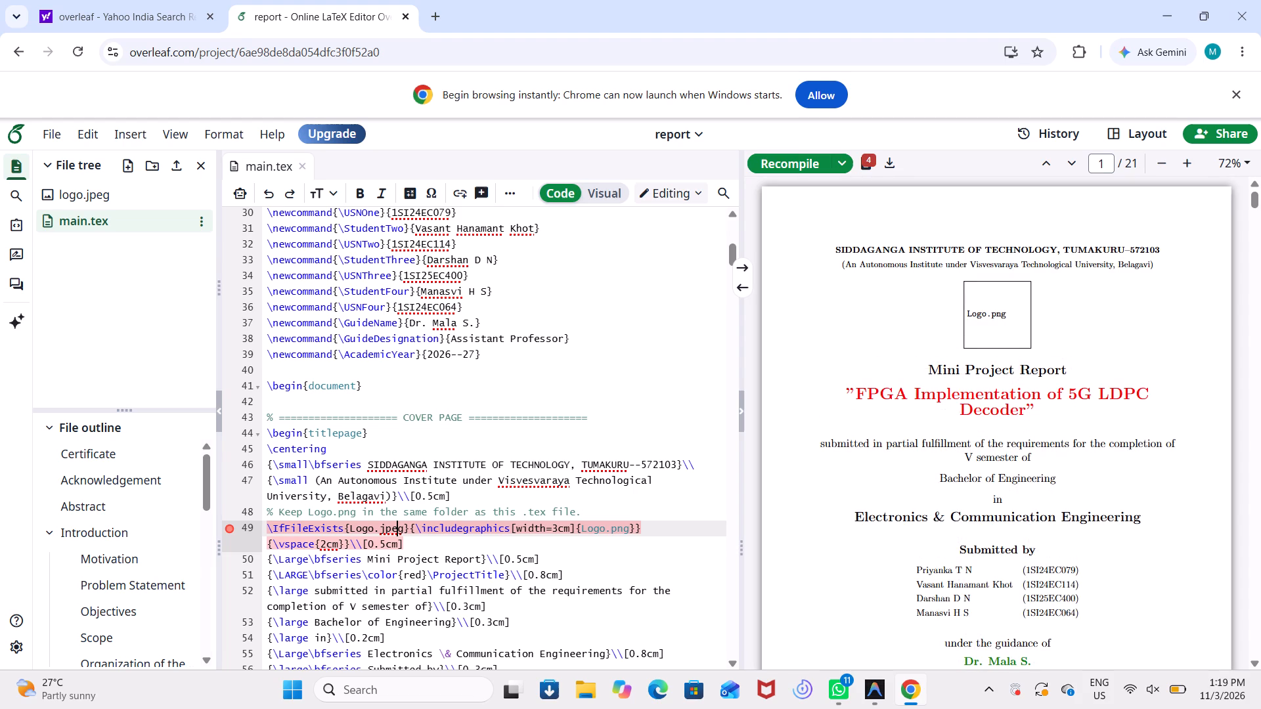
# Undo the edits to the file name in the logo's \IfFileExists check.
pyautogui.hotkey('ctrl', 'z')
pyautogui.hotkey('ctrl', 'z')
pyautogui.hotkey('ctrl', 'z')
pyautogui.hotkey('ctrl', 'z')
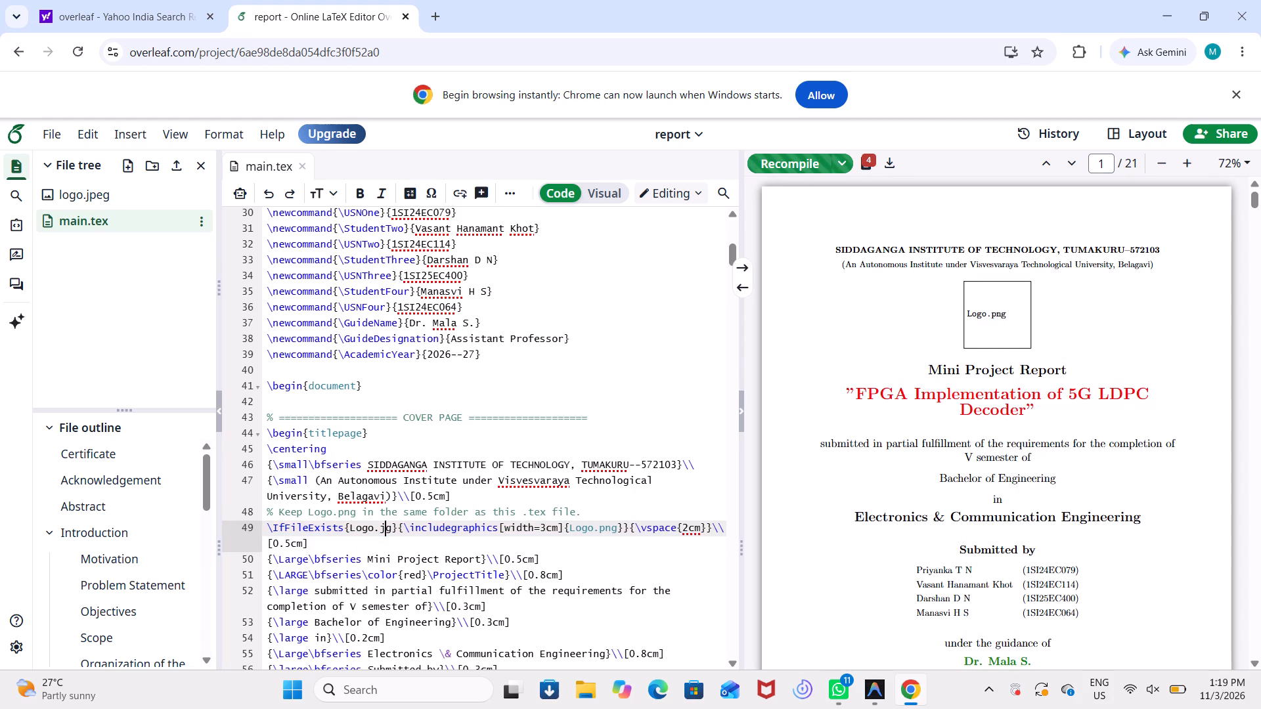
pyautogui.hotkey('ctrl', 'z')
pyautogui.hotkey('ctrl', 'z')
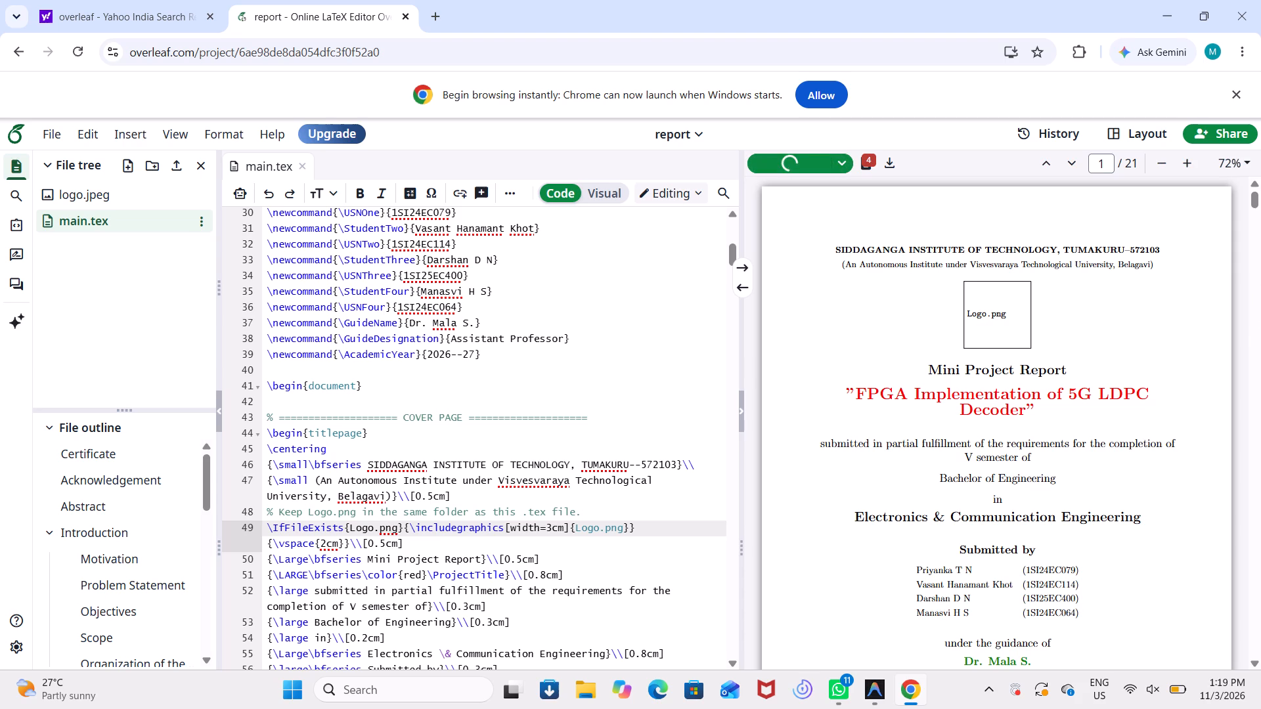
# Change the cover page logo's \includegraphics file name to Logo.jpeg and recompile the report.
pyautogui.click(632, 539)
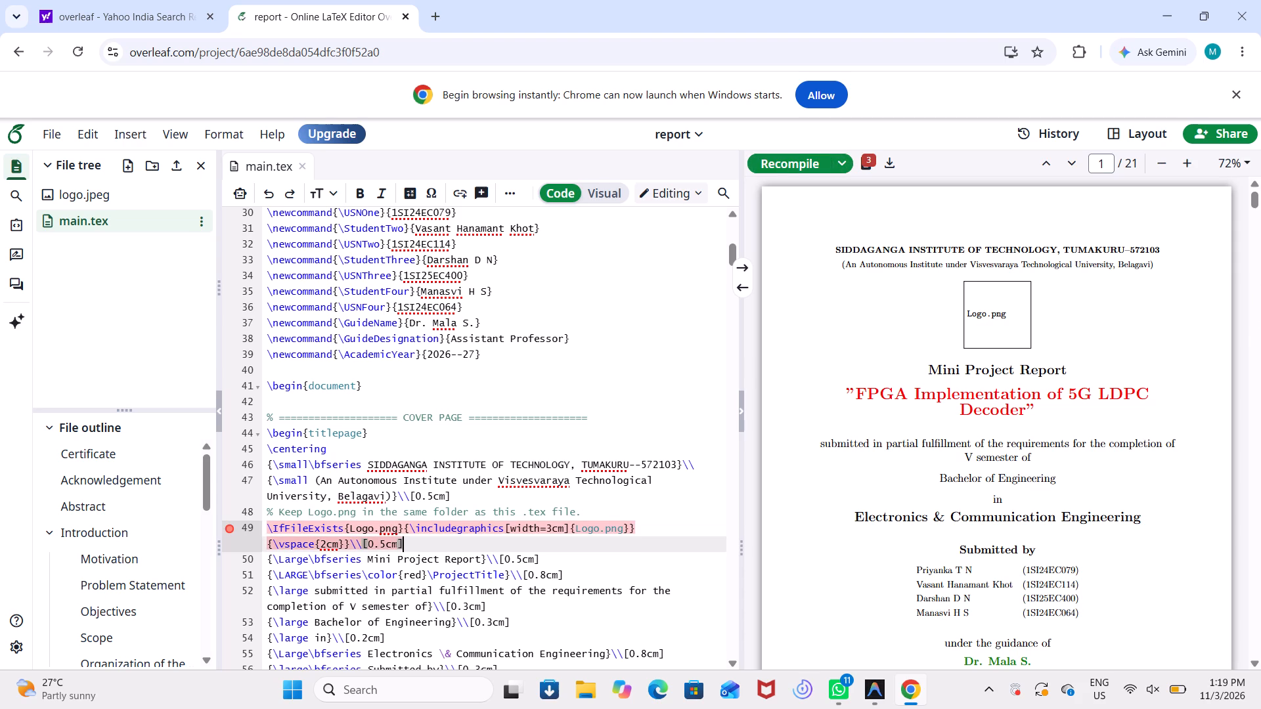
pyautogui.press('Up')
pyautogui.press('Up')
pyautogui.press('Right')
pyautogui.press('Down')
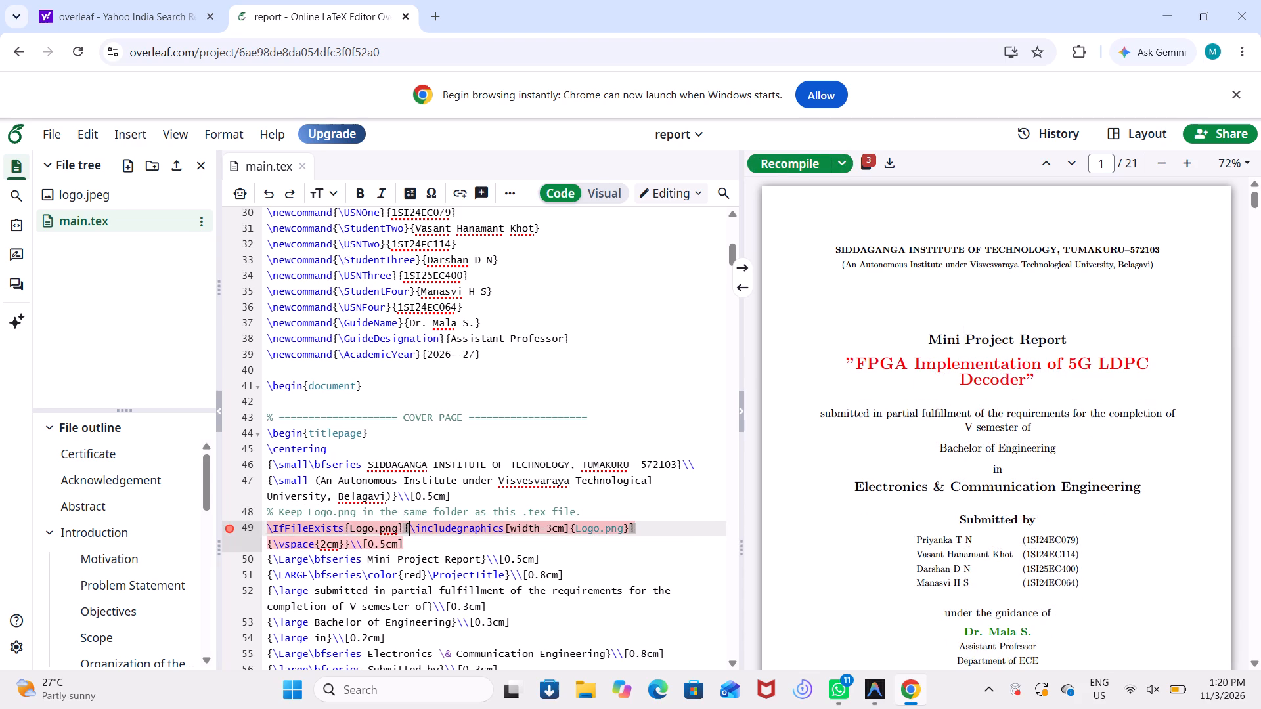
pyautogui.press('Right')
pyautogui.press('Right')
pyautogui.press('Right')
pyautogui.press('Right')
pyautogui.press('Right')
pyautogui.press('Right')
pyautogui.press('Right')
pyautogui.press('Right')
pyautogui.press('Right')
pyautogui.press('Right')
pyautogui.press('Right')
pyautogui.press('Right')
pyautogui.press('Right')
pyautogui.press('Right')
pyautogui.press('Right')
pyautogui.press('Right')
pyautogui.press('Right')
pyautogui.press('Right')
pyautogui.press('Right')
pyautogui.press('Right')
pyautogui.press('Right')
pyautogui.press('Right')
pyautogui.press('Right')
pyautogui.press('BackSpace')
pyautogui.press('BackSpace')
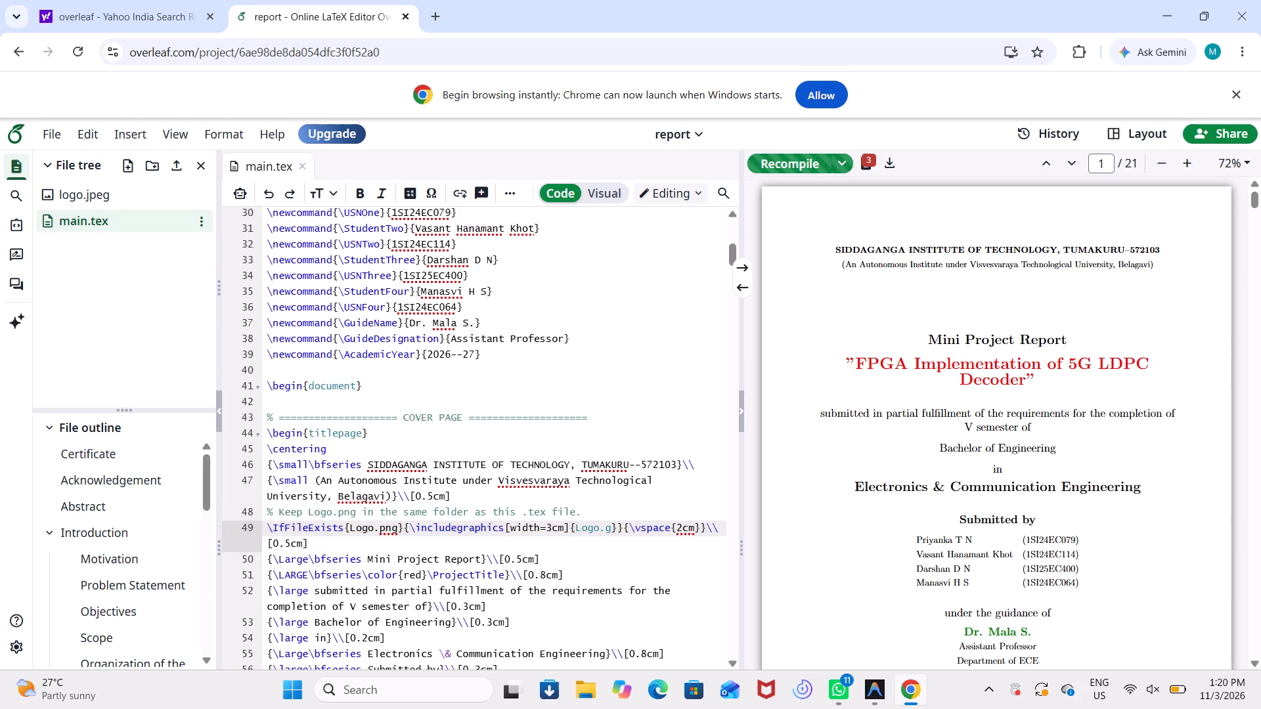
pyautogui.write('jpe')
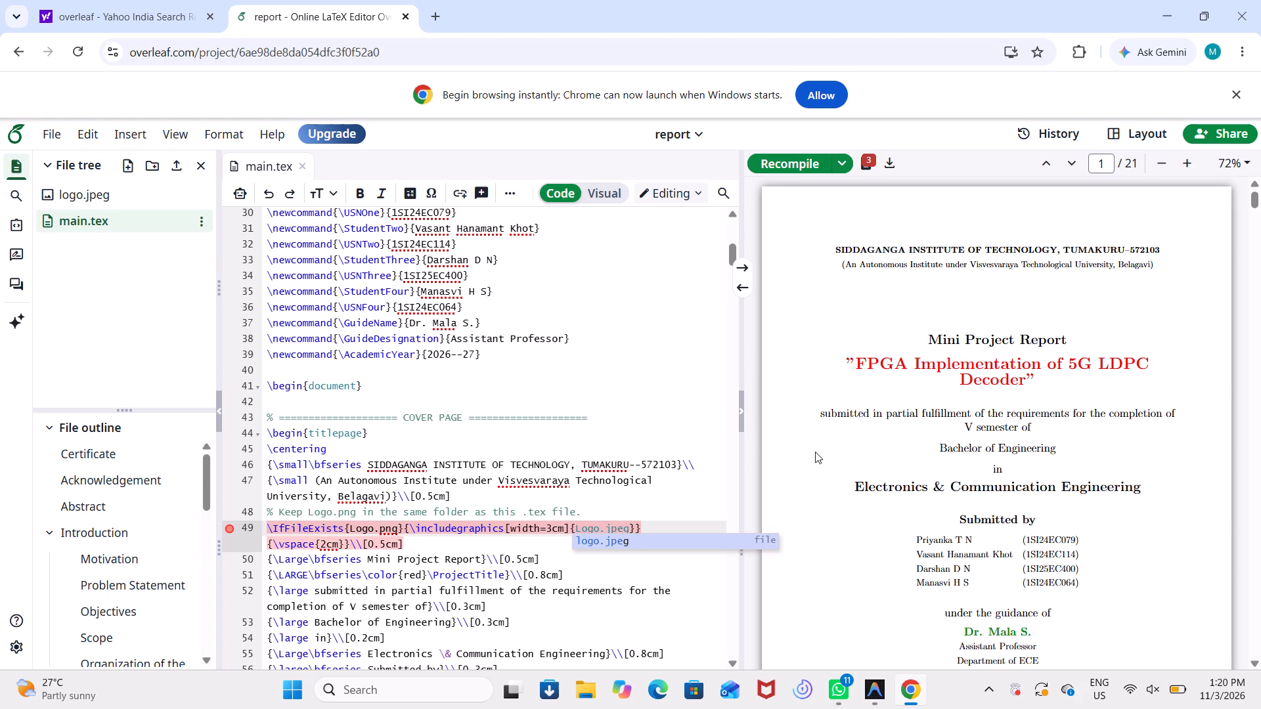
pyautogui.click(812, 163)
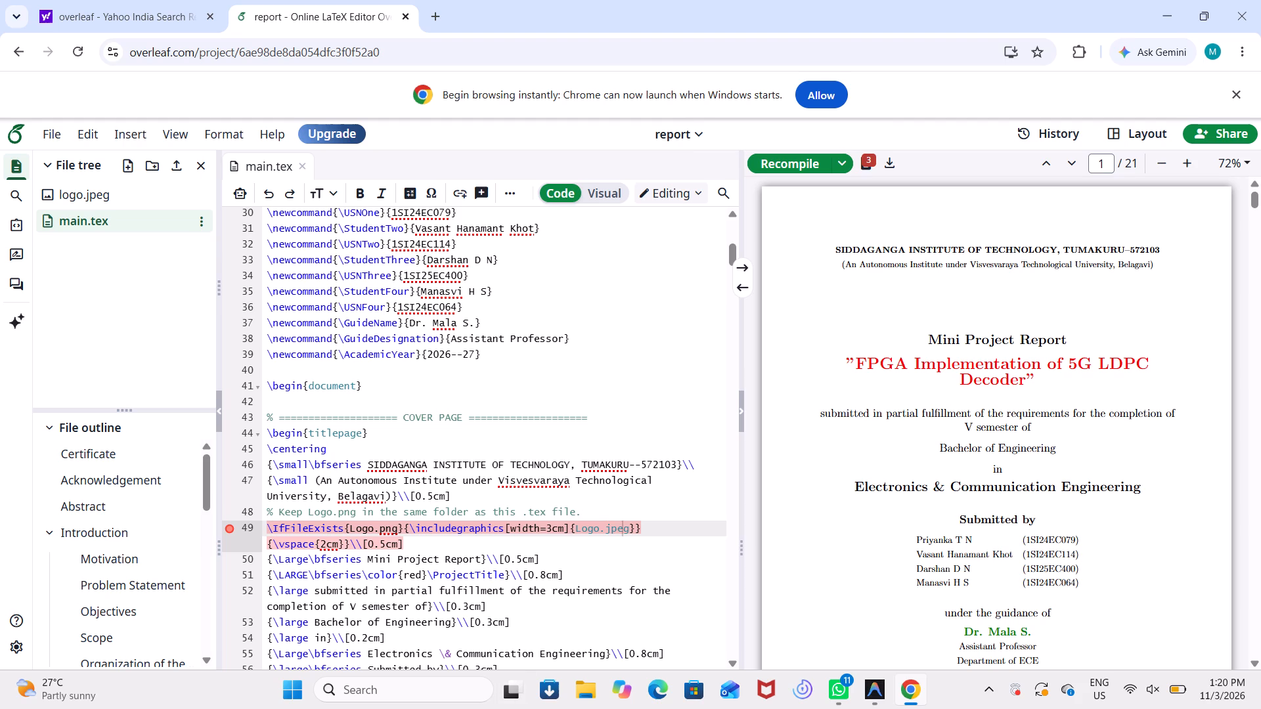
# Open the project's logo.jpeg image and download it.
pyautogui.click(135, 190)
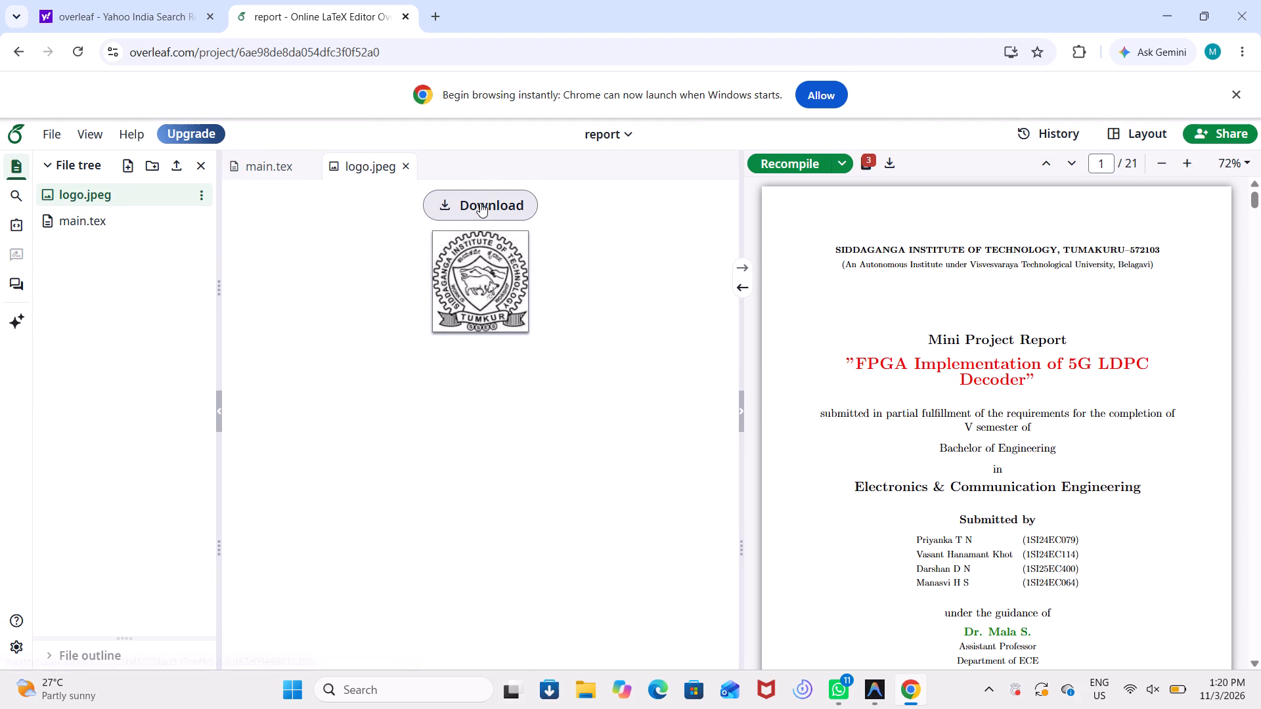
pyautogui.click(480, 203)
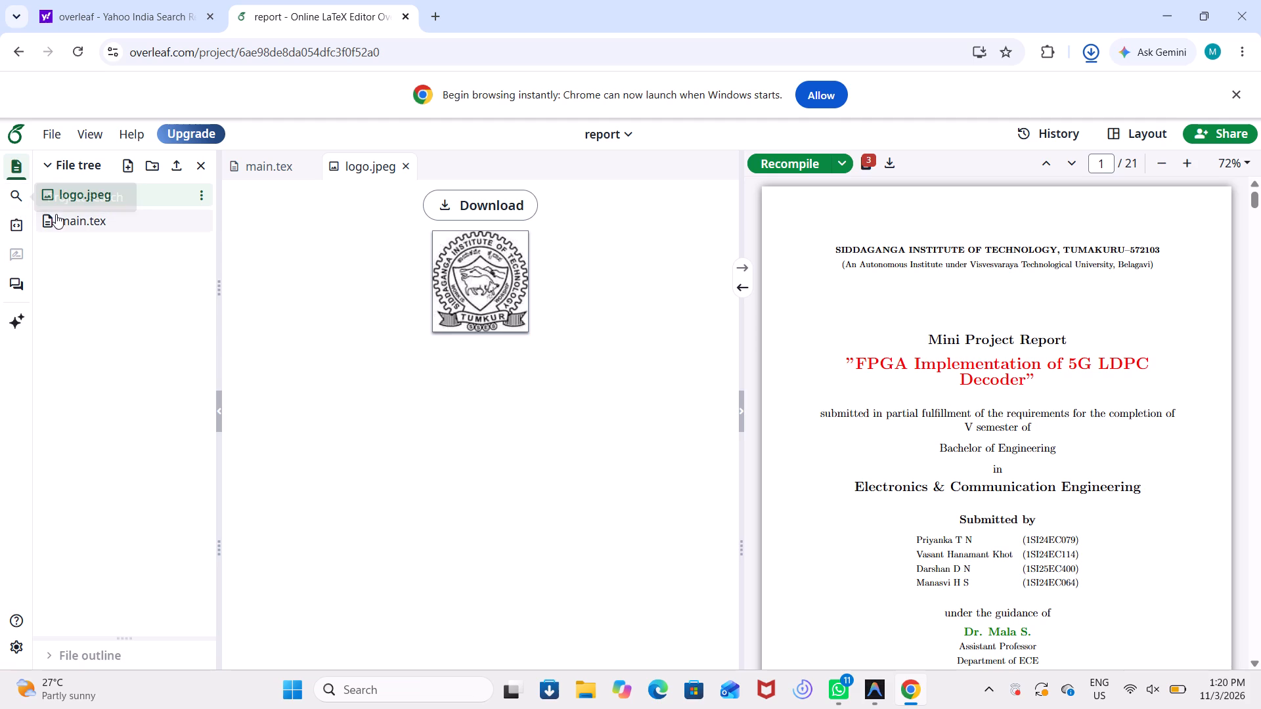
# In main.tex, change the file name in the logo's \IfFileExists check to Logo.jpeg.
pyautogui.click(58, 214)
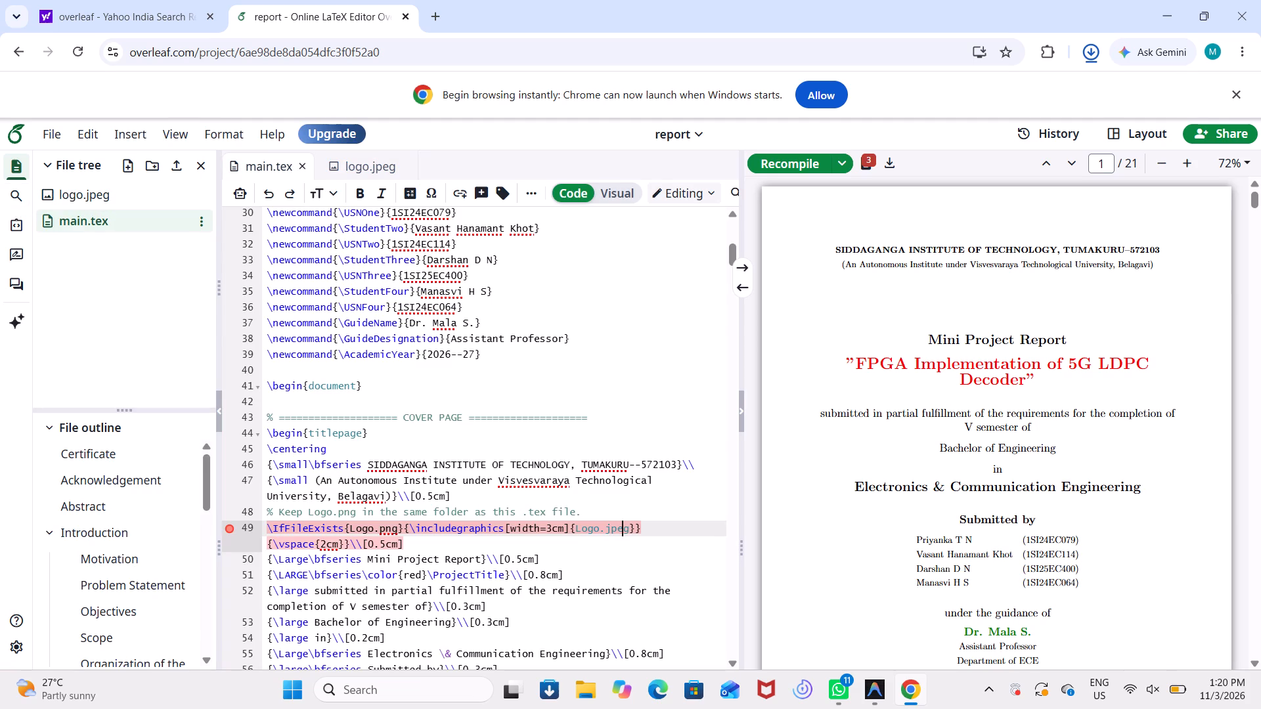
pyautogui.click(391, 528)
pyautogui.press('BackSpace')
pyautogui.press('BackSpace')
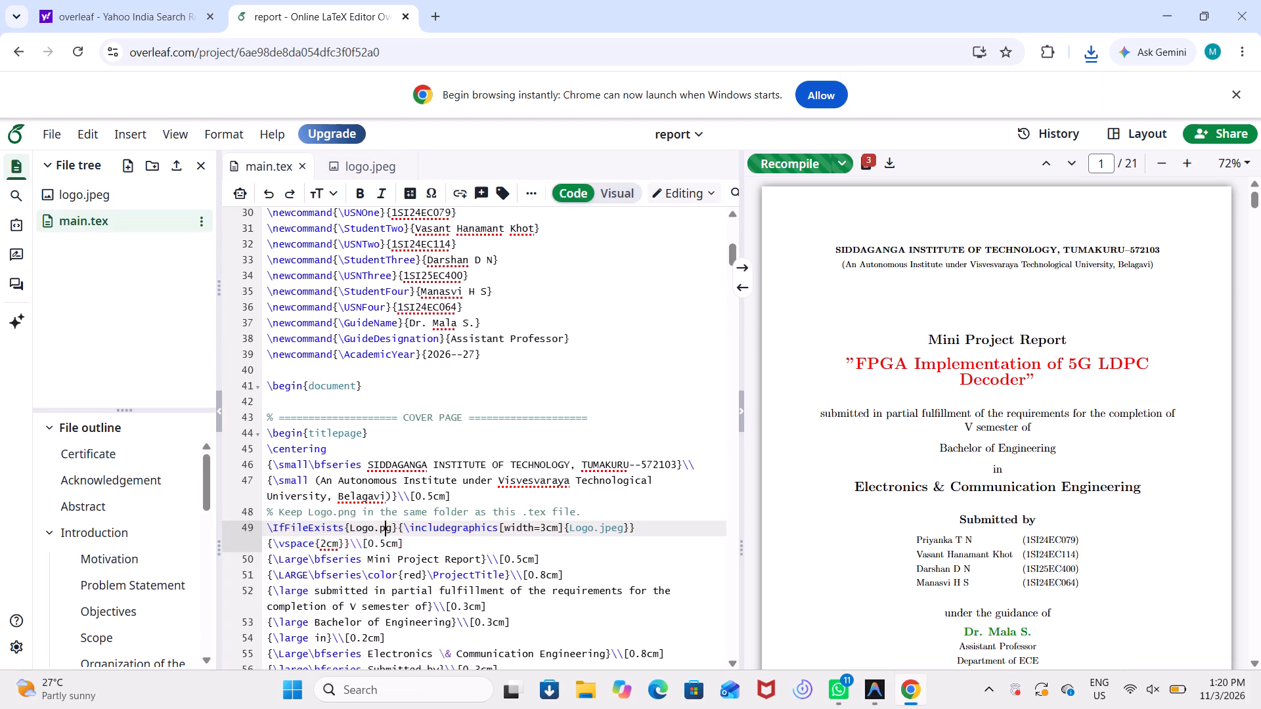
pyautogui.write('jp')
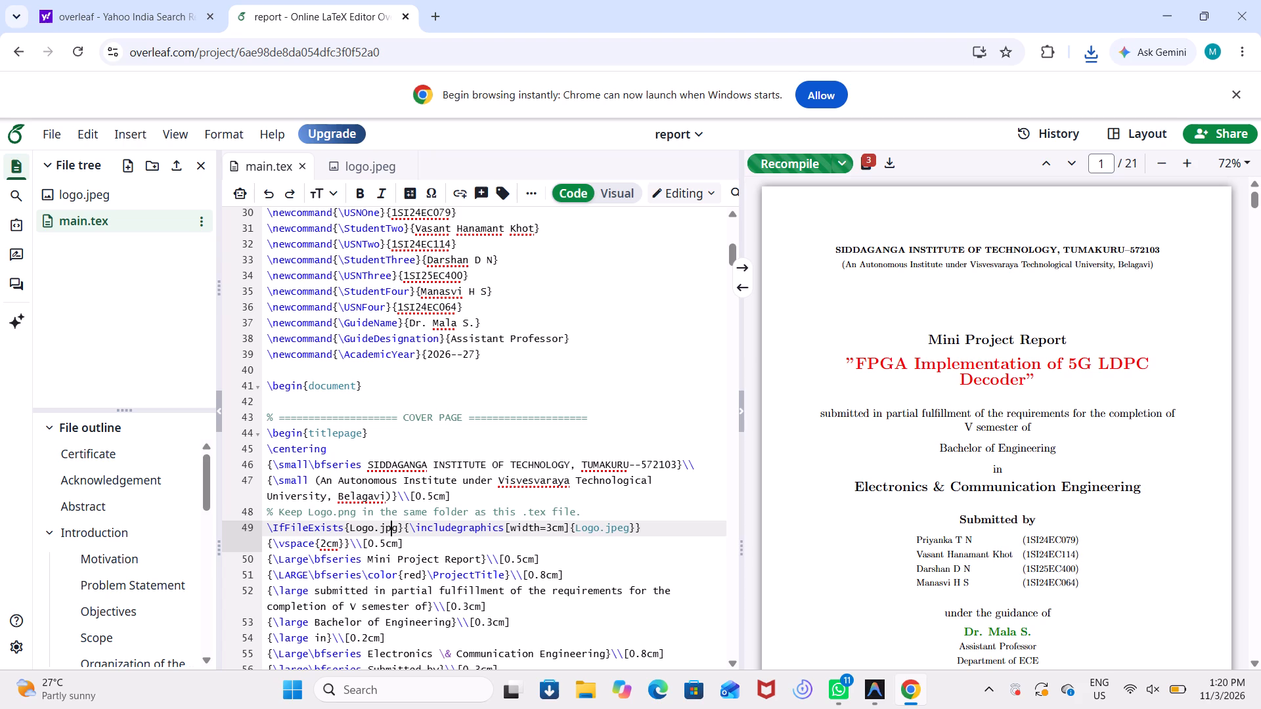
pyautogui.press('e')
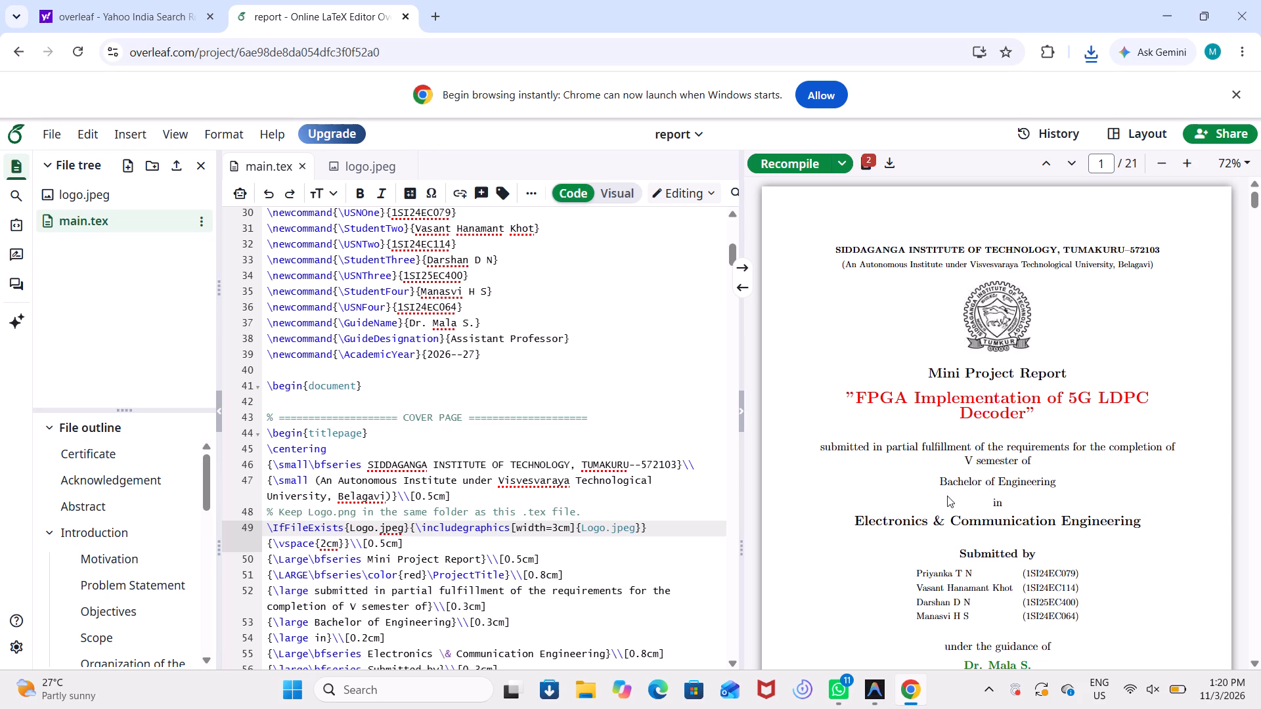
# Set the spacing after the cover page's "Bachelor of Engineering" line to 0.2cm.
pyautogui.scroll(-1, 560, 490)
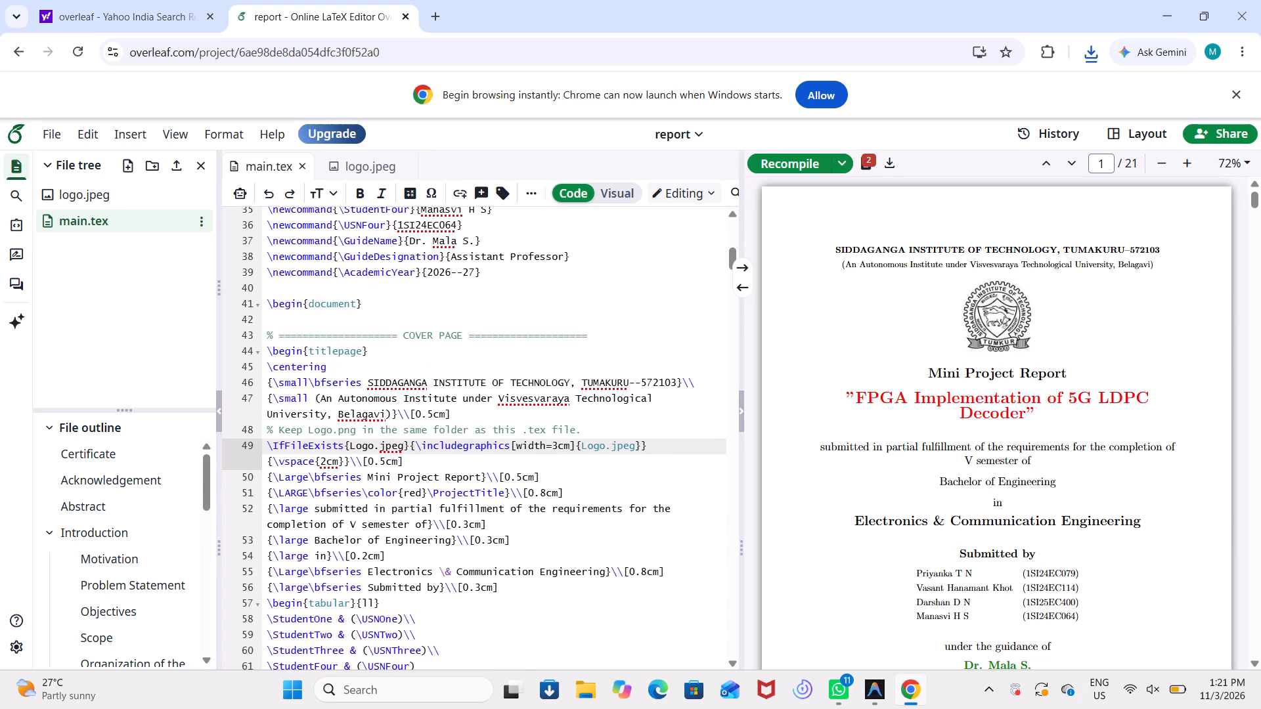
pyautogui.click(491, 542)
pyautogui.press('BackSpace')
pyautogui.press('2')
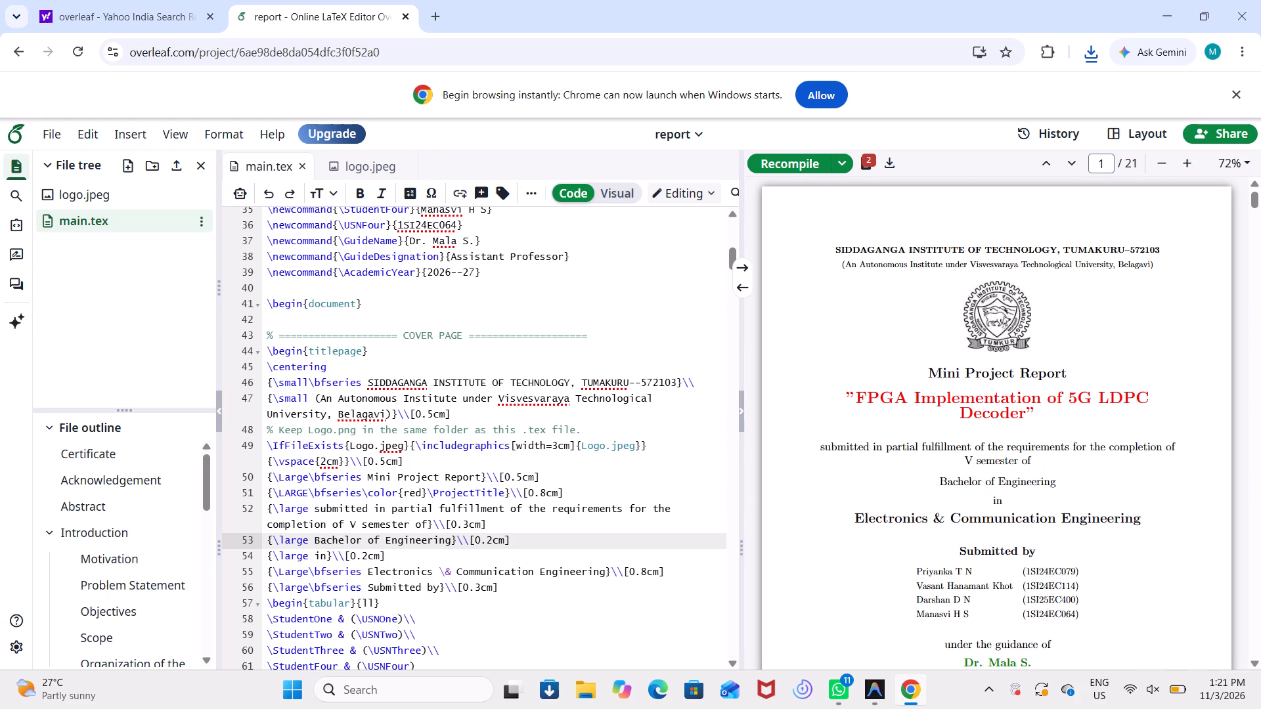
# Remove the word "Mini" from the cover page's report heading and dismiss the LaTeX learning pop-up.
pyautogui.scroll(-2, 688, 507)
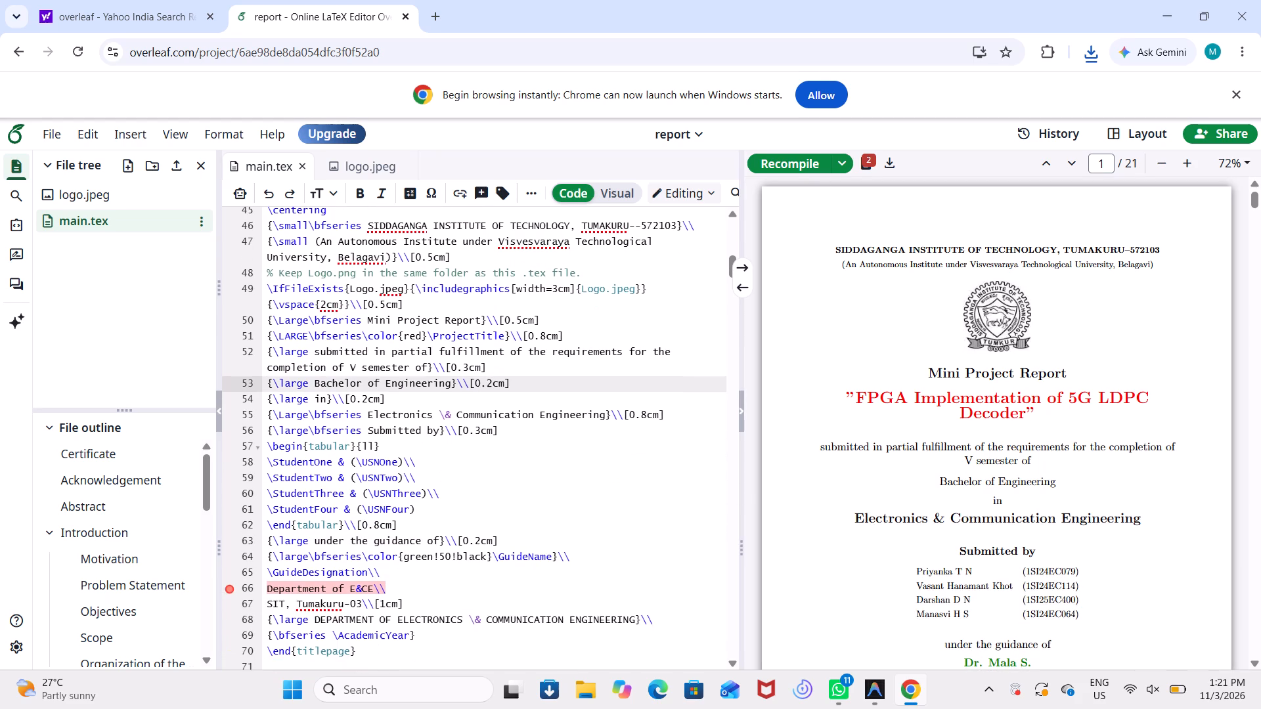
pyautogui.scroll(-1, 688, 507)
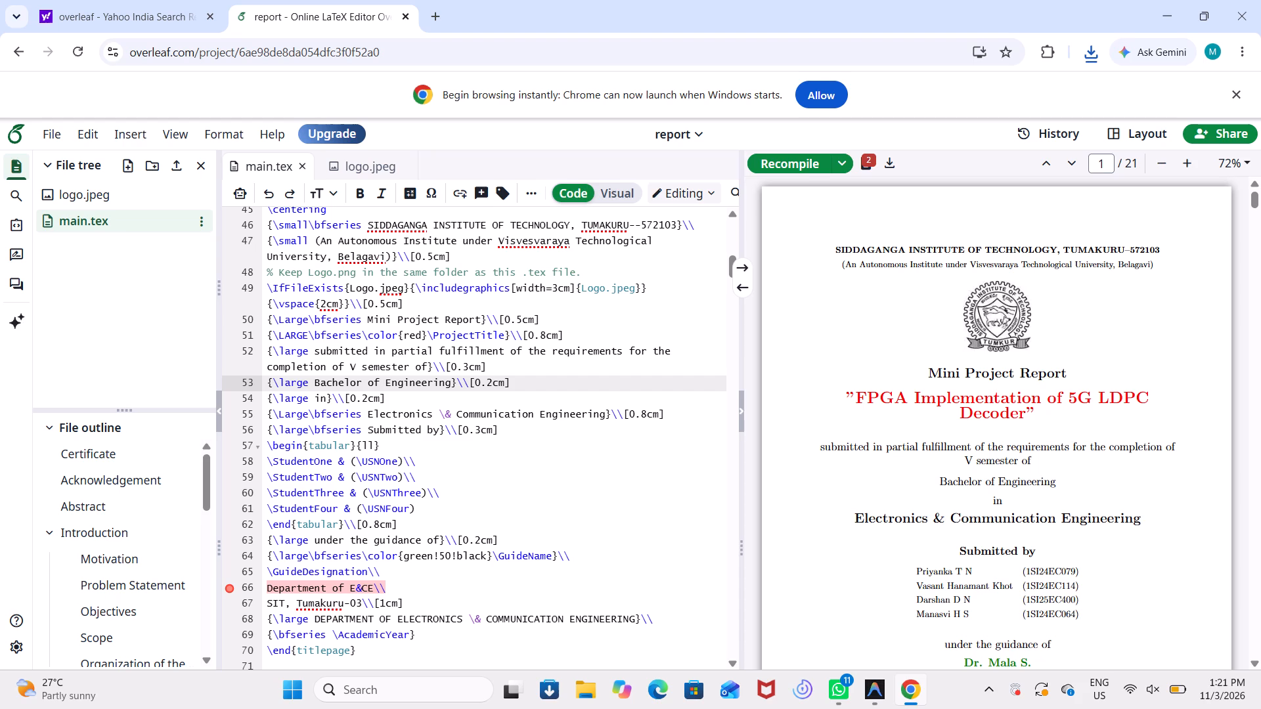
pyautogui.scroll(4, 372, 398)
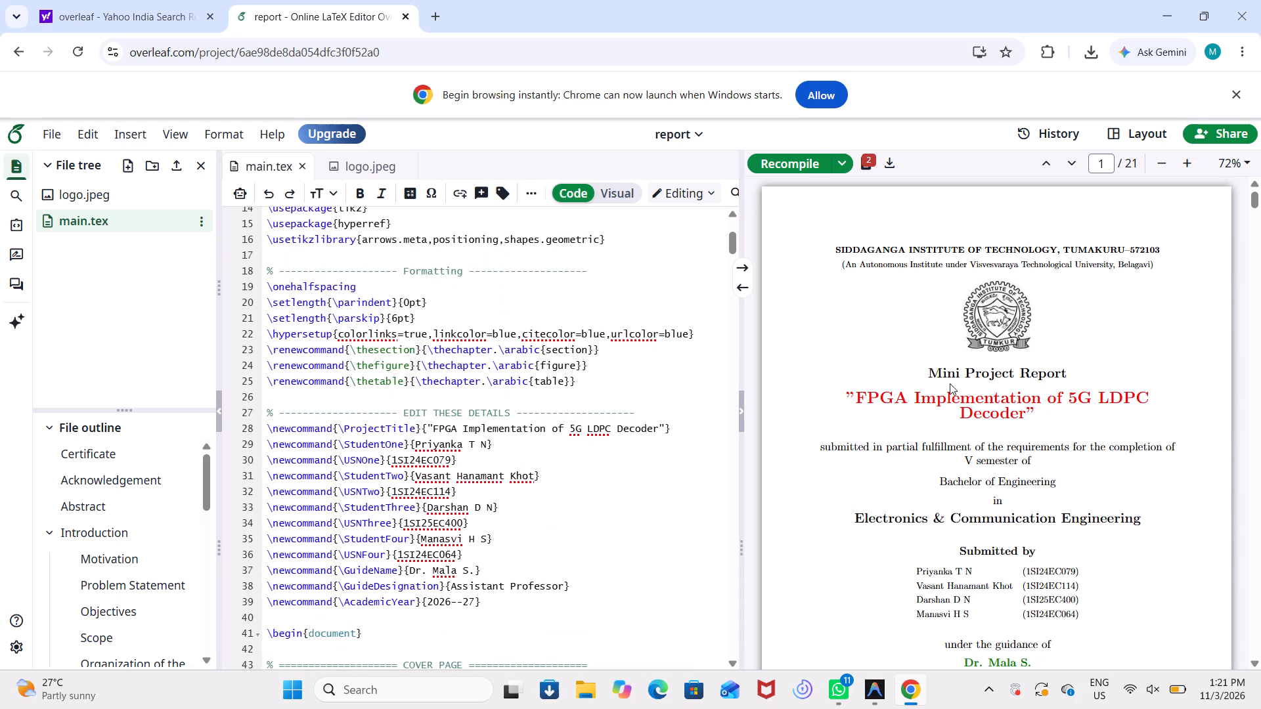
pyautogui.doubleClick(952, 372)
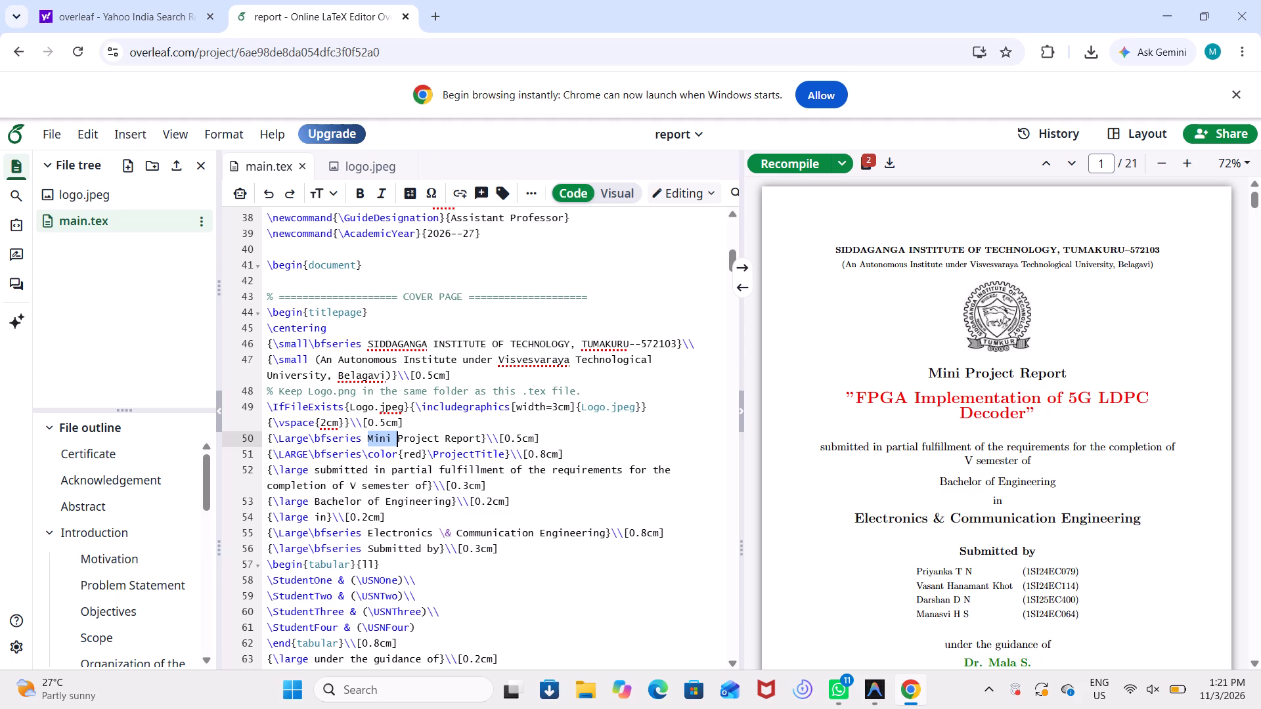
pyautogui.press('BackSpace')
pyautogui.press('BackSpace')
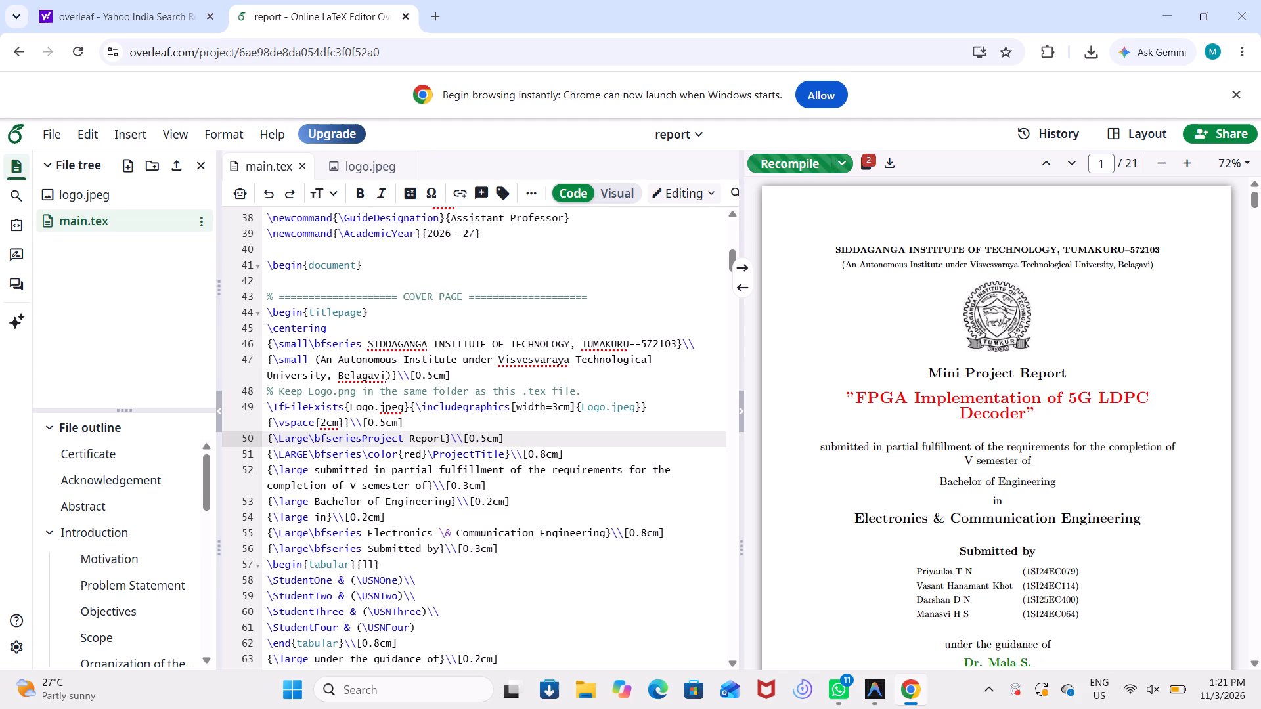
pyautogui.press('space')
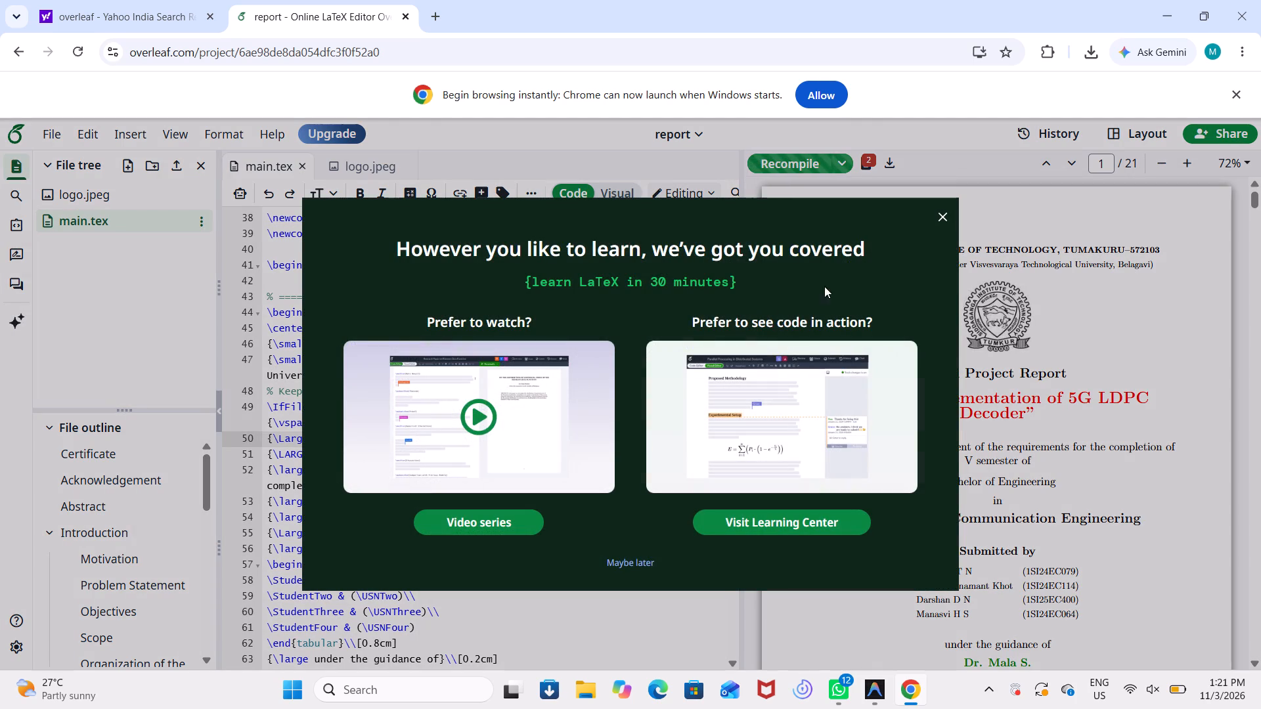
pyautogui.click(949, 209)
pyautogui.click(940, 215)
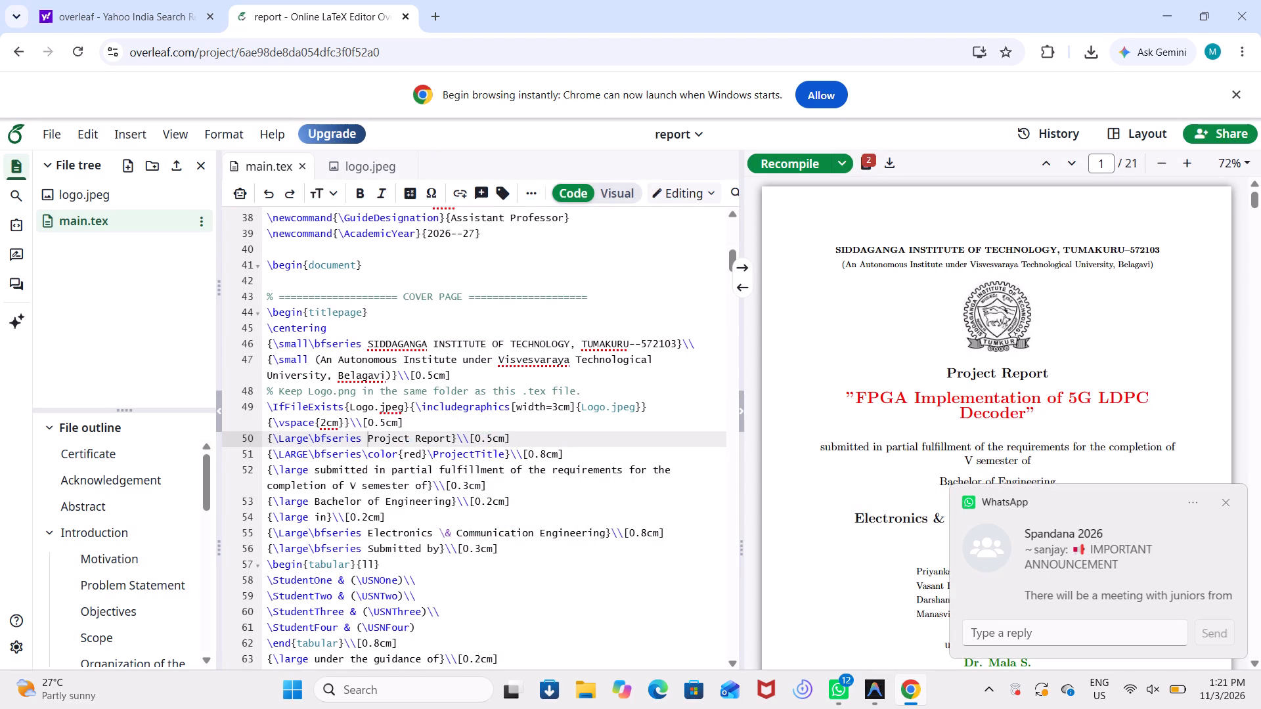
# Add the word "on" after "Project Report" in the cover page heading.
pyautogui.click(376, 474)
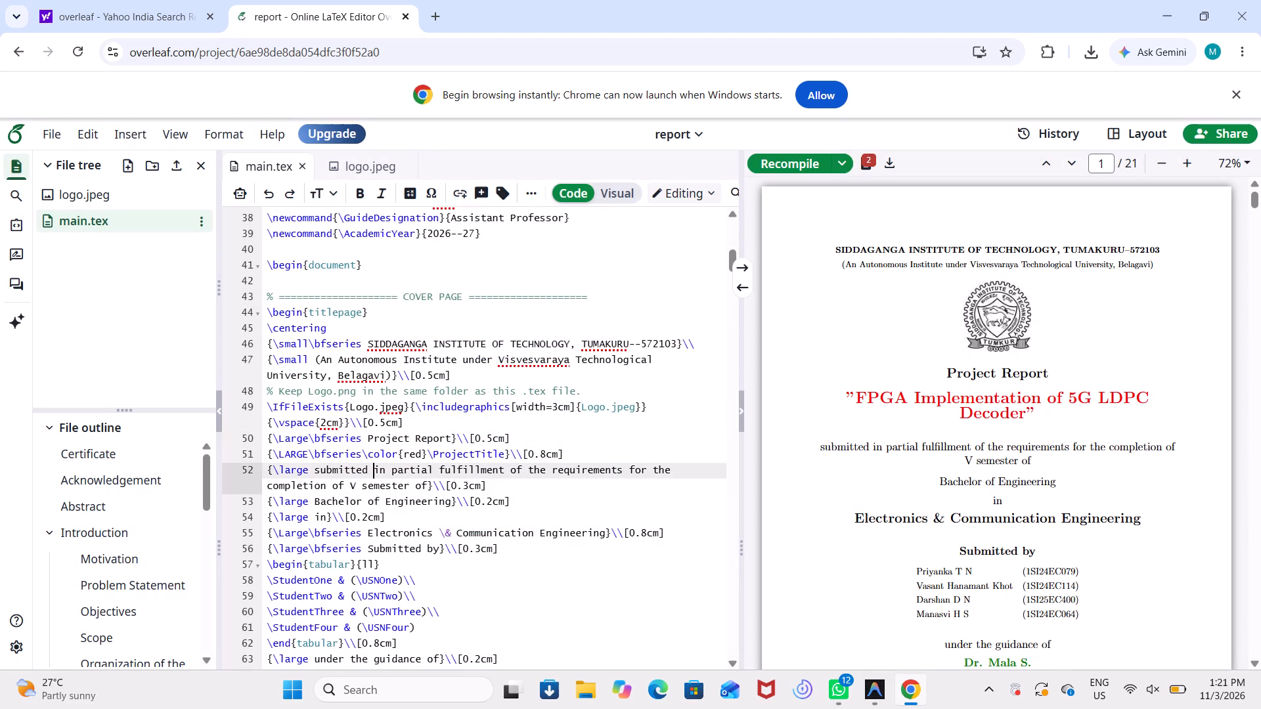
pyautogui.press('Up')
pyautogui.press('Up')
pyautogui.press('Right')
pyautogui.press('Right')
pyautogui.press('Right')
pyautogui.press('Right')
pyautogui.press('Right')
pyautogui.press('Right')
pyautogui.press('Right')
pyautogui.press('Right')
pyautogui.press('Right')
pyautogui.press('Right')
pyautogui.press('Right')
pyautogui.press('Right')
pyautogui.press('Right')
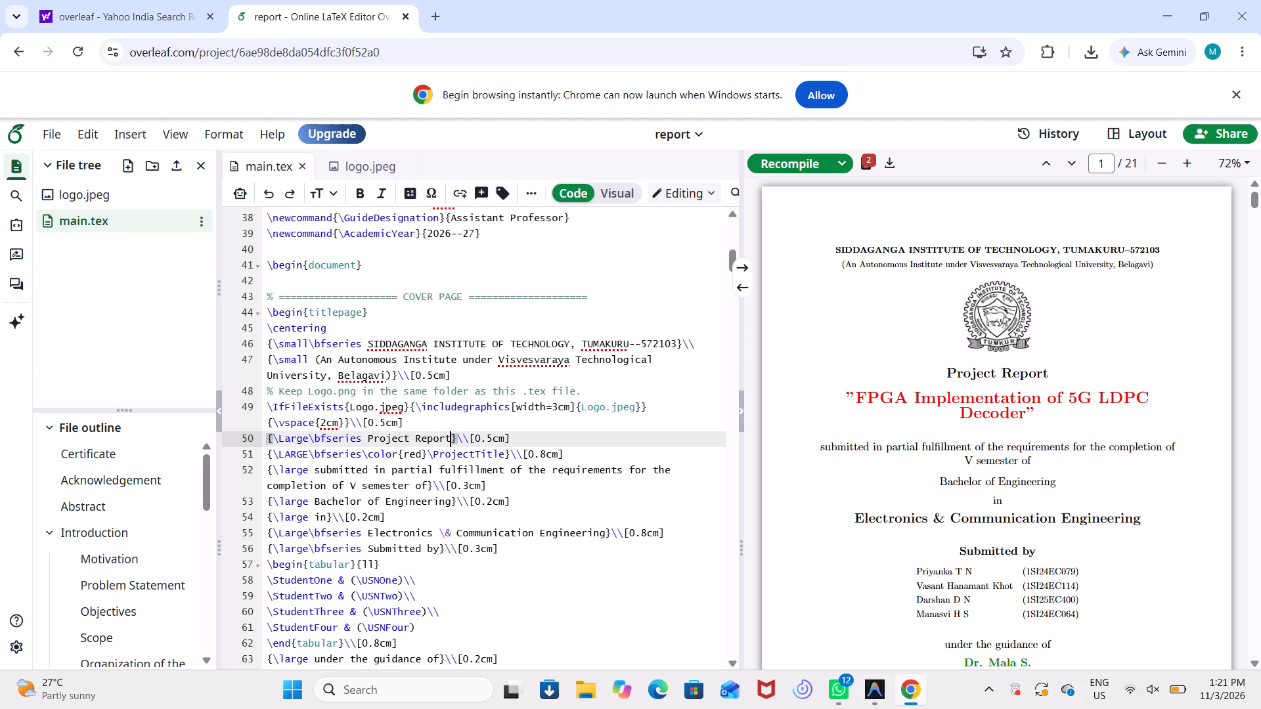
pyautogui.press('Right')
pyautogui.press('Left')
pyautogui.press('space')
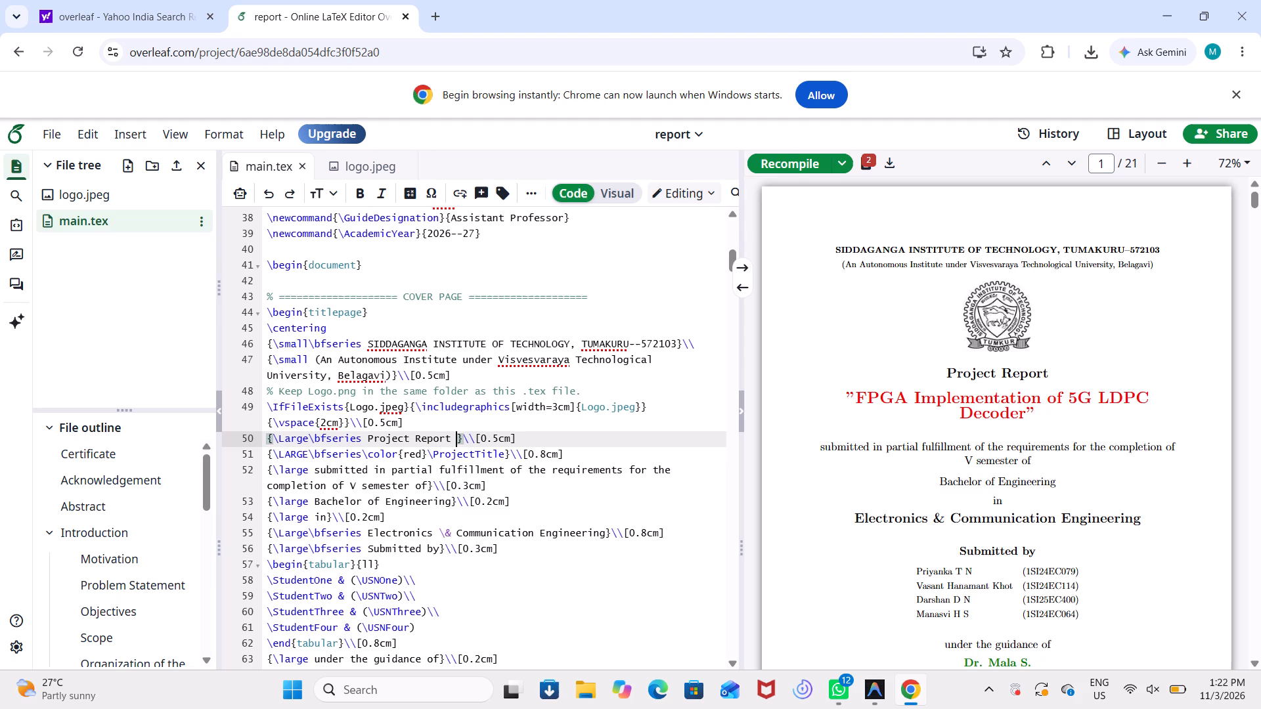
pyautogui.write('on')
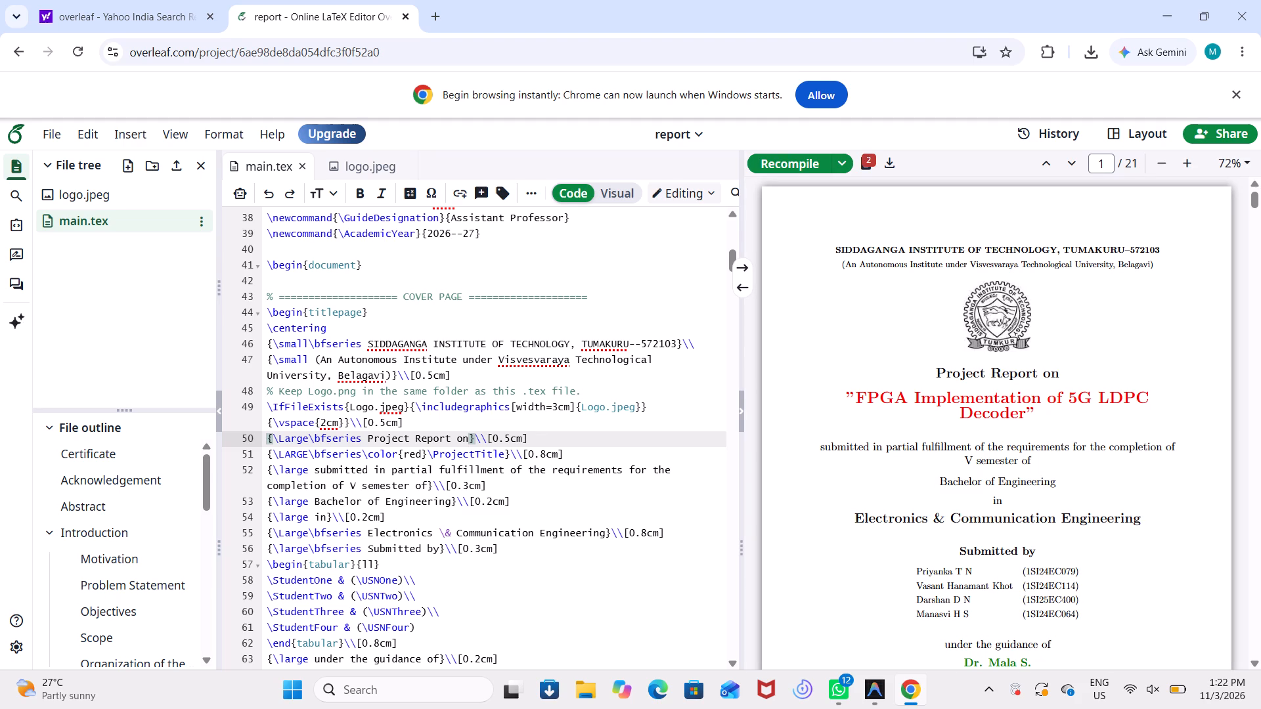
# Copy the entire LaTeX source of main.tex.
pyautogui.scroll(-1, 681, 448)
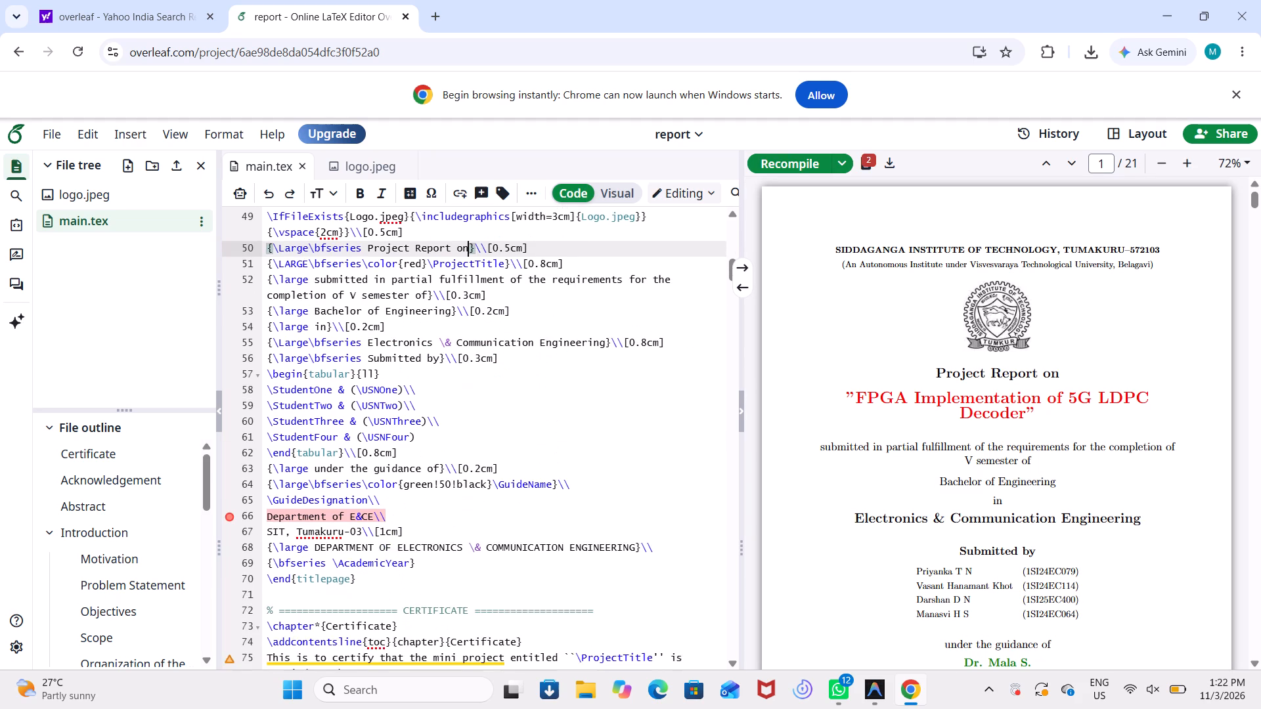
pyautogui.scroll(-1, 681, 448)
pyautogui.scroll(-1, 858, 440)
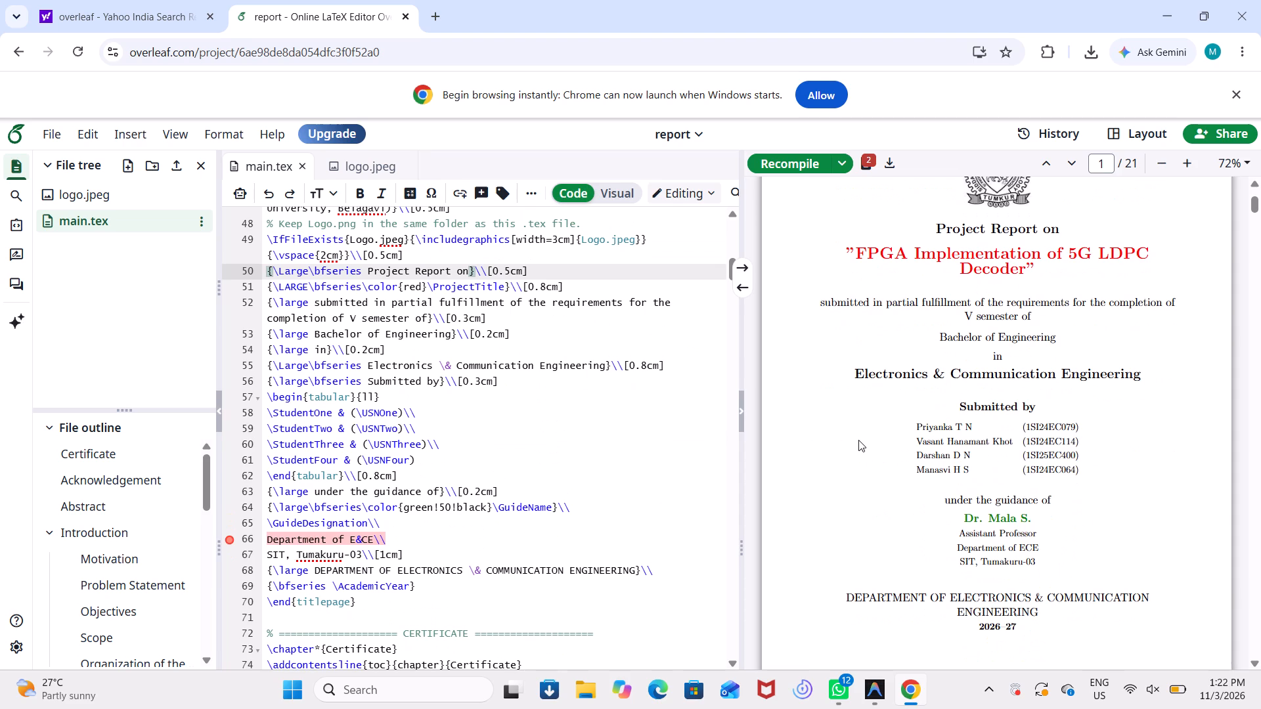
pyautogui.scroll(-4, 858, 440)
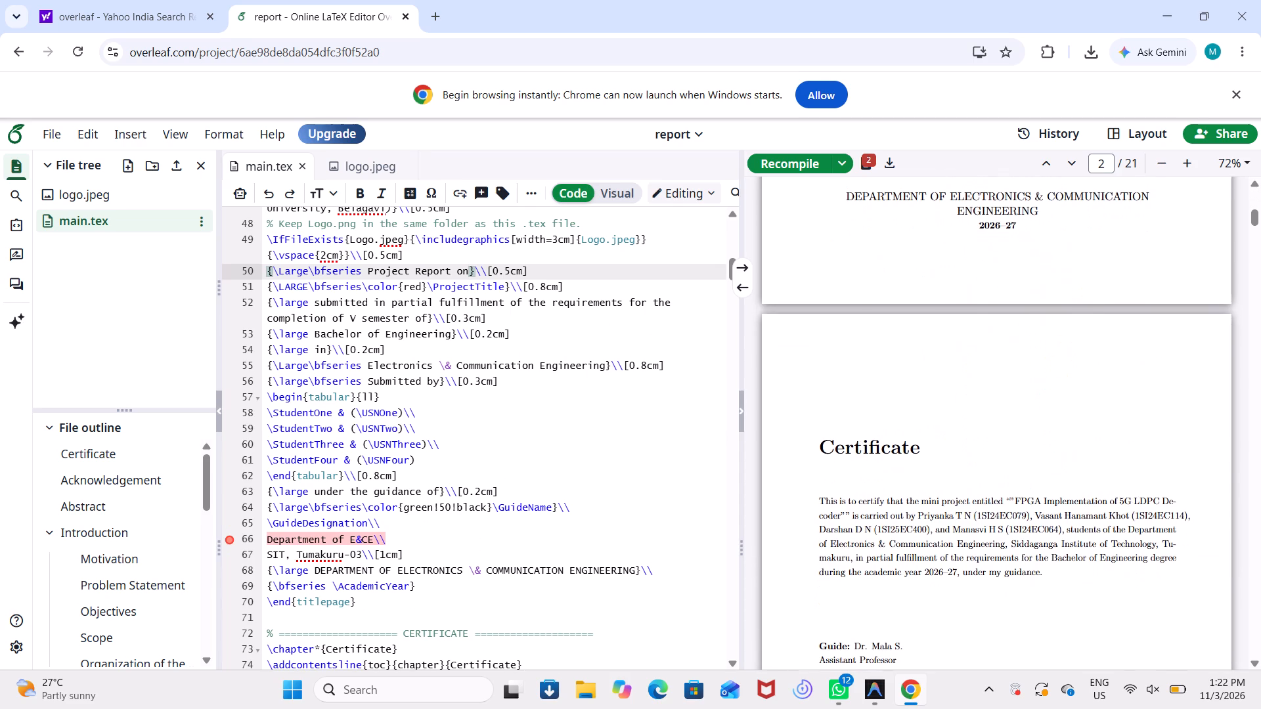
pyautogui.scroll(-1, 858, 440)
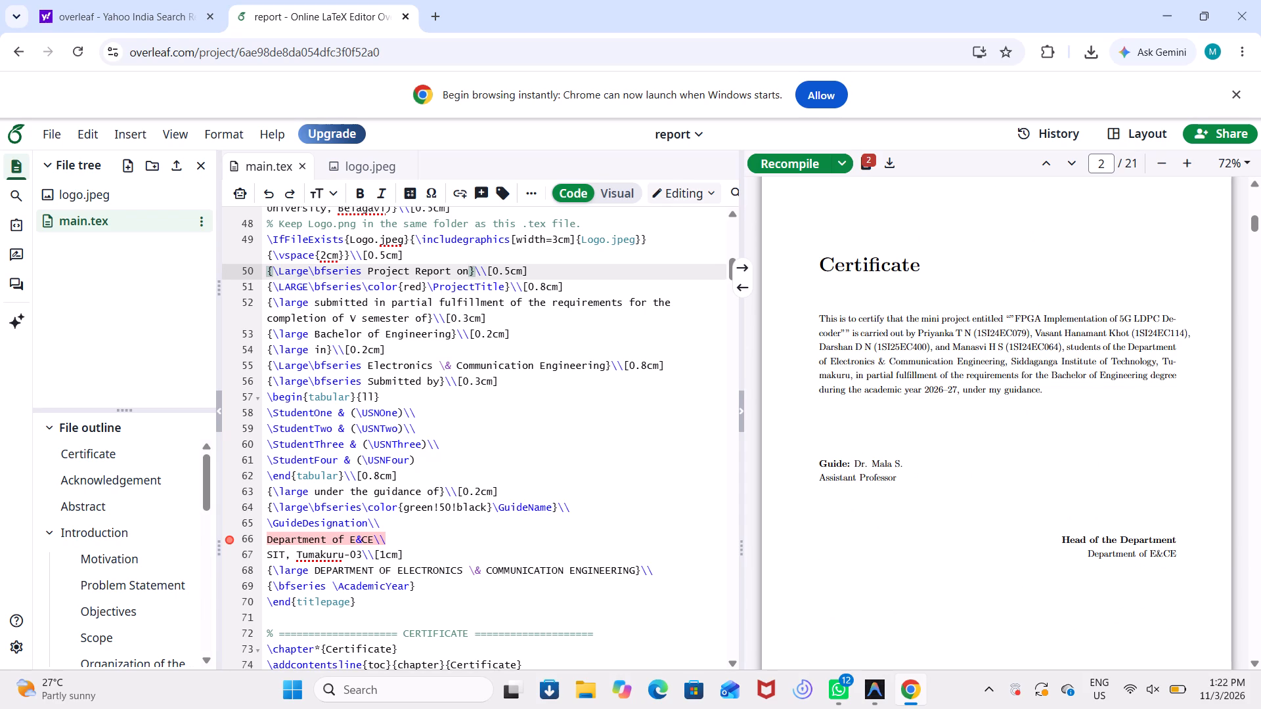
pyautogui.click(273, 533)
pyautogui.click(399, 506)
pyautogui.hotkey('ctrl', 'a')
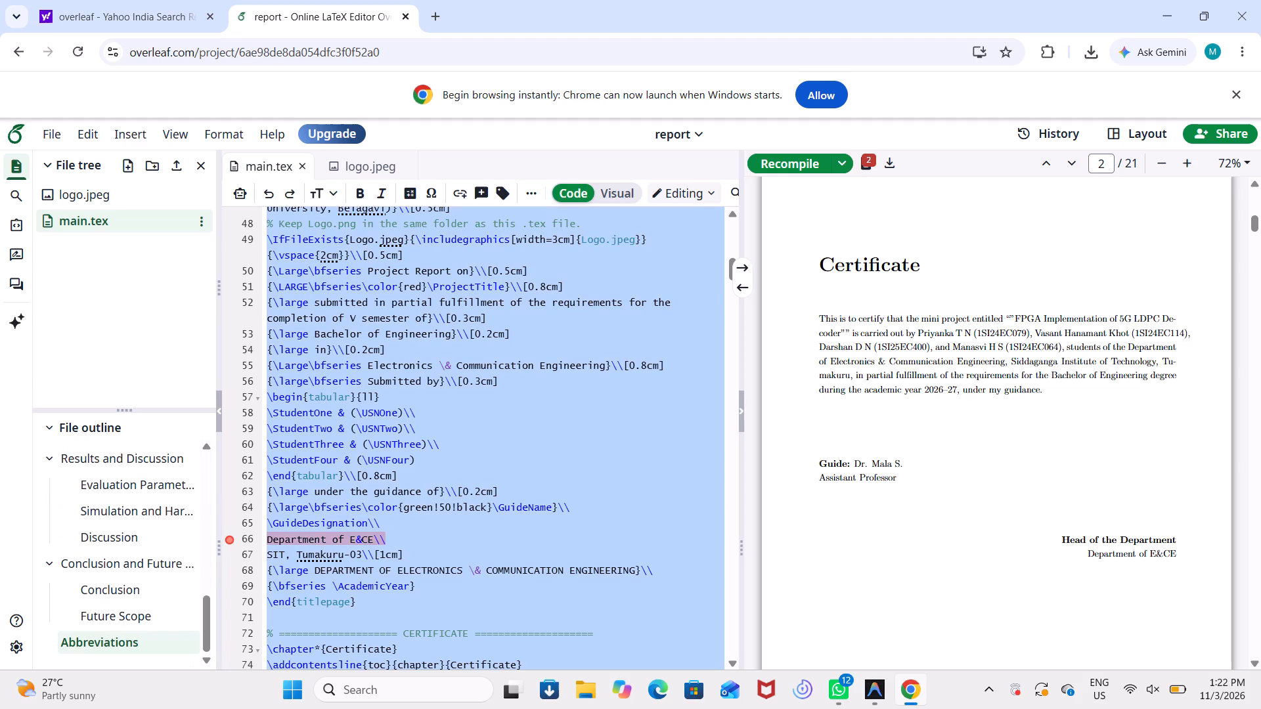
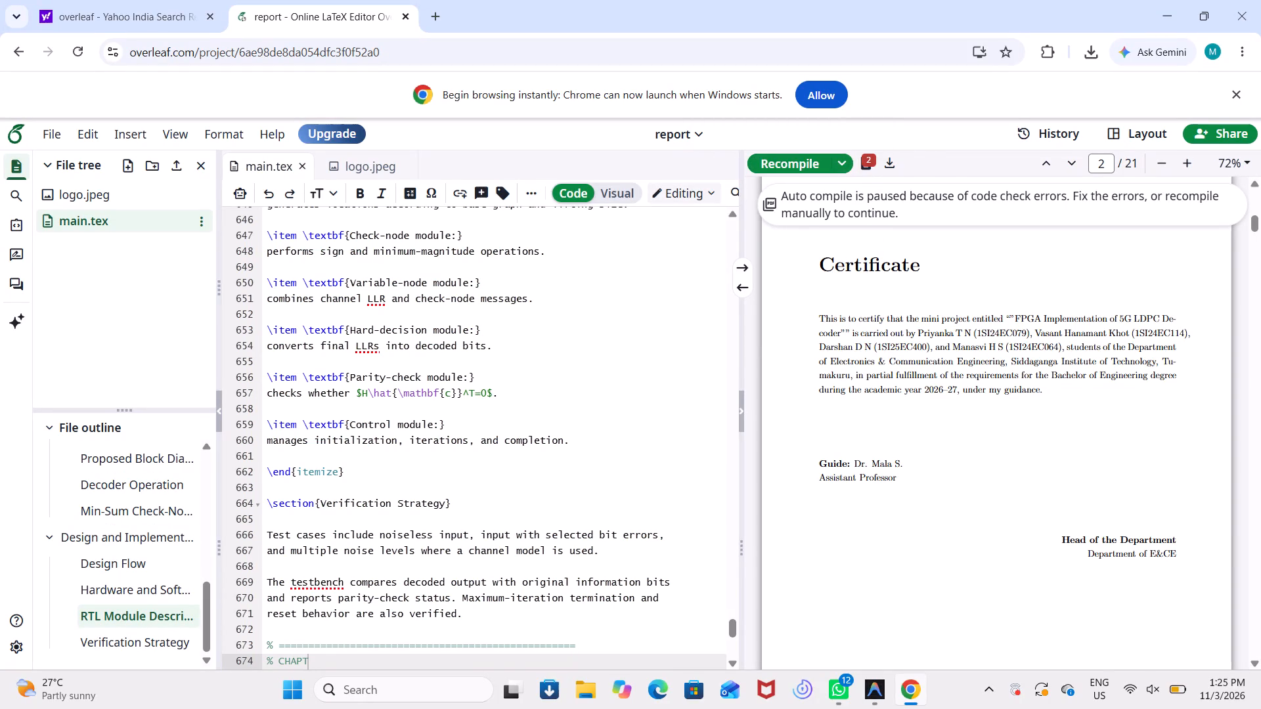
pyautogui.hscroll(1, 854, 467)
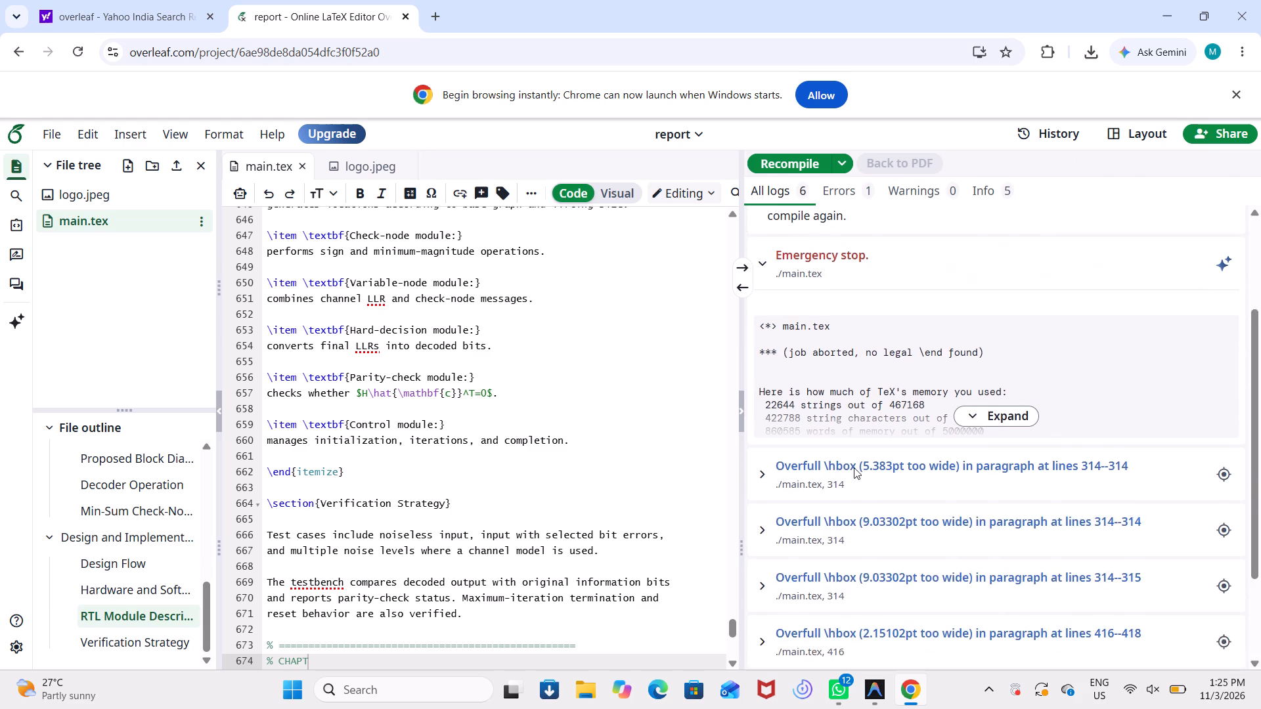
pyautogui.hscroll(1, 854, 467)
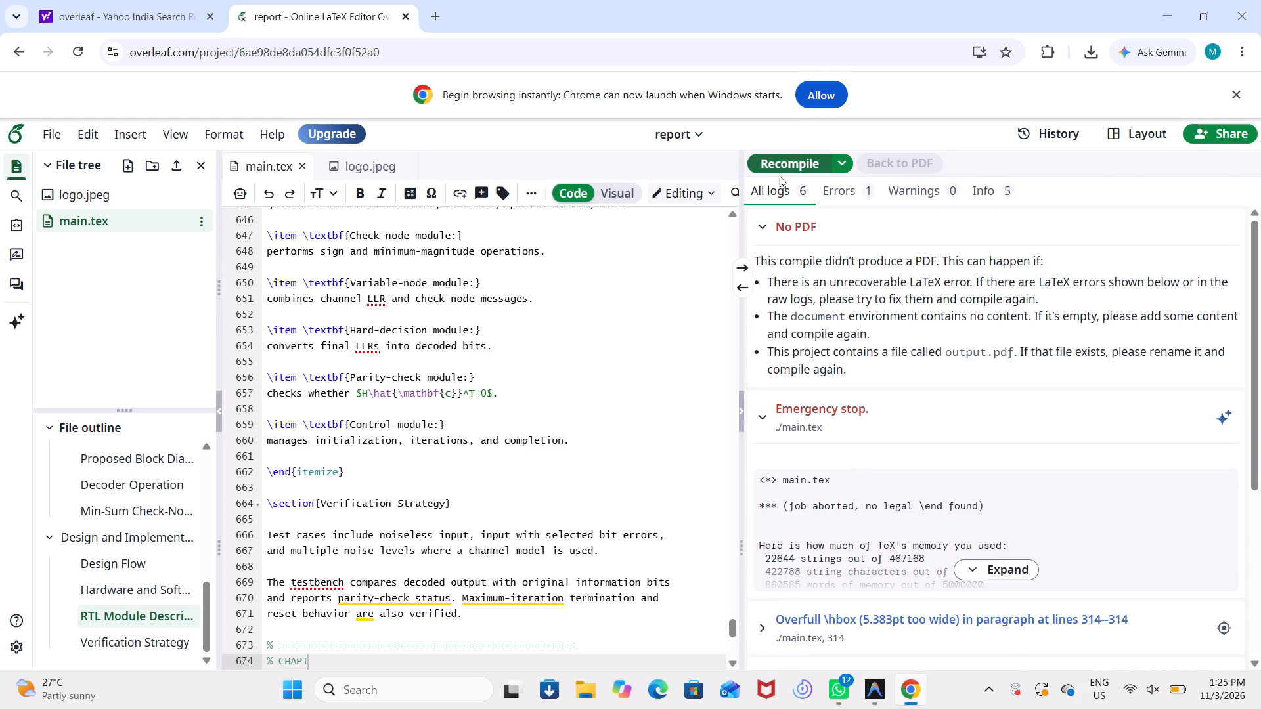
pyautogui.click(783, 163)
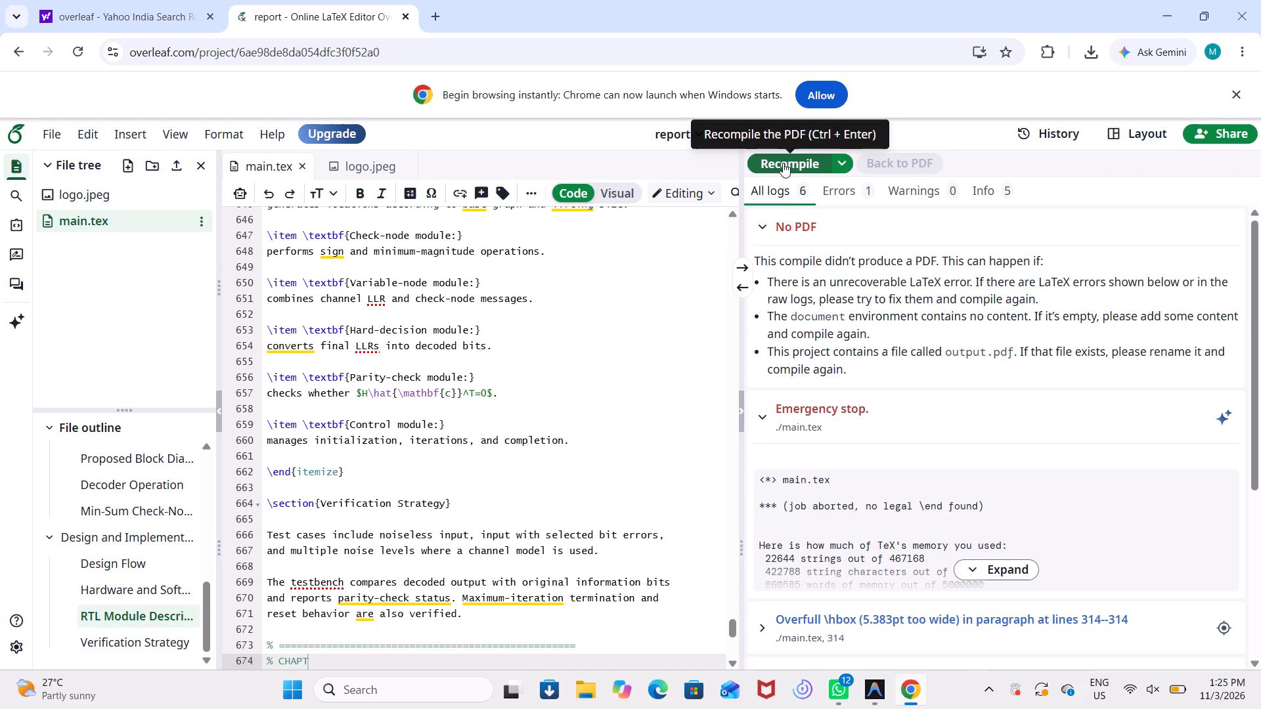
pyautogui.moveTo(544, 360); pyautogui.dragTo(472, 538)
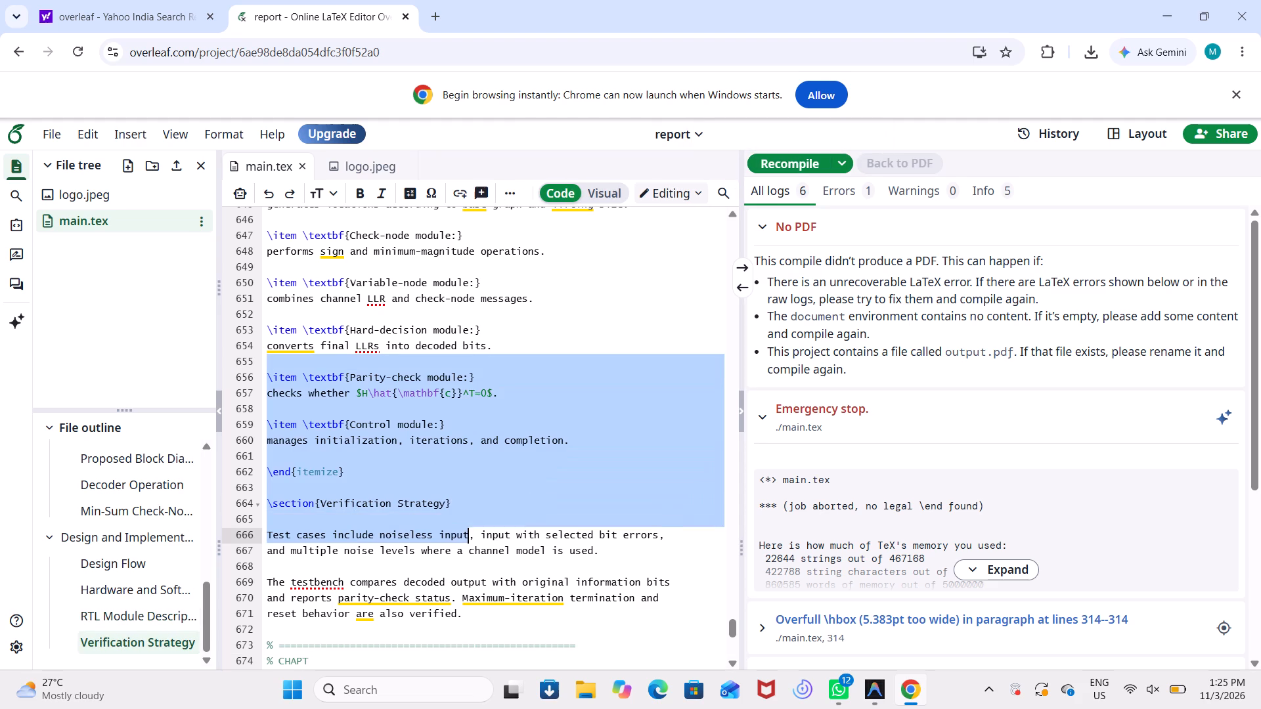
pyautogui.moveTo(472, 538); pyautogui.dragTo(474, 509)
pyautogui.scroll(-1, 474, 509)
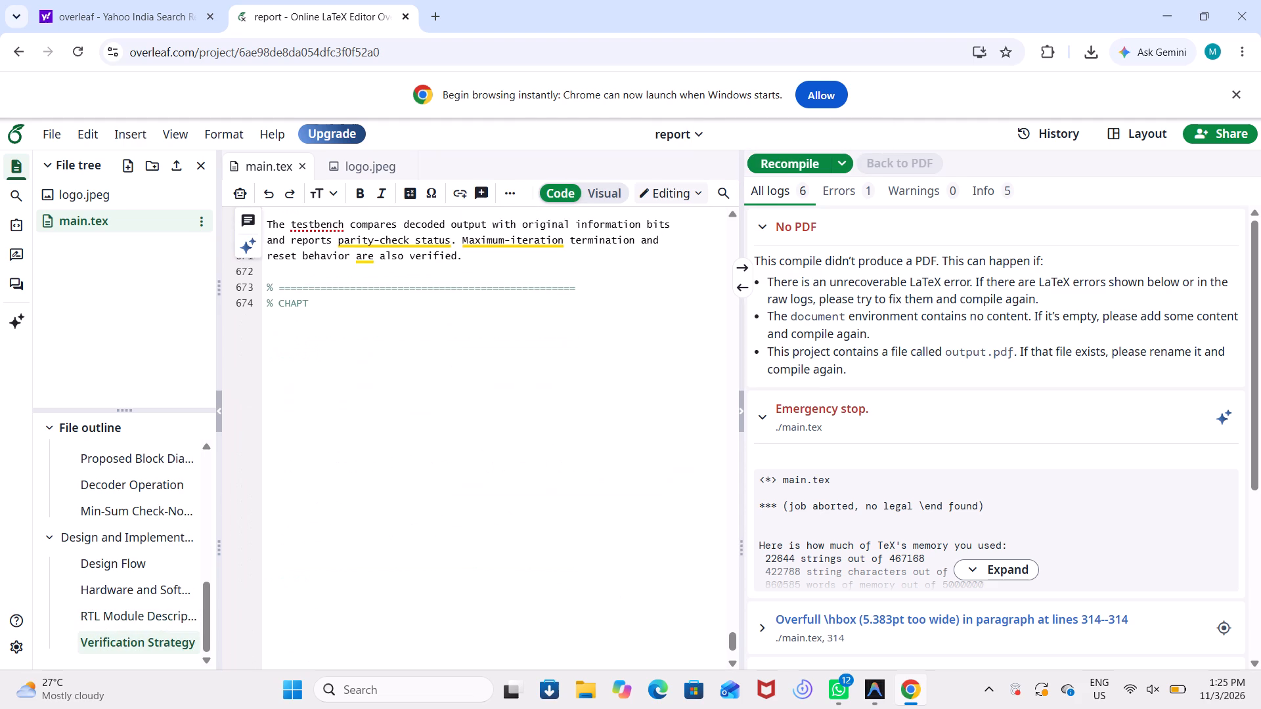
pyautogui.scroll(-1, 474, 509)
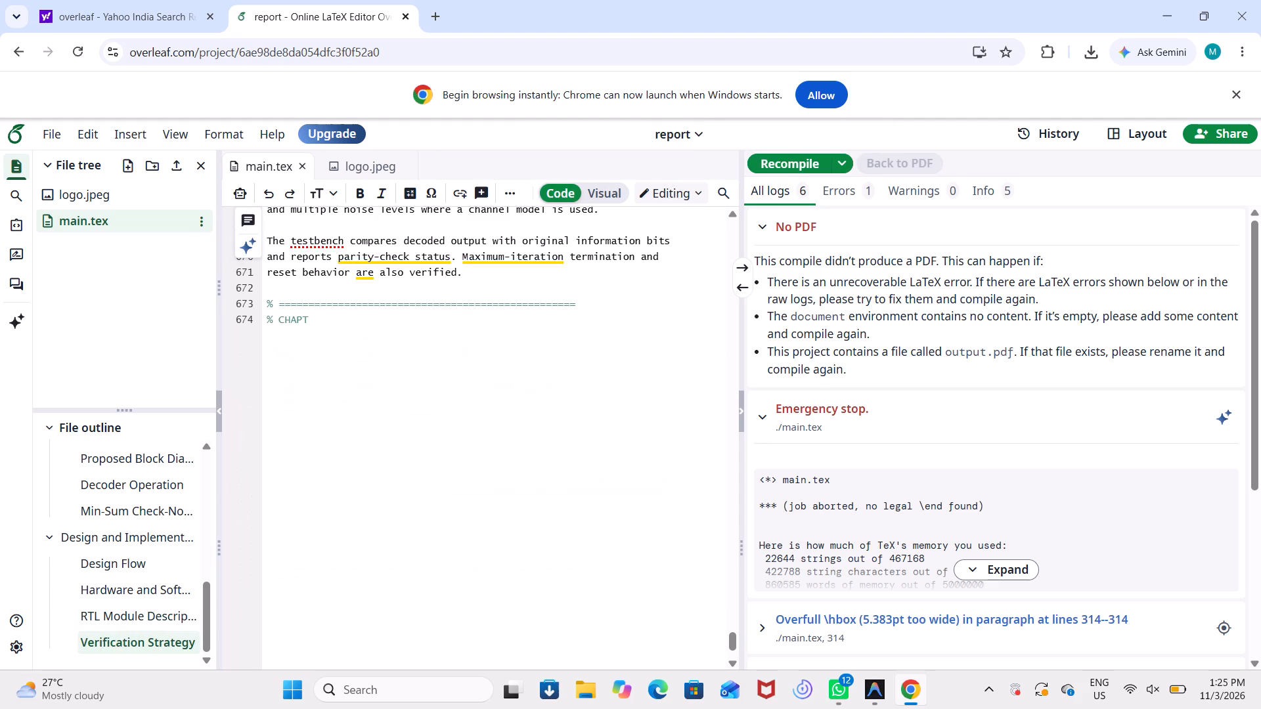
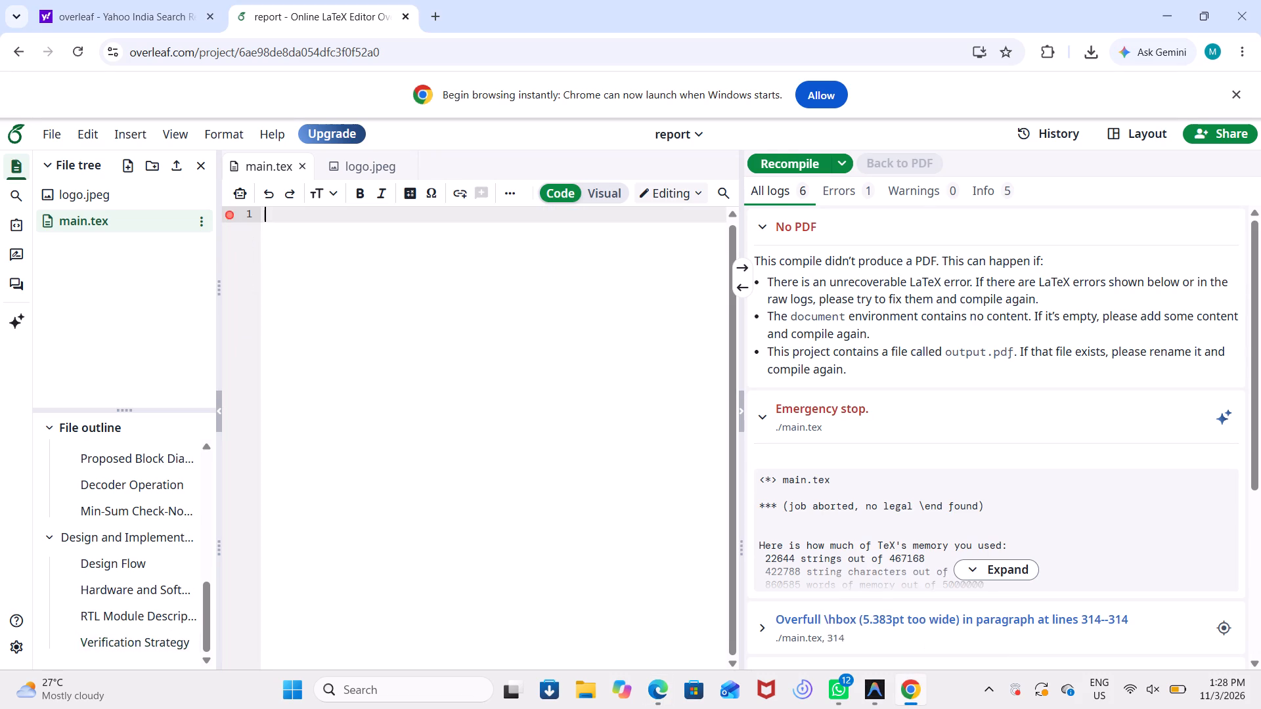
pyautogui.hotkey('ctrl', 'v')
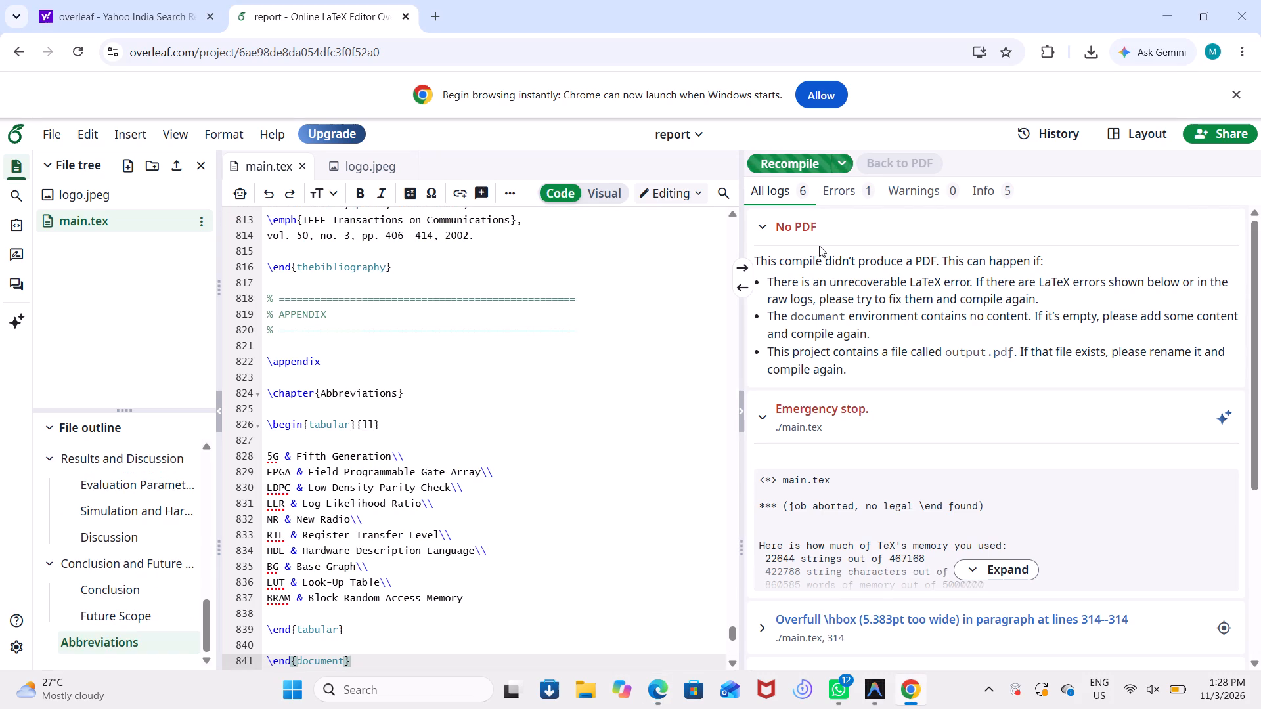
# Examine the cover page and certificate page of the recompiled PDF for layout and content.
pyautogui.click(826, 272)
pyautogui.scroll(-5, 520, 311)
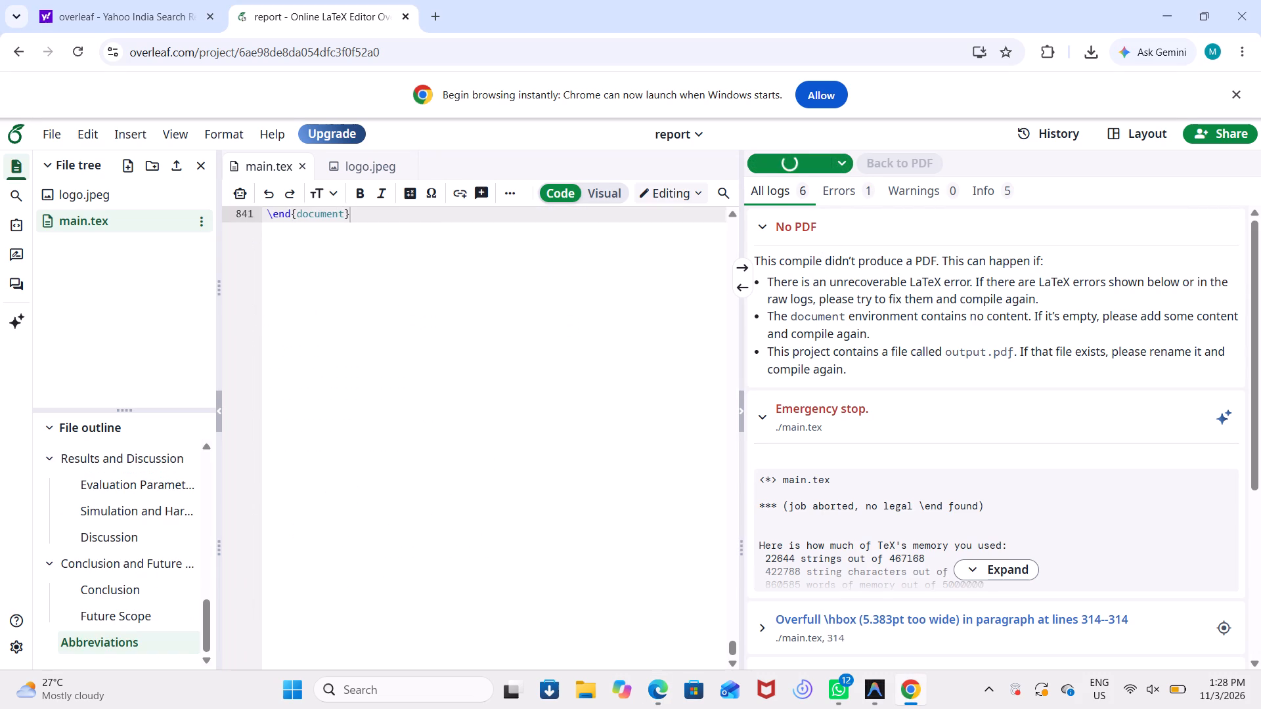
pyautogui.scroll(-3, 520, 311)
pyautogui.scroll(3, 520, 311)
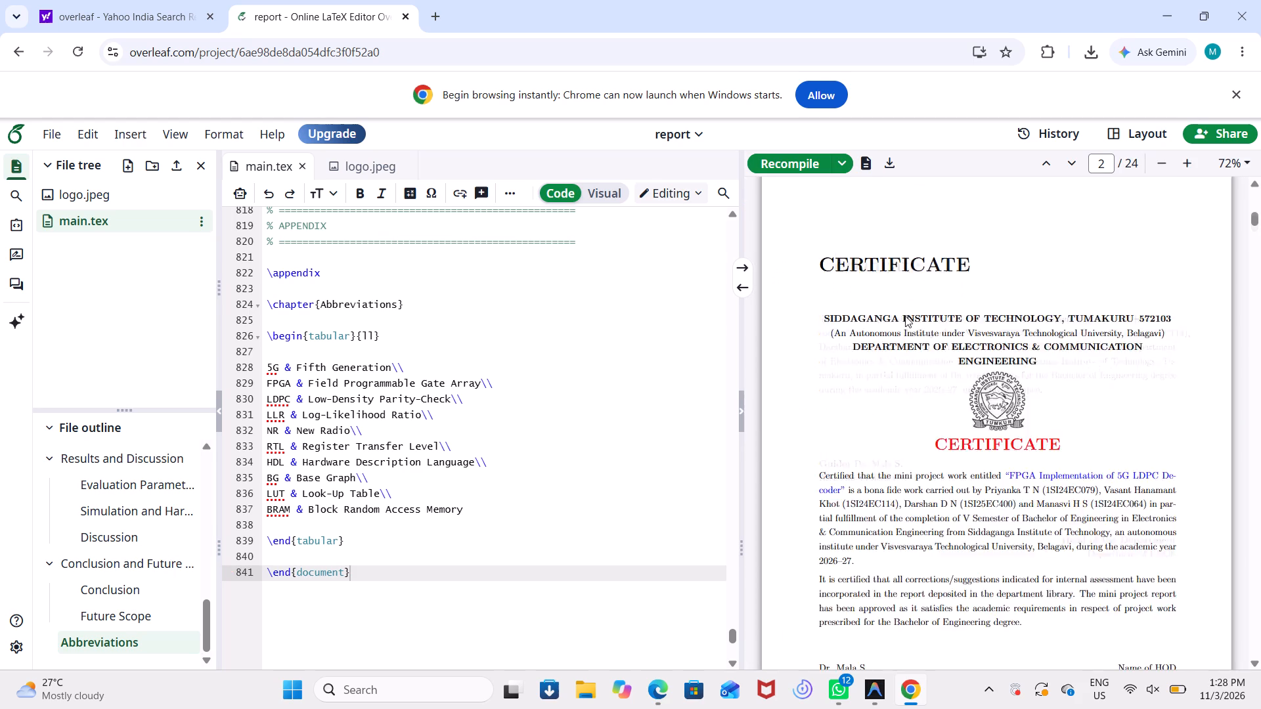
pyautogui.scroll(5, 905, 316)
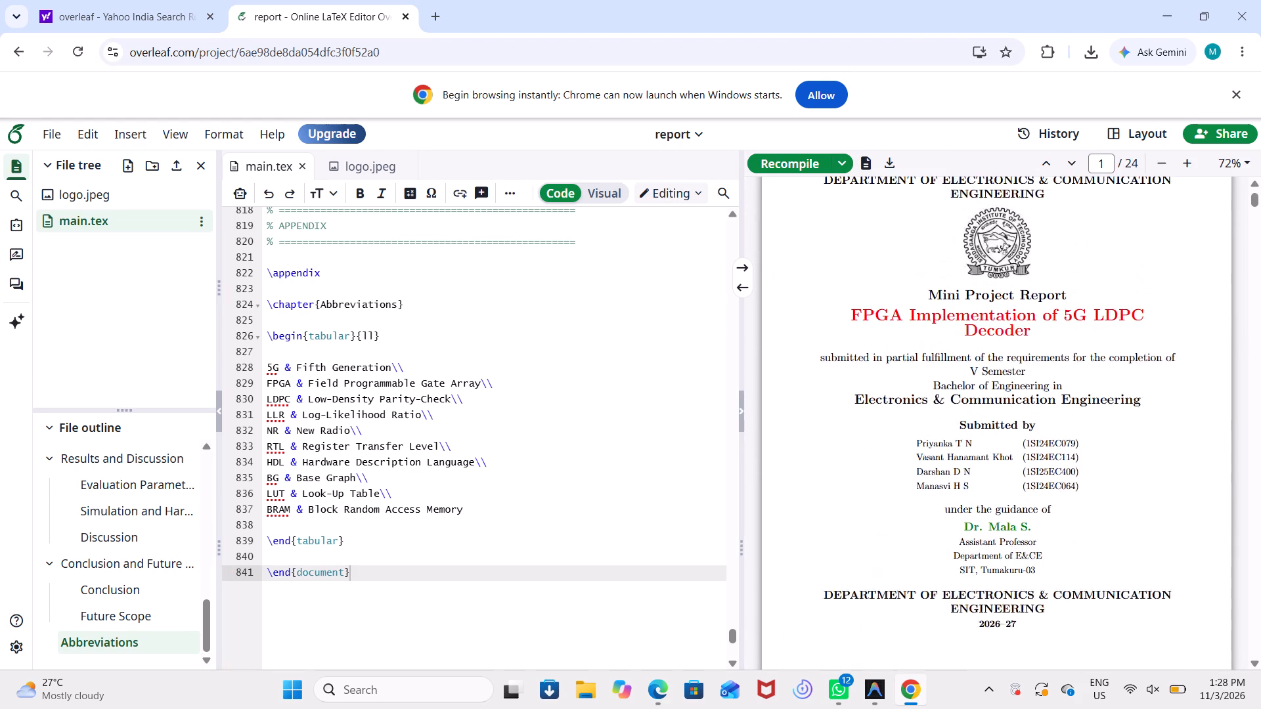
pyautogui.scroll(2, 905, 316)
pyautogui.scroll(-3, 905, 316)
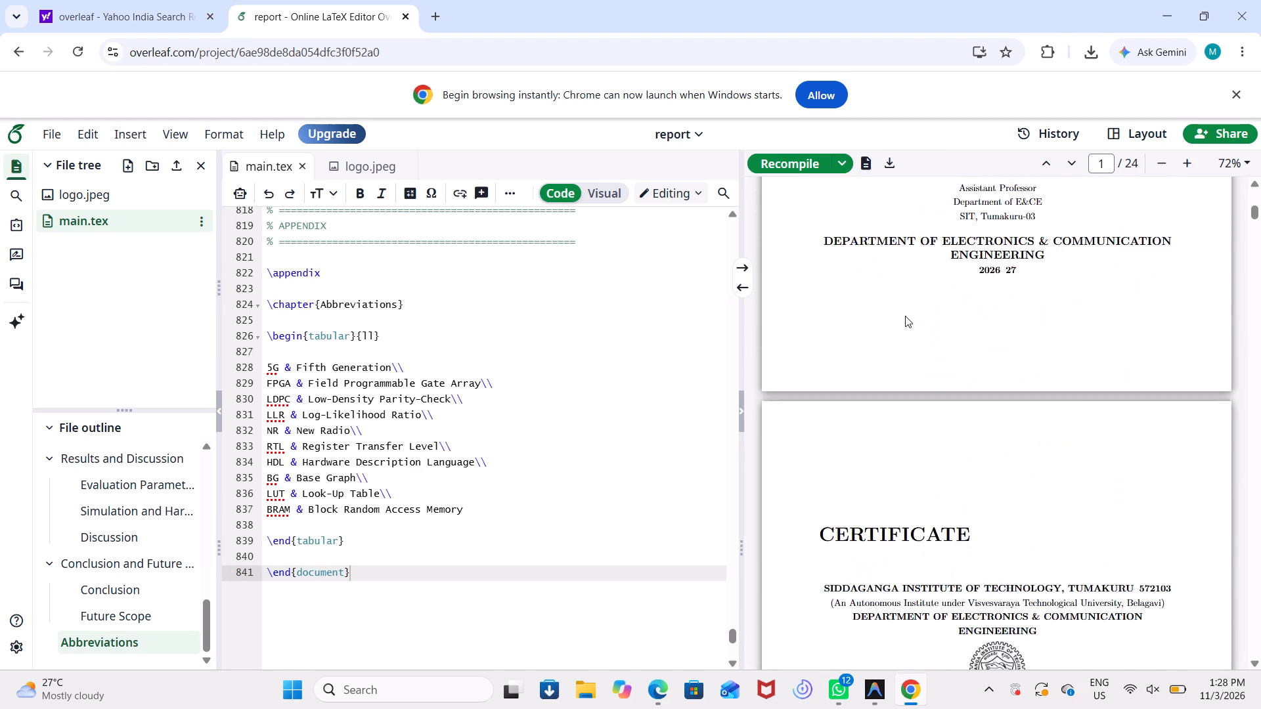
pyautogui.scroll(-5, 905, 316)
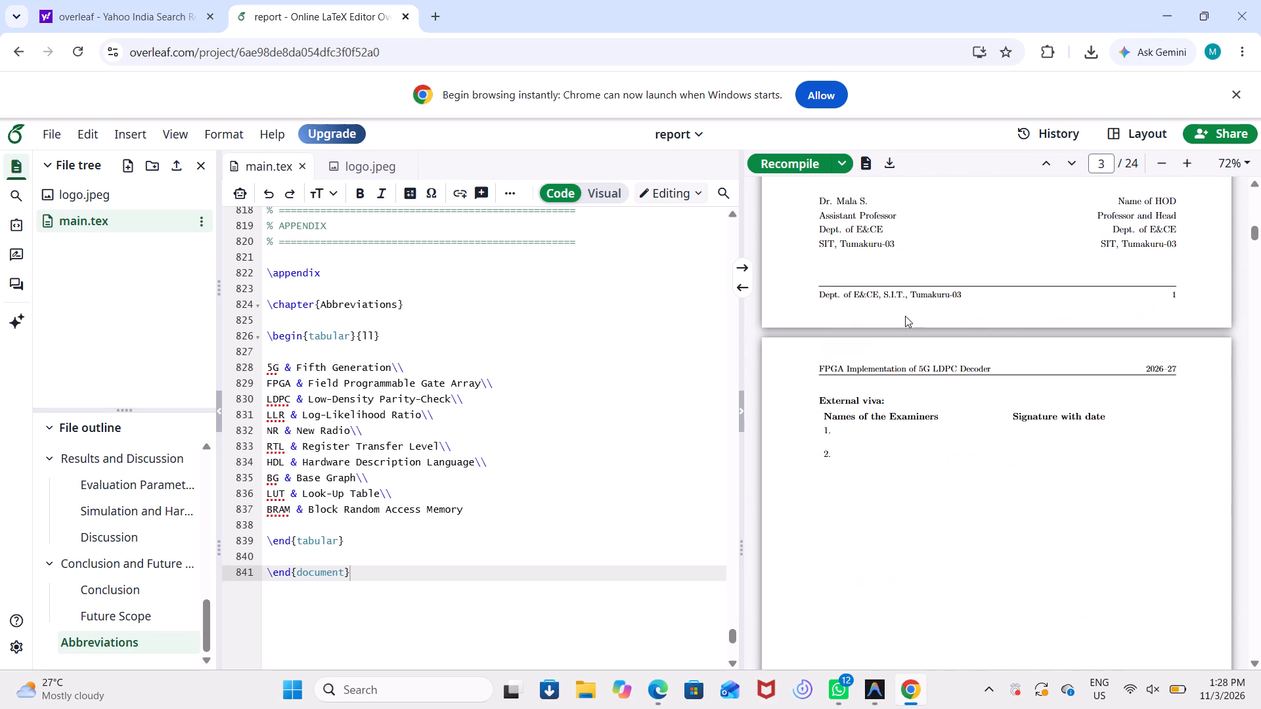
pyautogui.hscroll(2, 905, 316)
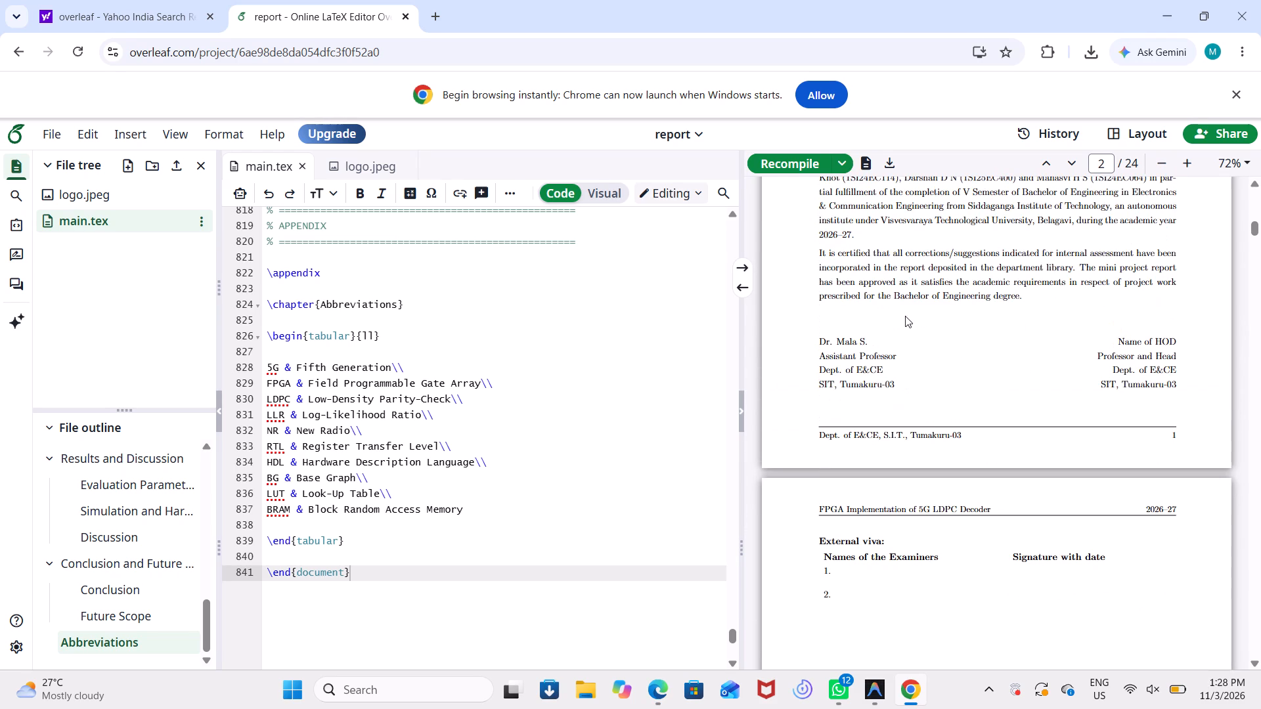
pyautogui.scroll(1, 905, 316)
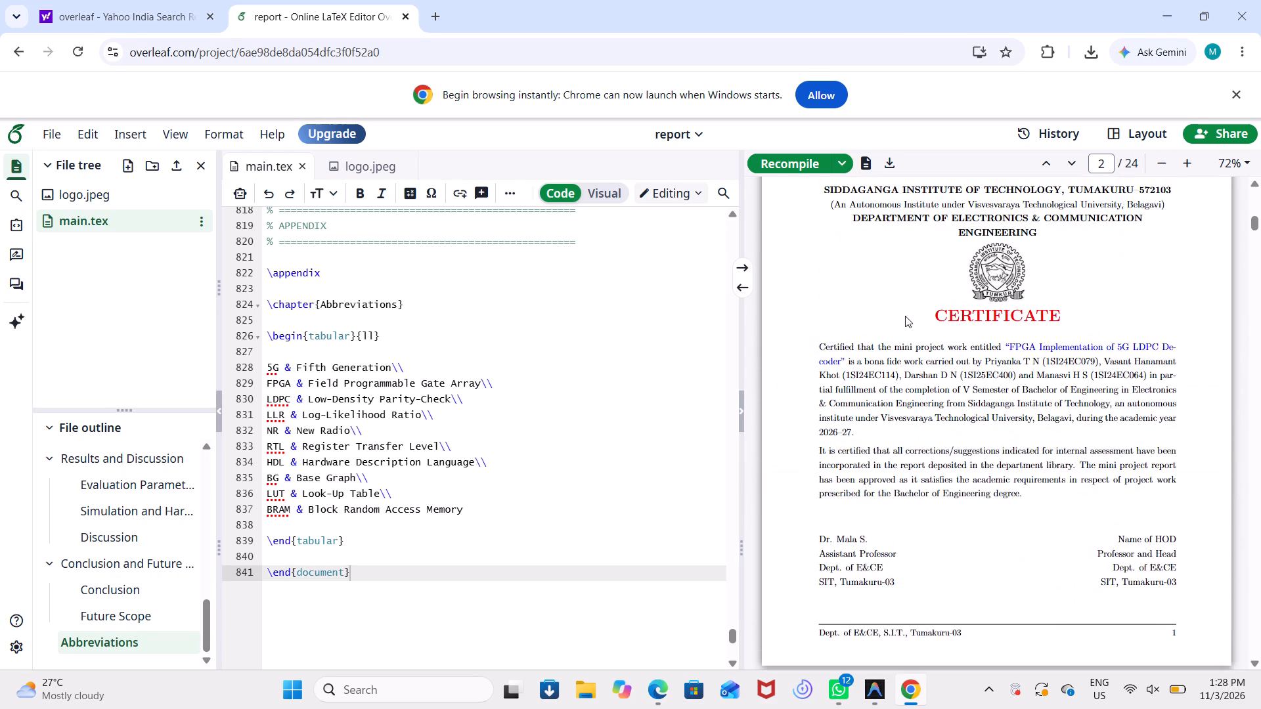
pyautogui.scroll(1, 905, 316)
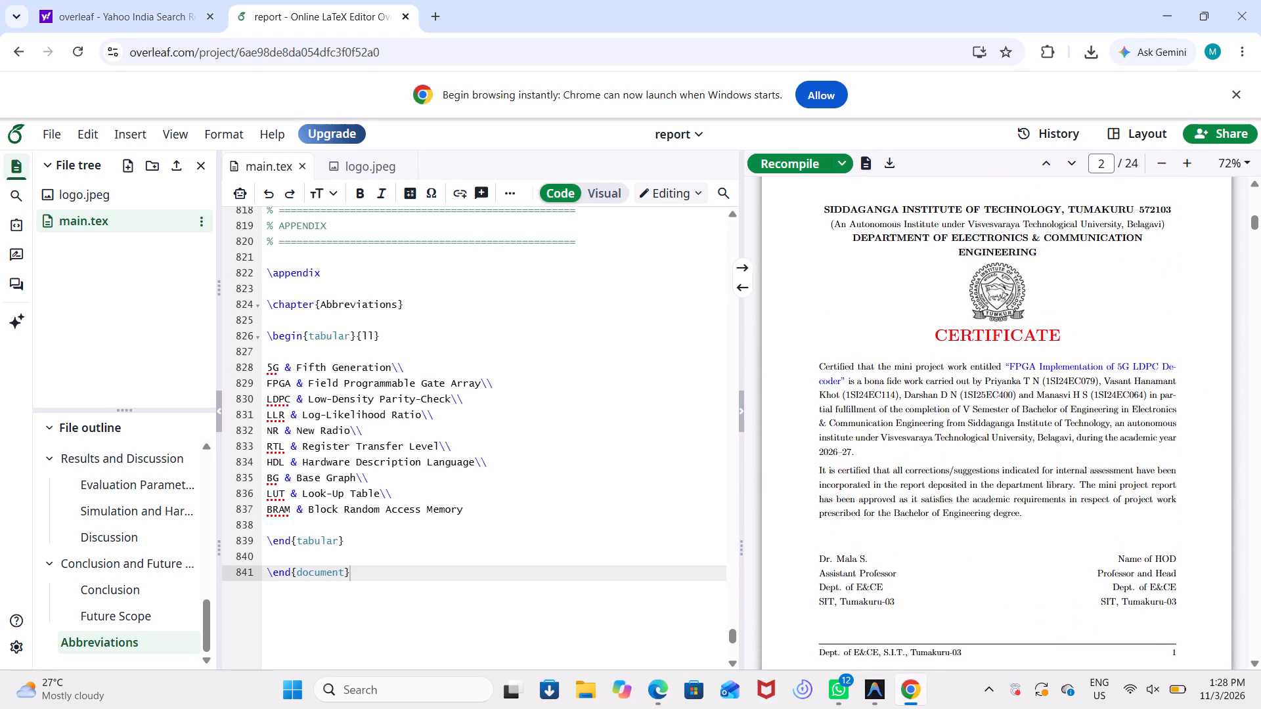
pyautogui.scroll(-2, 926, 412)
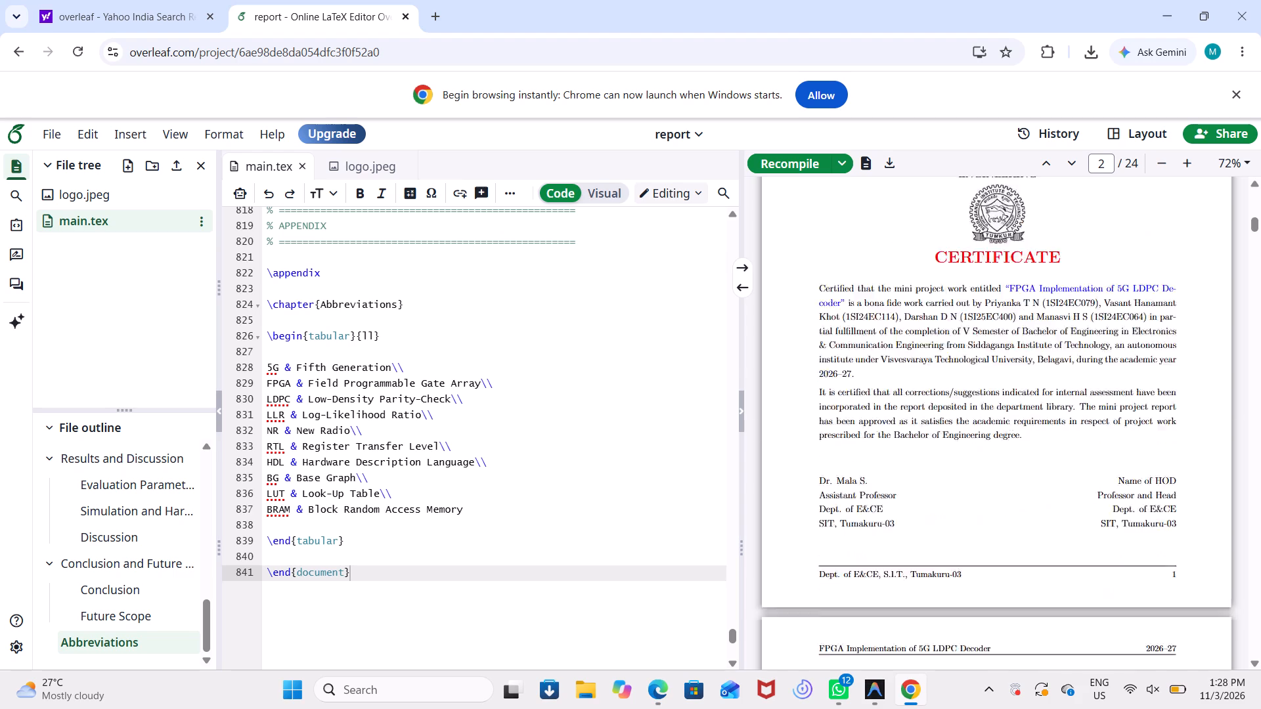
pyautogui.scroll(-2, 926, 412)
pyautogui.scroll(2, 926, 412)
# Examine the PDF pages following the certificate, from the external viva section through Course Outcomes and CO–PO Mapping to the Abstract.
pyautogui.scroll(-2, 926, 412)
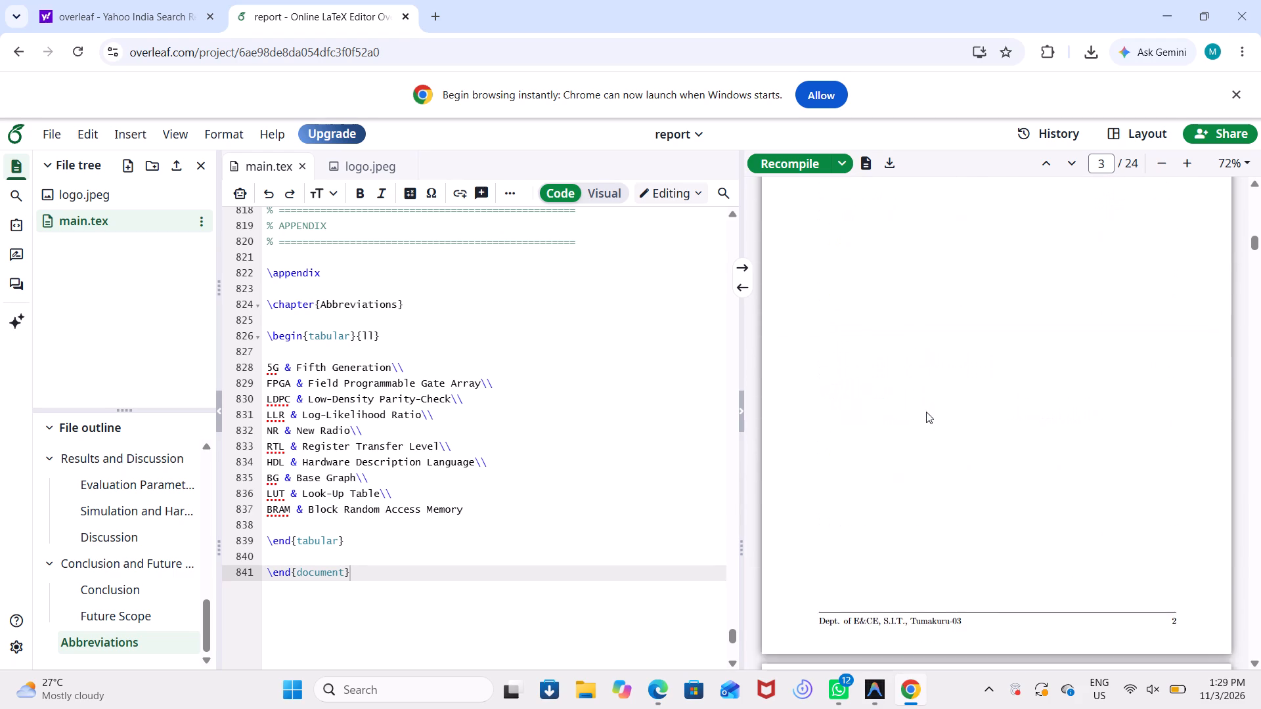
pyautogui.scroll(-7, 926, 412)
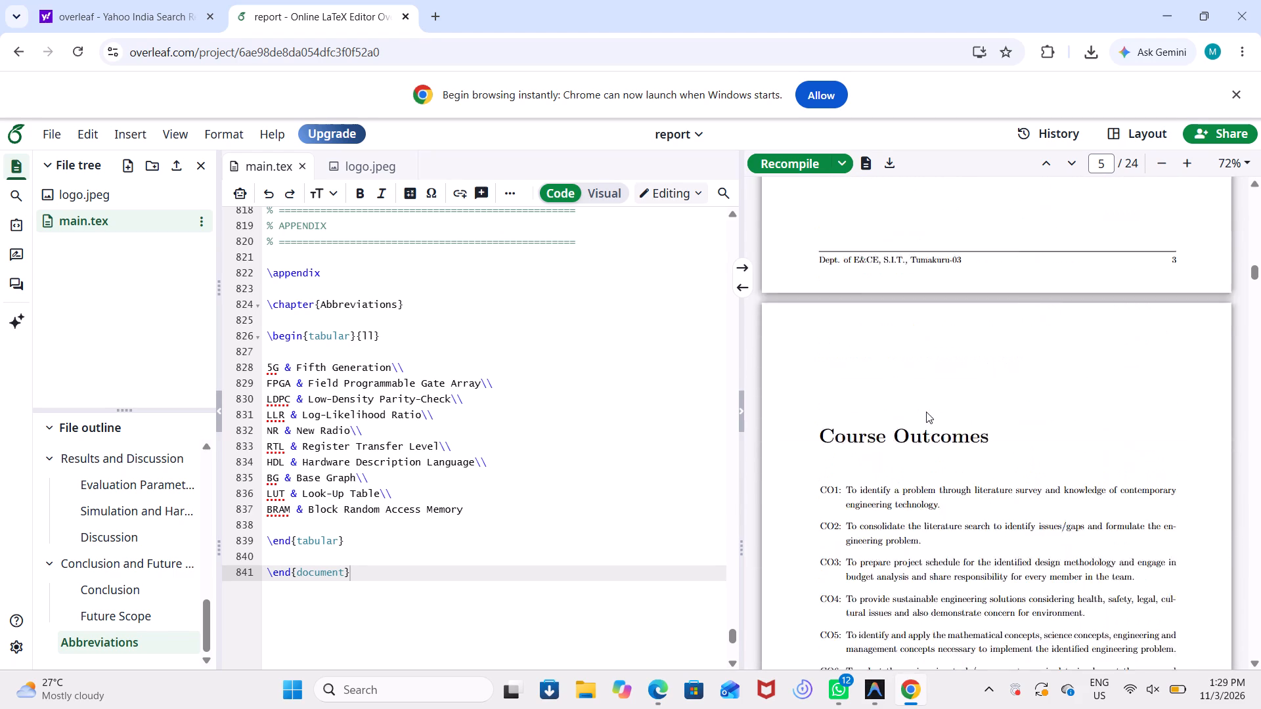
pyautogui.scroll(-9, 926, 412)
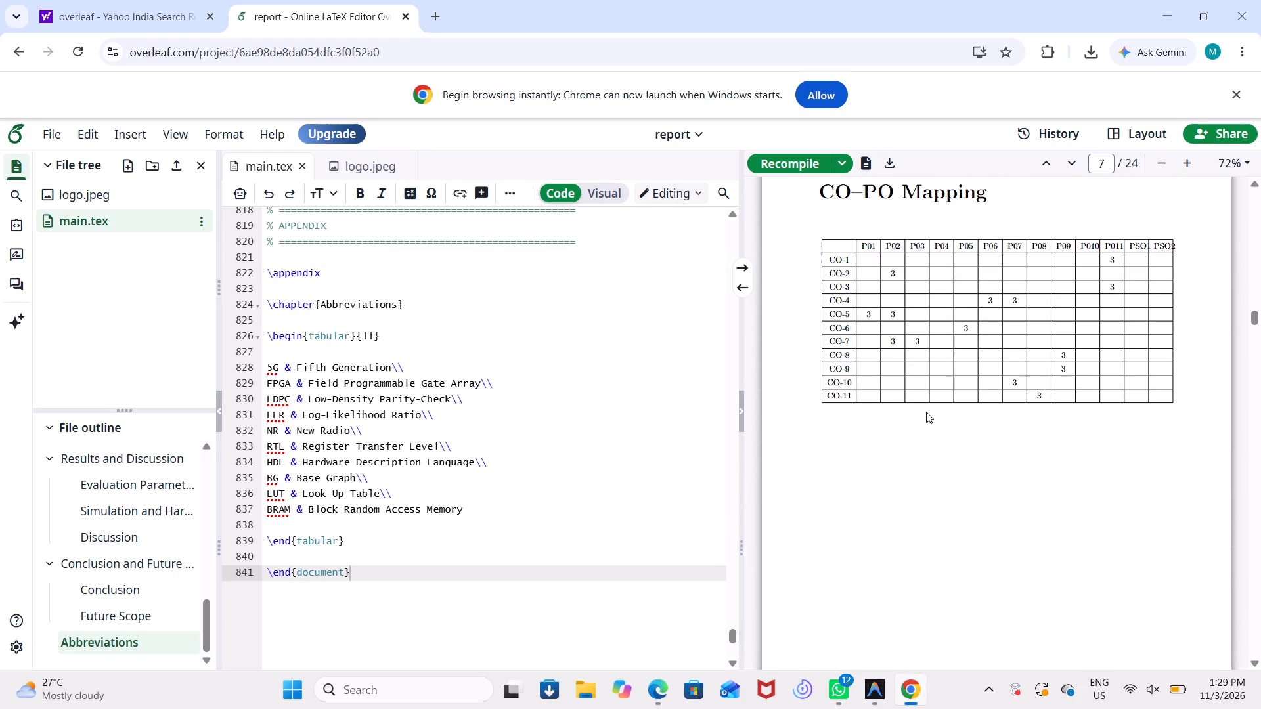
pyautogui.scroll(-2, 926, 412)
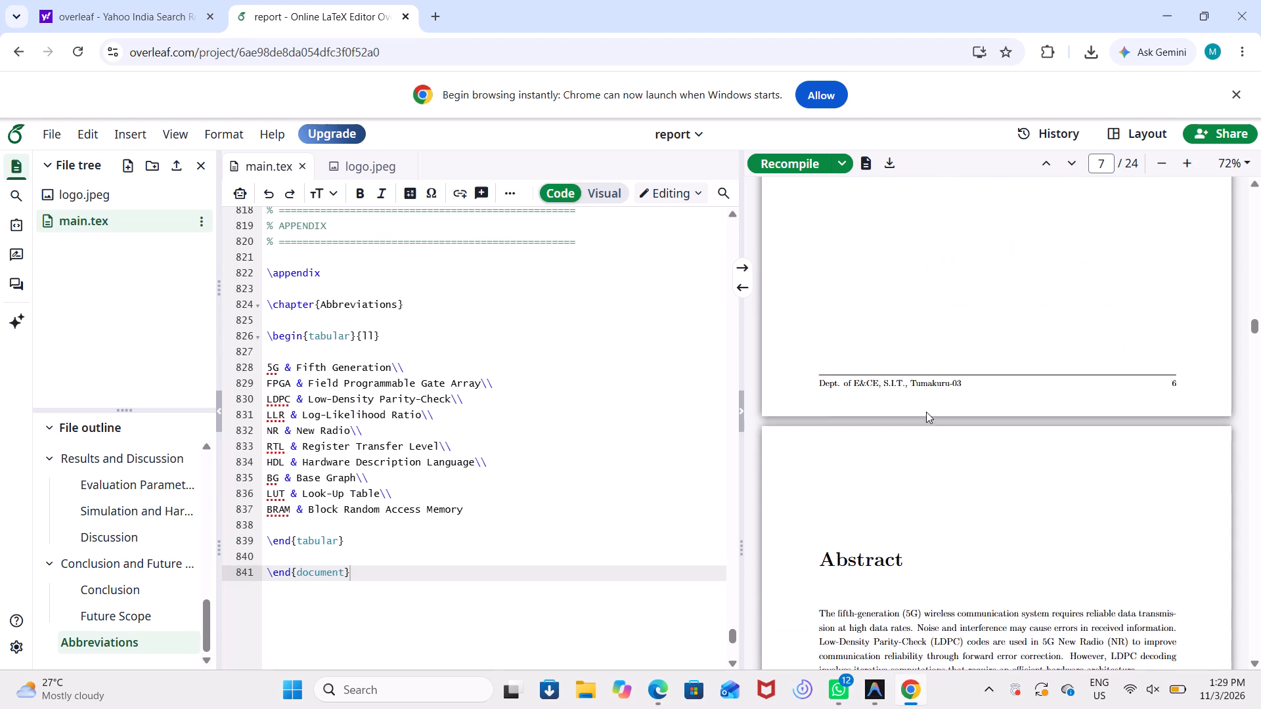
pyautogui.scroll(-5, 926, 412)
pyautogui.hscroll(1, 926, 412)
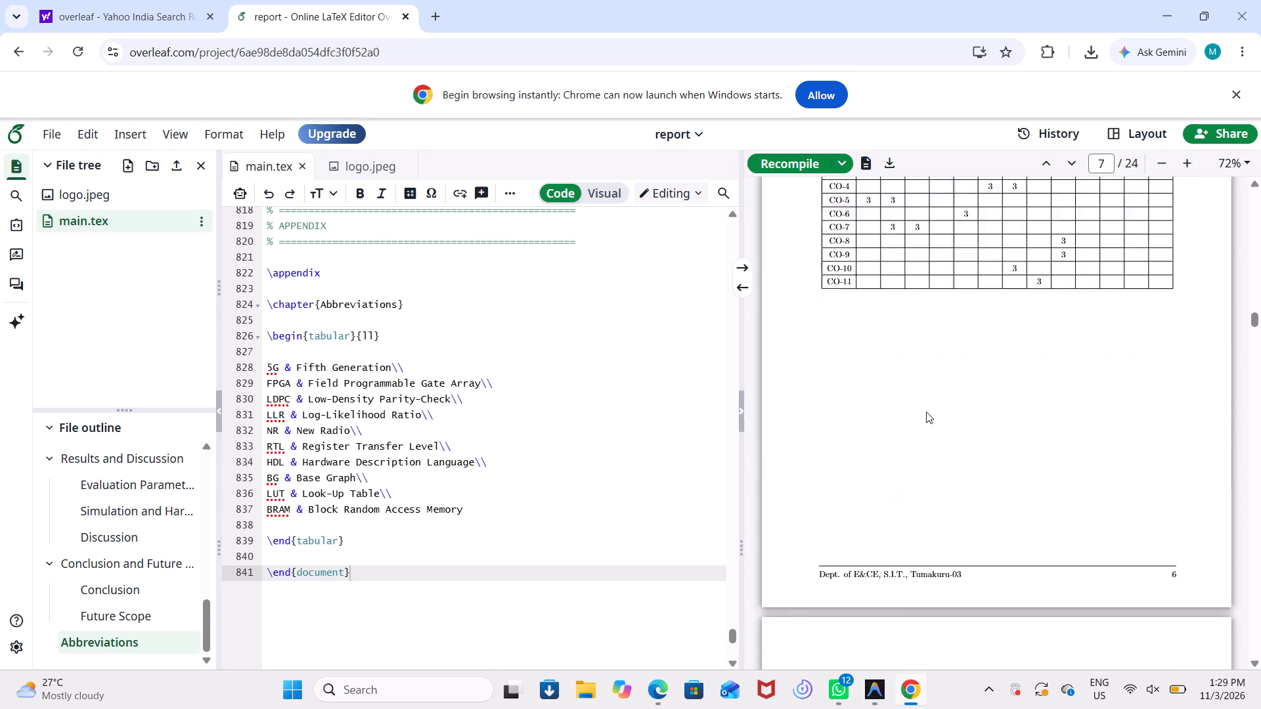
pyautogui.scroll(5, 926, 412)
pyautogui.scroll(7, 451, 450)
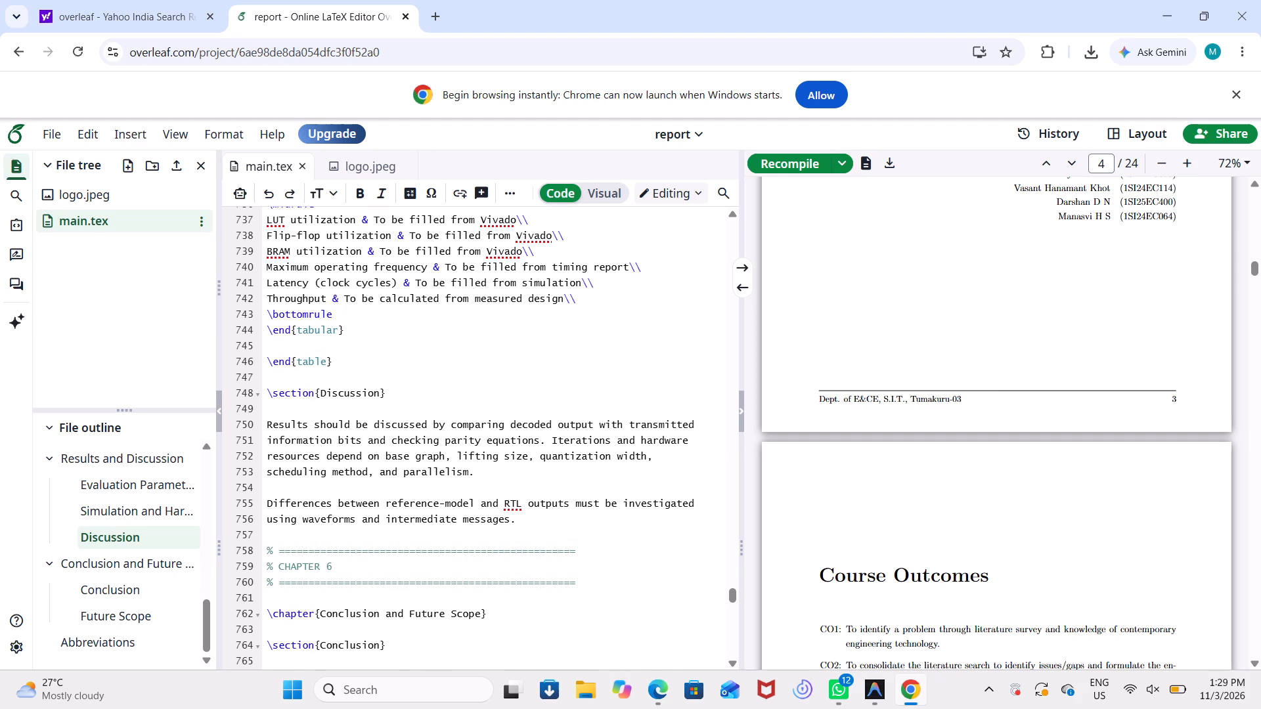
# Locate the source of the certificate page's large black heading and insert \newpage on the blank line above \chapter*{CERTIFICATE}.
pyautogui.scroll(6, 847, 507)
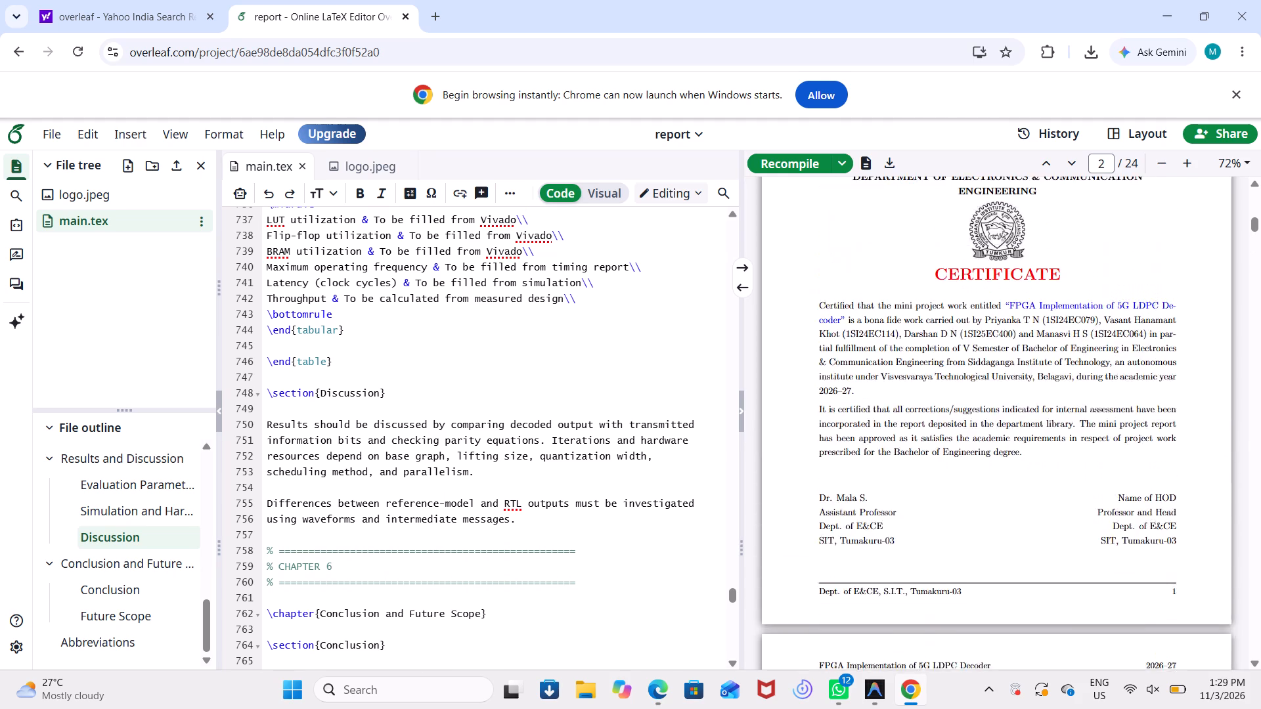
pyautogui.scroll(2, 847, 507)
pyautogui.click(877, 237)
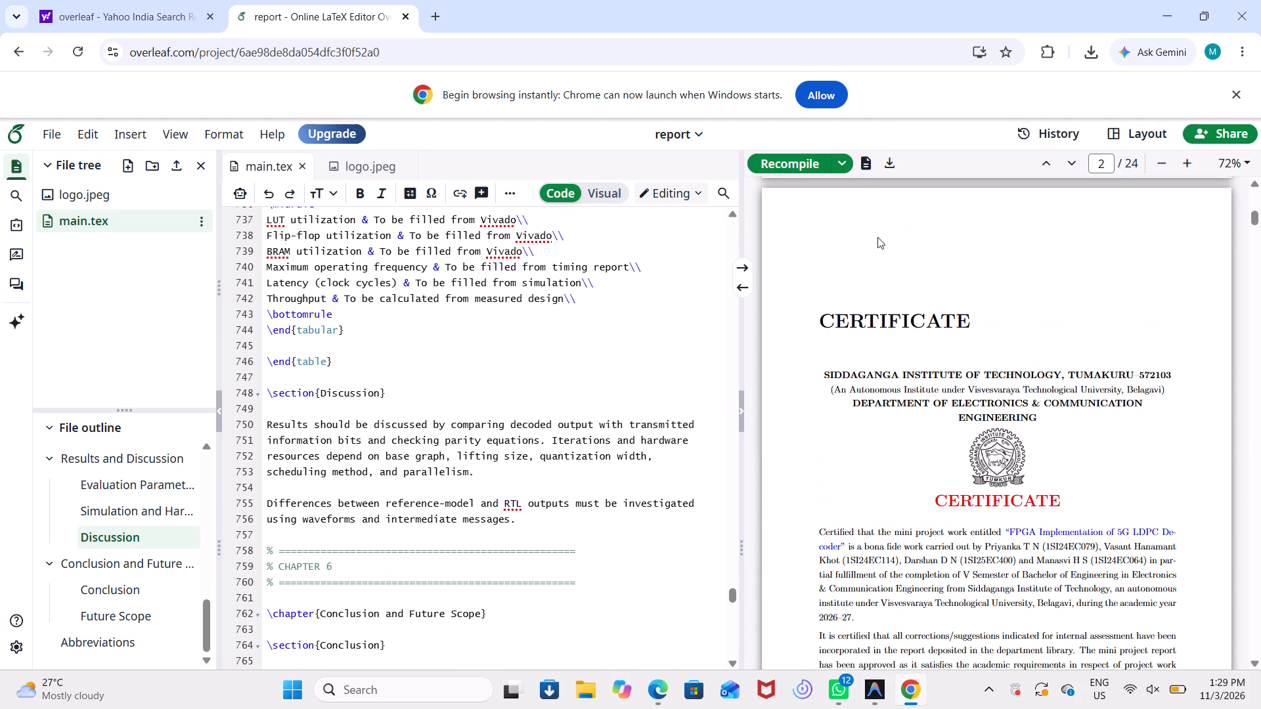
pyautogui.doubleClick(854, 314)
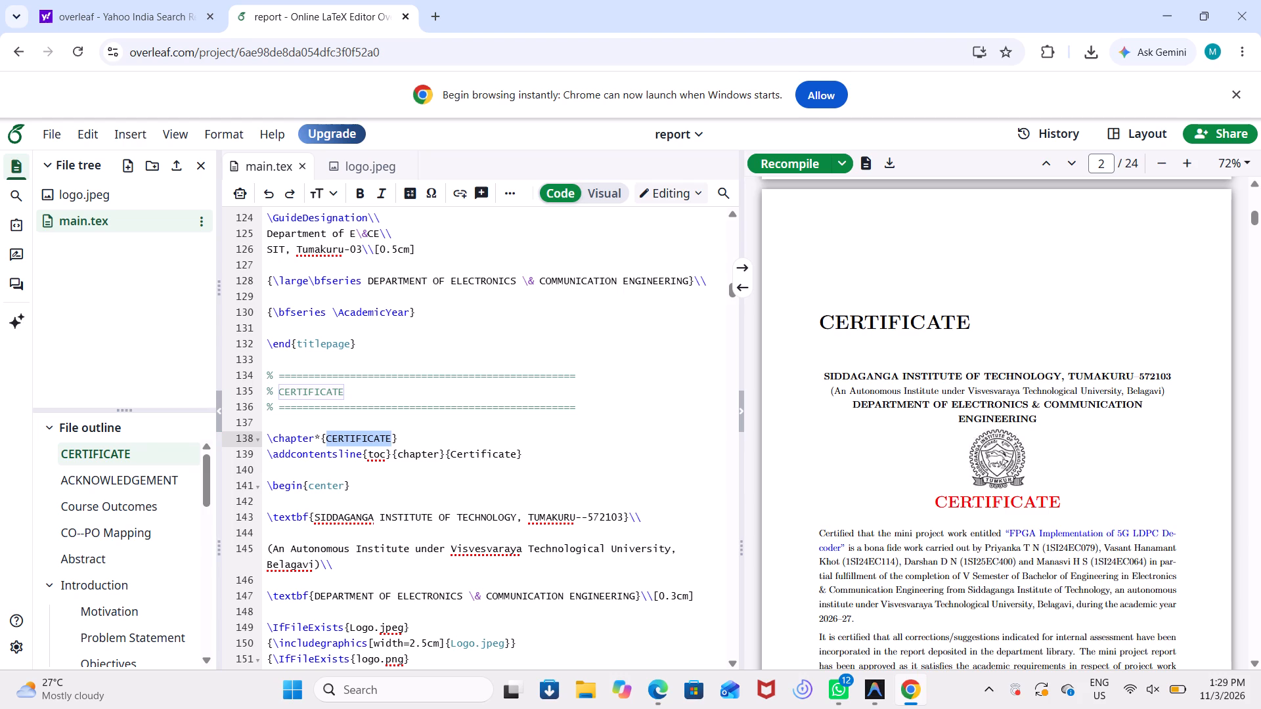
pyautogui.click(812, 312)
pyautogui.click(339, 418)
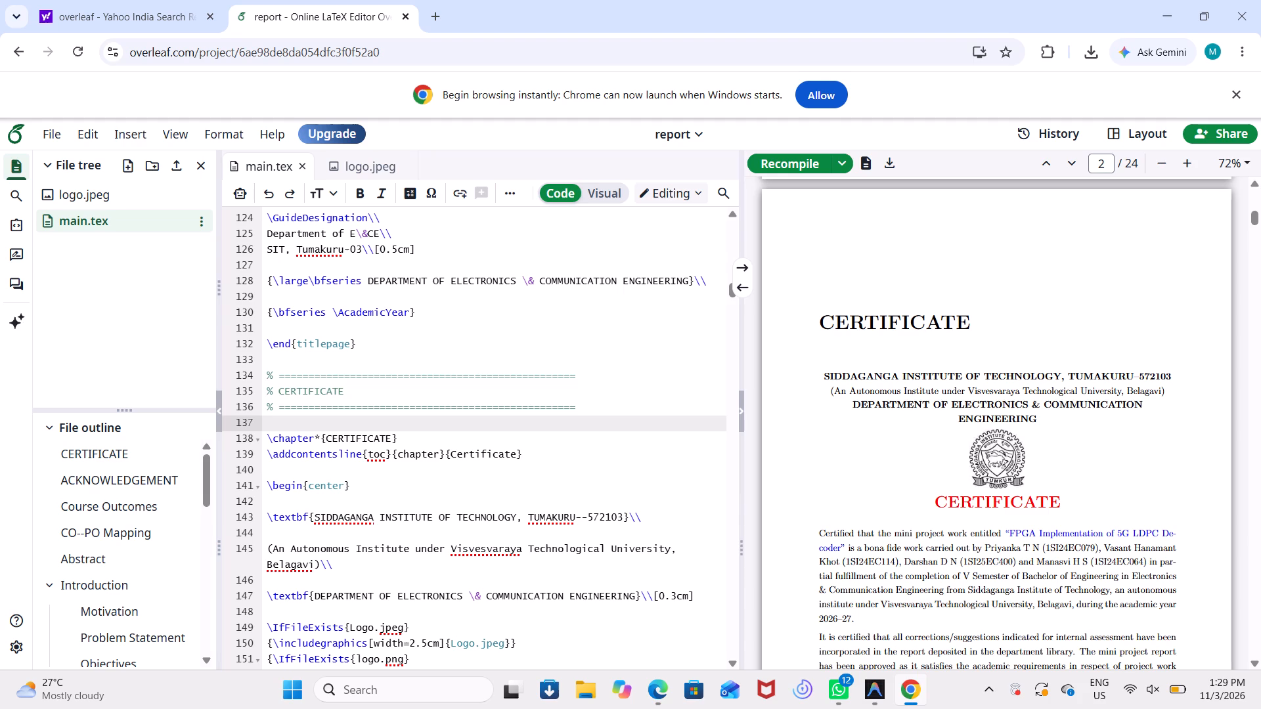
pyautogui.press('\\')
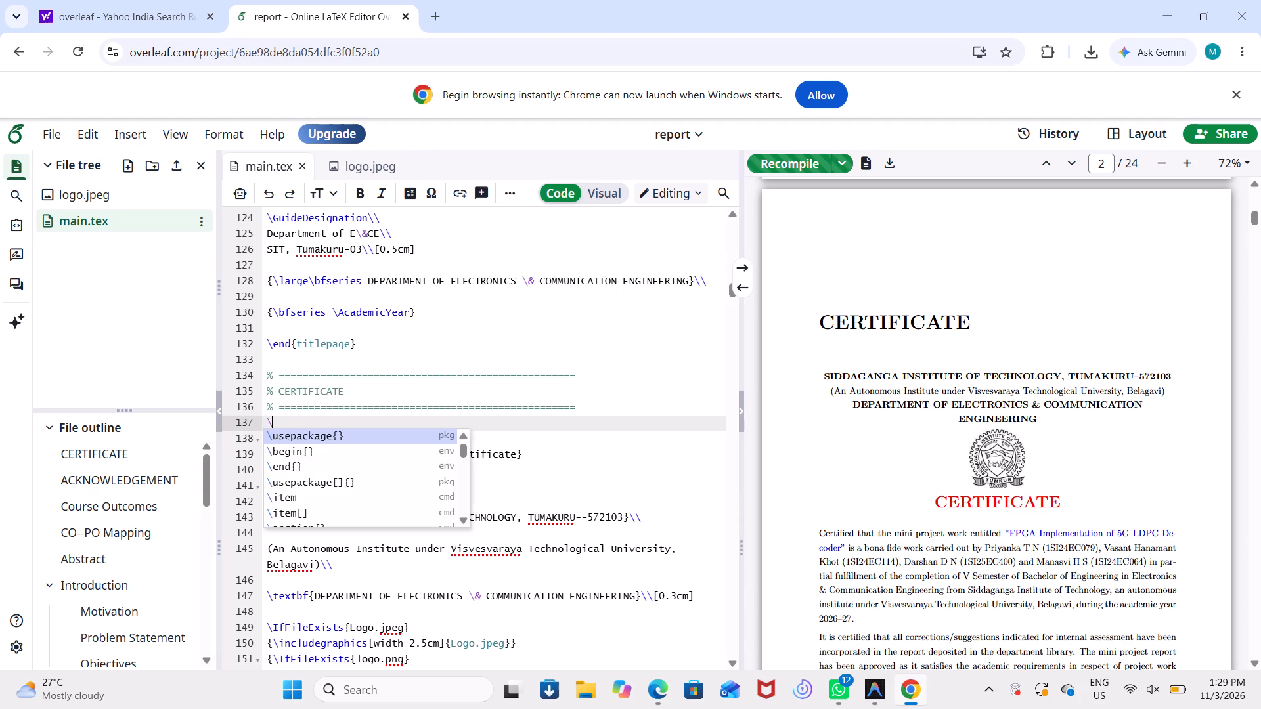
pyautogui.press('n')
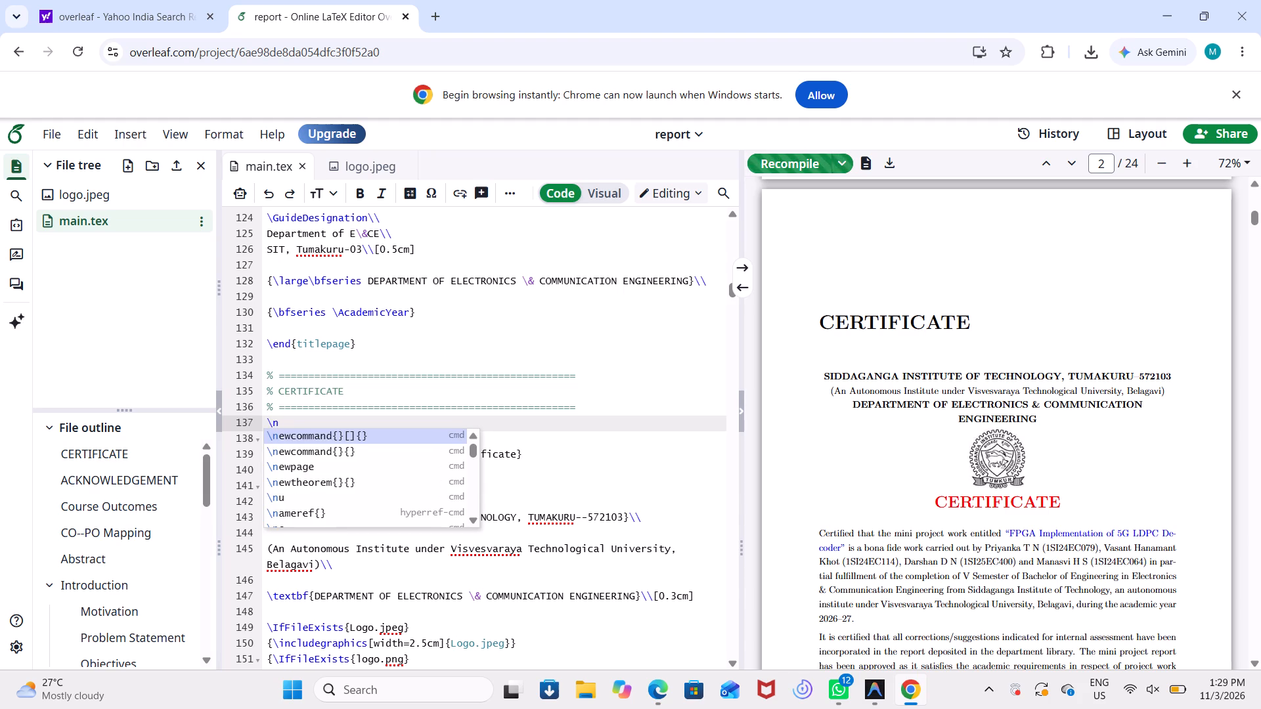
pyautogui.click(299, 466)
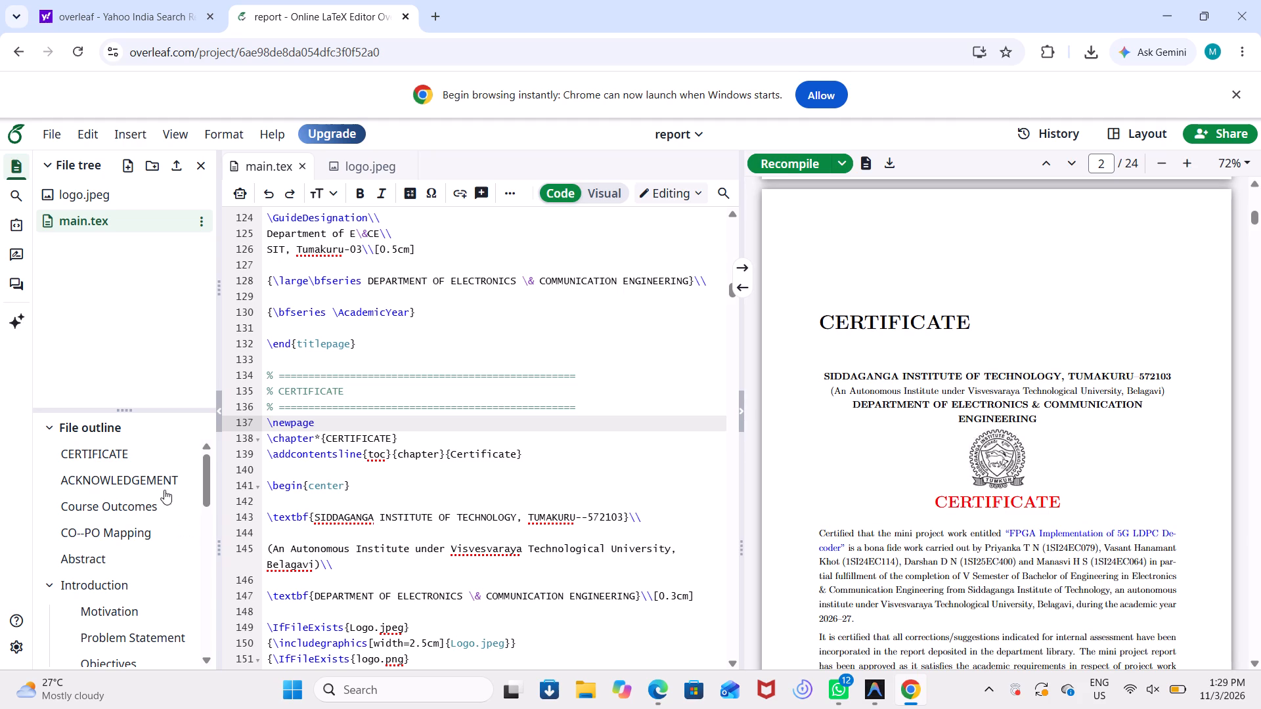
# Delete the \chapter*{CERTIFICATE} command on line 138, leaving the red CERTIFICATE title as the page's only heading.
pyautogui.click(396, 437)
pyautogui.press('BackSpace')
pyautogui.press('BackSpace')
pyautogui.press('BackSpace')
pyautogui.press('BackSpace')
pyautogui.press('BackSpace')
pyautogui.press('BackSpace')
pyautogui.press('BackSpace')
pyautogui.press('BackSpace')
pyautogui.press('BackSpace')
pyautogui.press('BackSpace')
pyautogui.press('BackSpace')
pyautogui.press('BackSpace')
pyautogui.press('BackSpace')
pyautogui.press('BackSpace')
pyautogui.press('BackSpace')
pyautogui.press('BackSpace')
pyautogui.press('BackSpace')
pyautogui.press('BackSpace')
pyautogui.press('BackSpace')
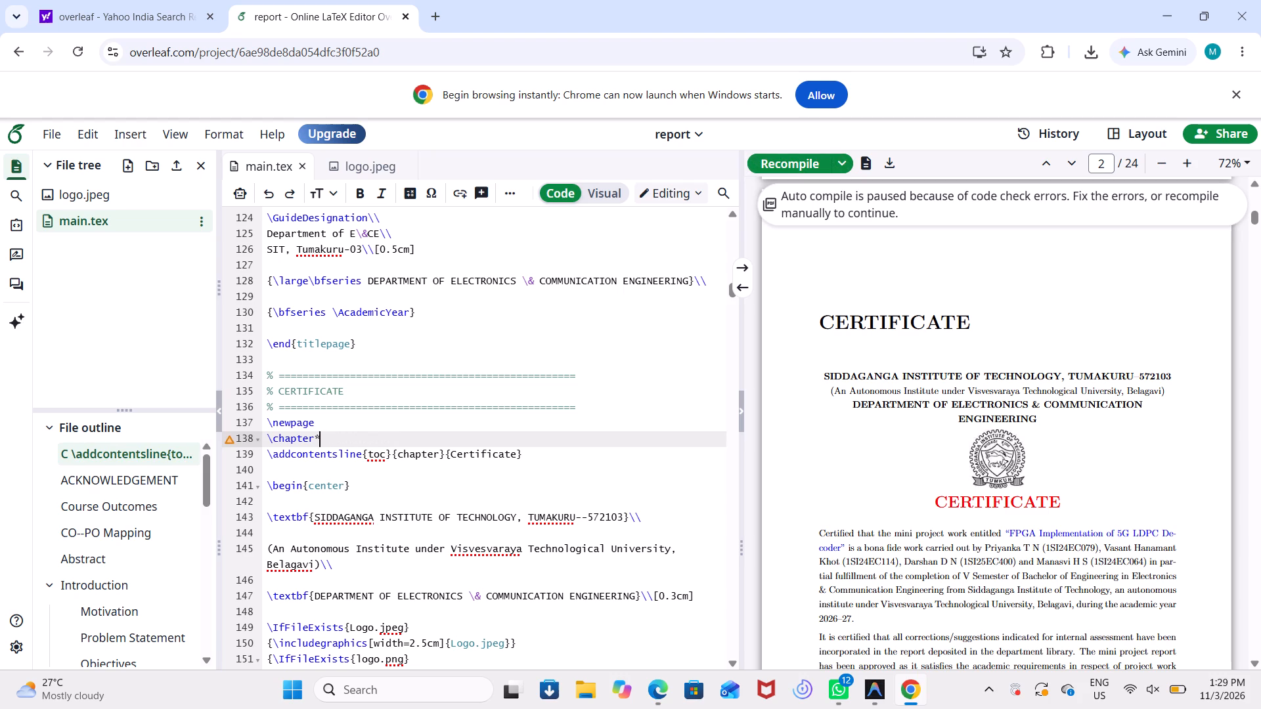
pyautogui.press('BackSpace')
pyautogui.press('BackSpace')
pyautogui.press('BackSpace')
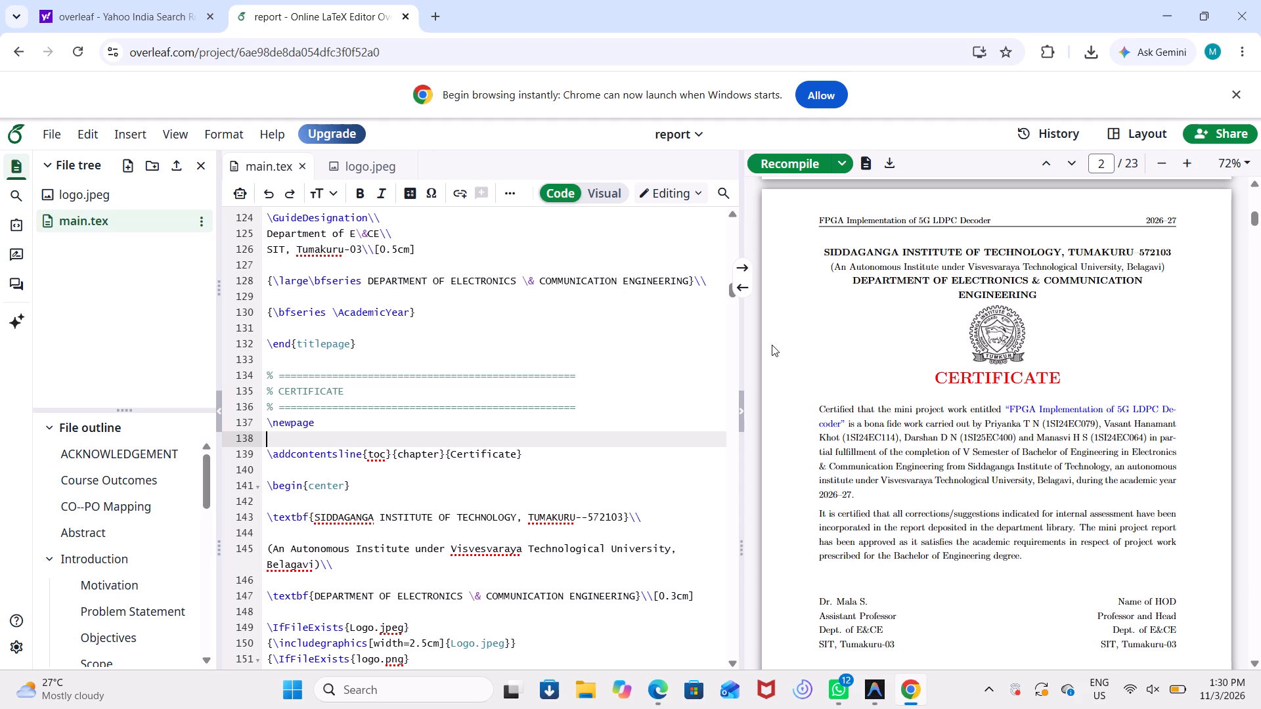
# Look up the source of the running header on the certificate page and check that page against the cover and external viva section.
pyautogui.doubleClick(853, 213)
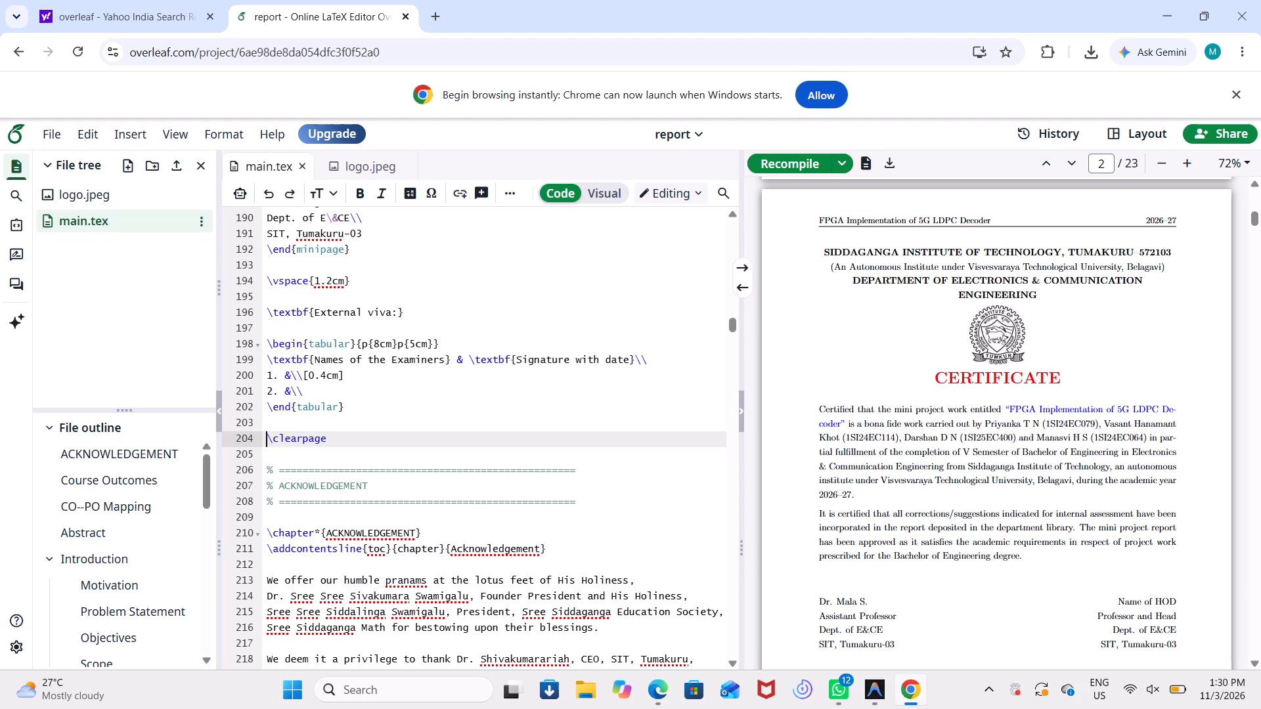
pyautogui.scroll(12, 804, 369)
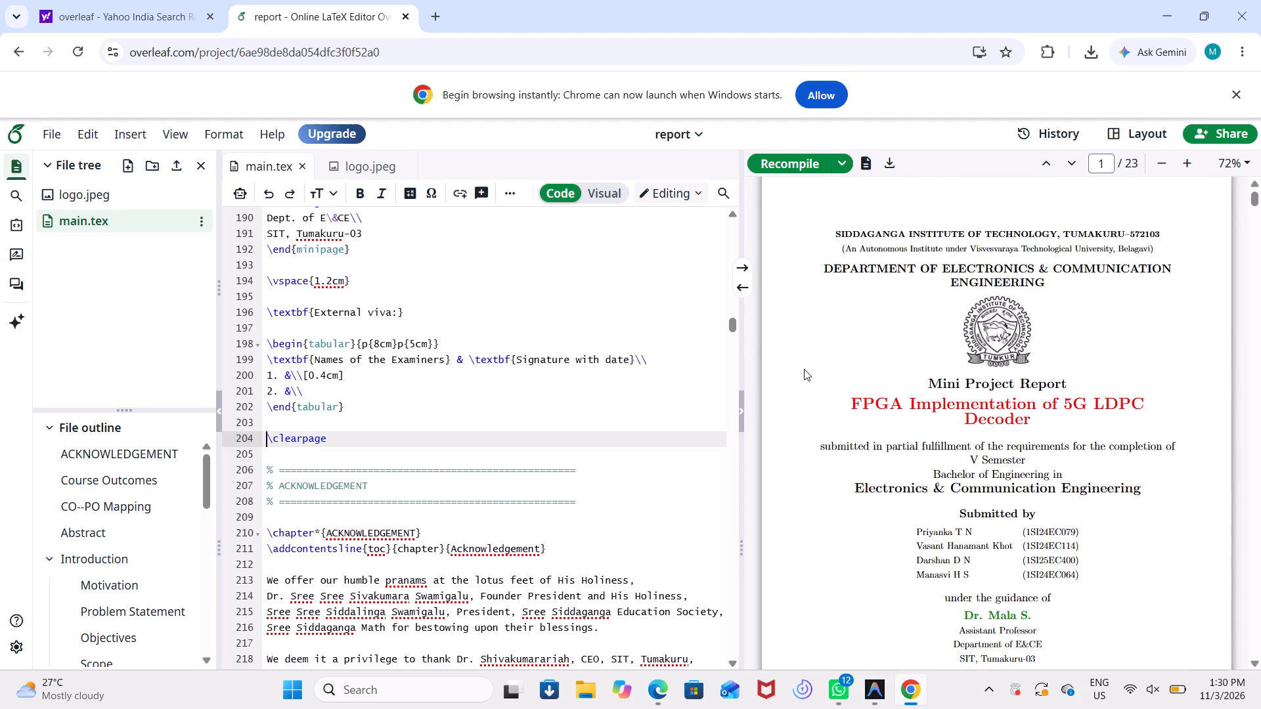
pyautogui.scroll(-5, 804, 369)
pyautogui.scroll(1, 804, 369)
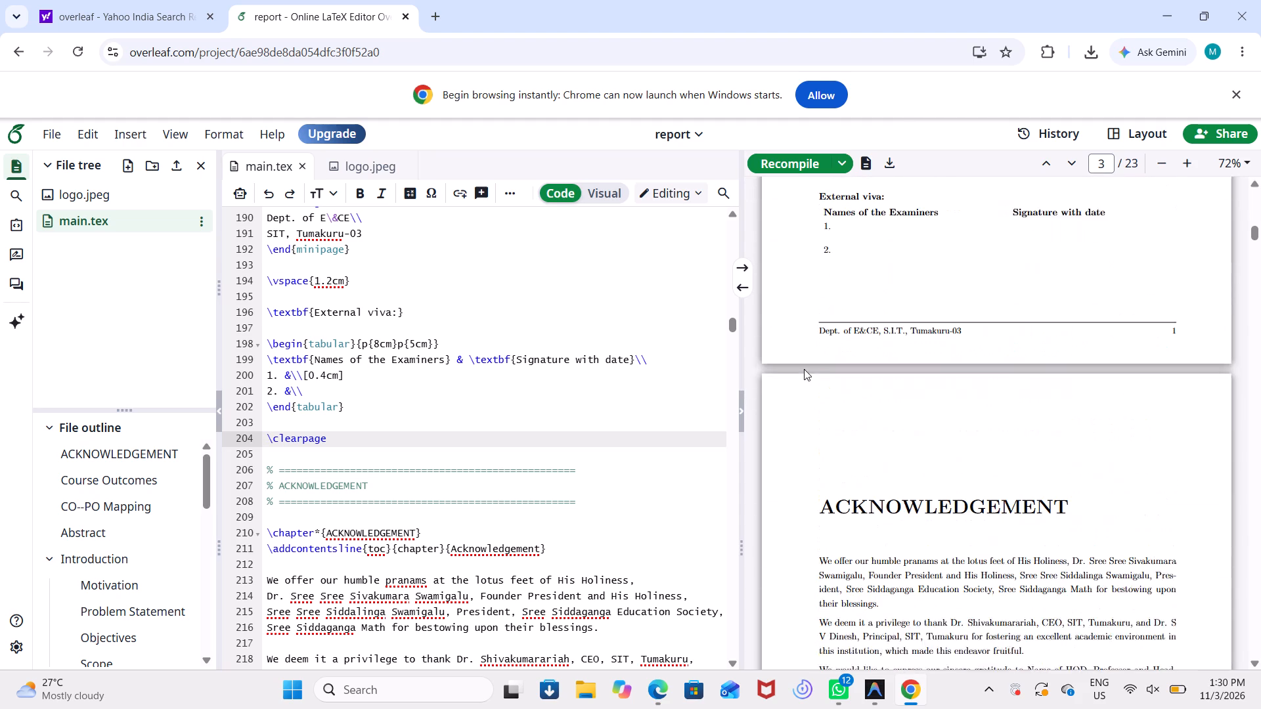
pyautogui.scroll(3, 804, 369)
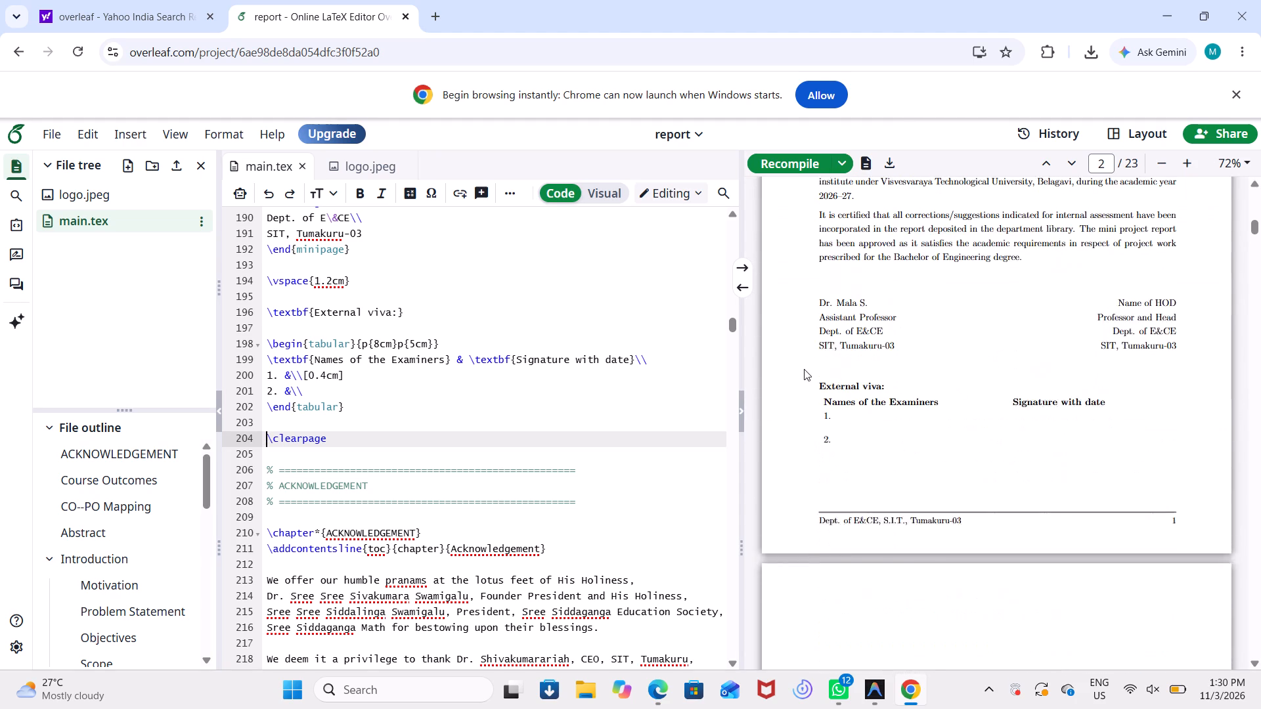
pyautogui.scroll(4, 804, 369)
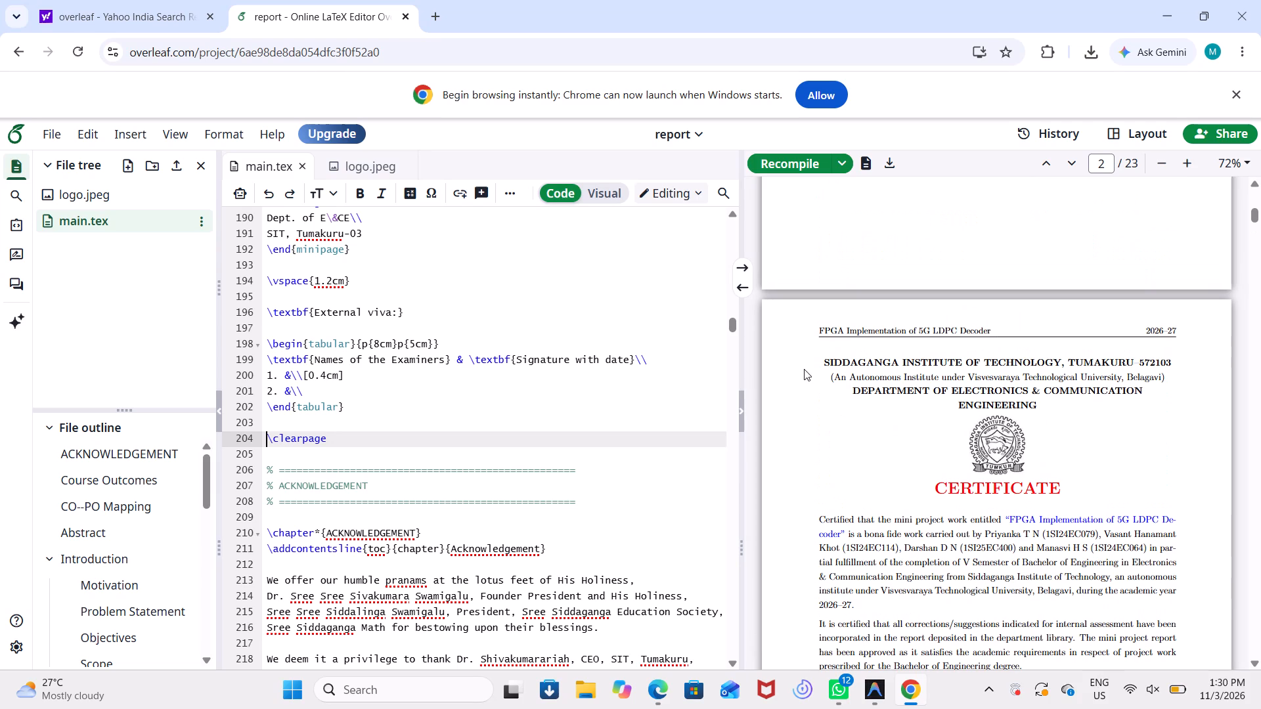
pyautogui.doubleClick(846, 335)
# Examine the PDF pages from the certificate through the Acknowledgement and Course Outcomes to the CO–PO Mapping page.
pyautogui.scroll(-2, 917, 515)
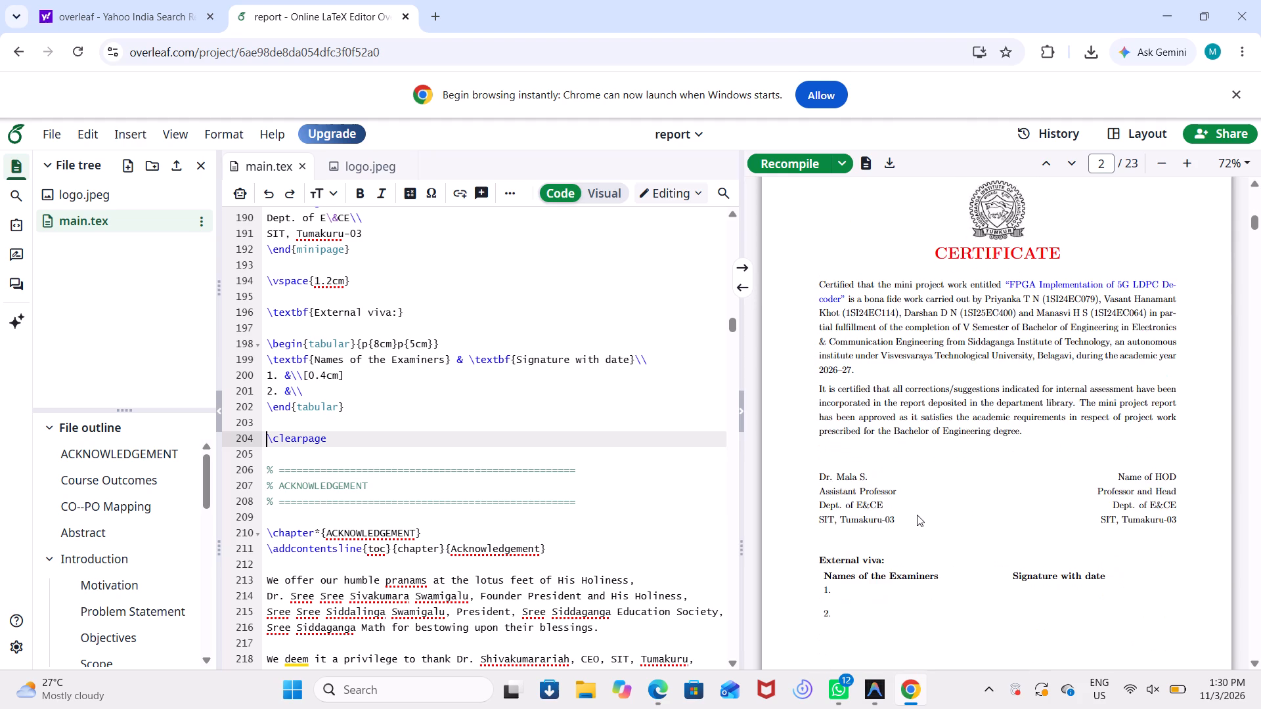
pyautogui.scroll(-2, 917, 515)
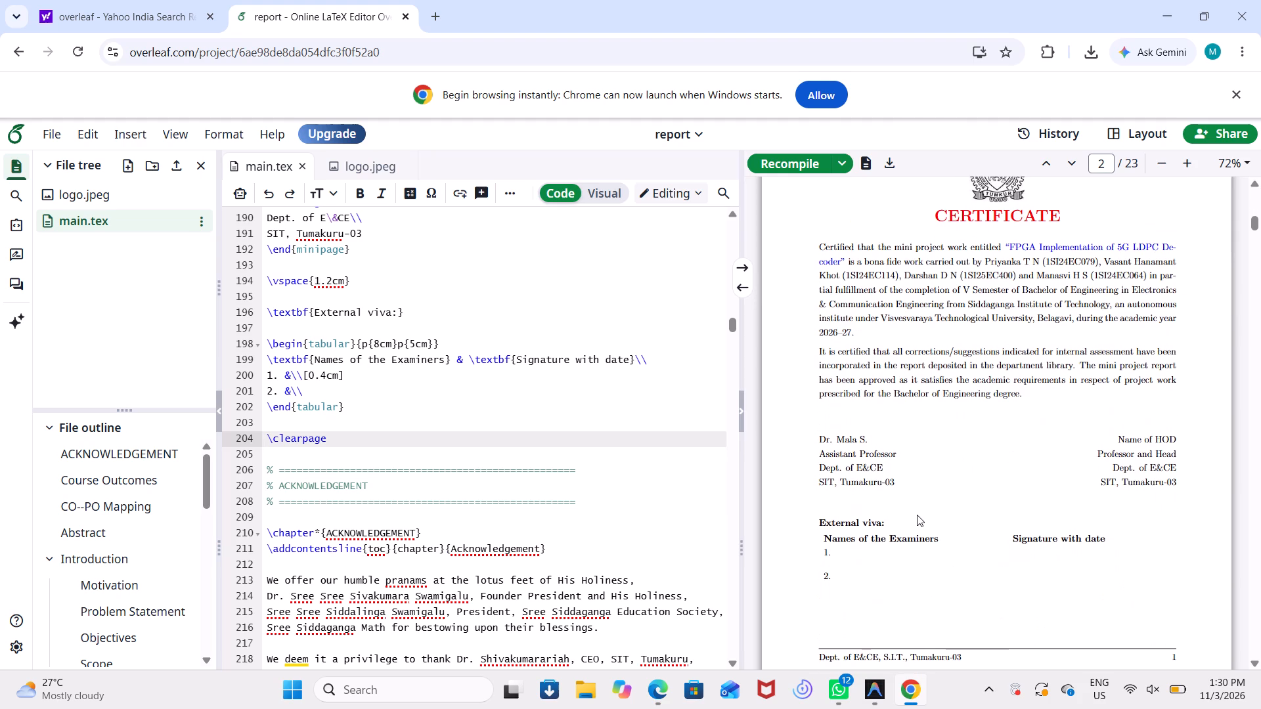
pyautogui.scroll(-1, 917, 515)
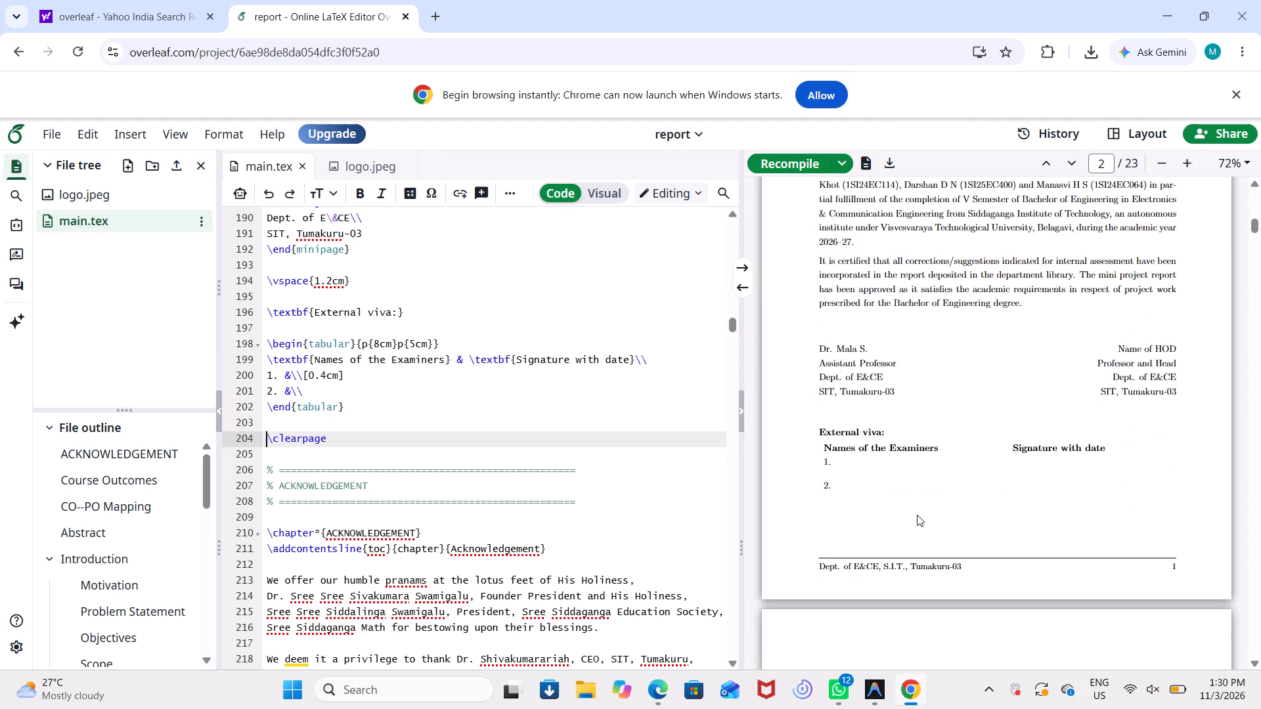
pyautogui.scroll(-1, 917, 515)
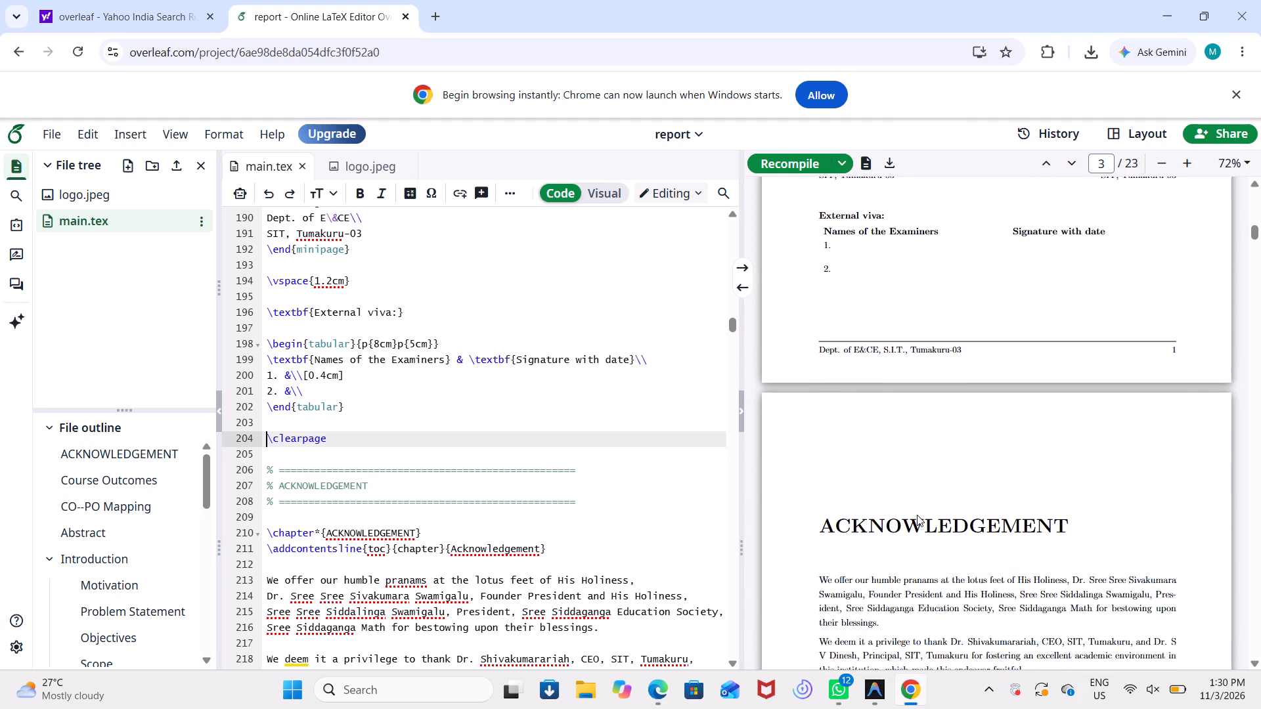
pyautogui.scroll(-7, 917, 515)
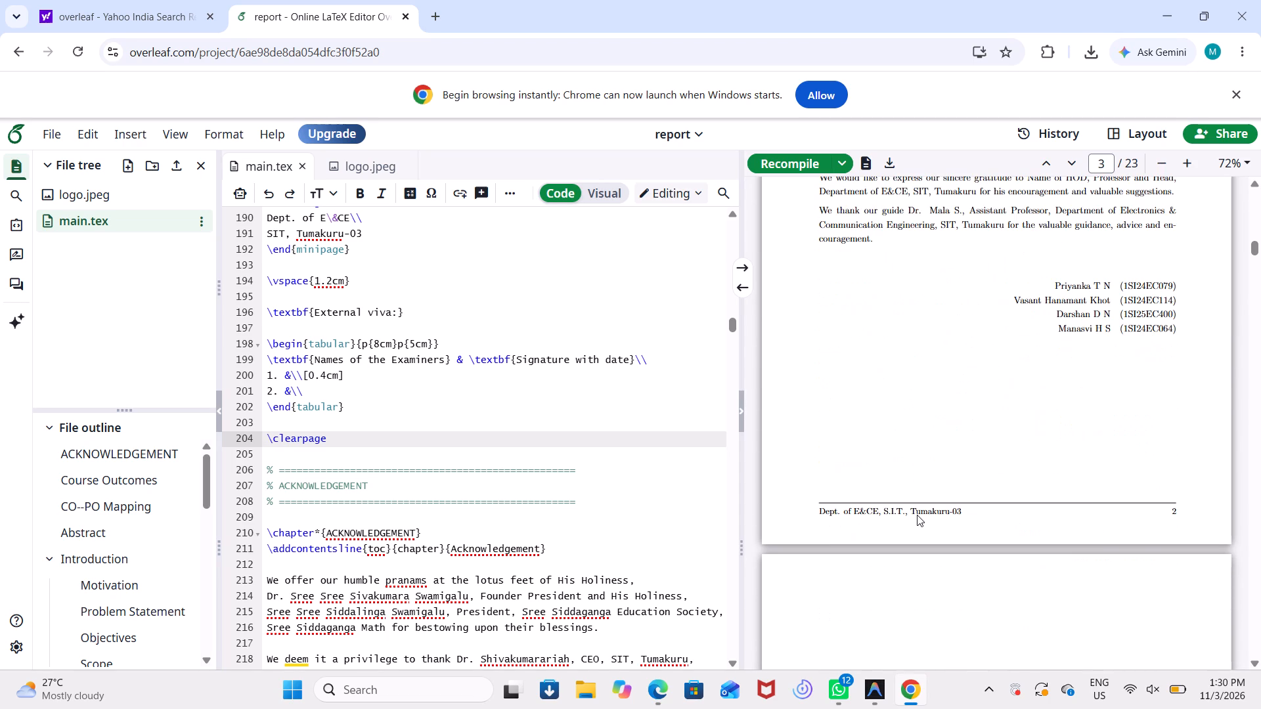
pyautogui.scroll(-1, 917, 515)
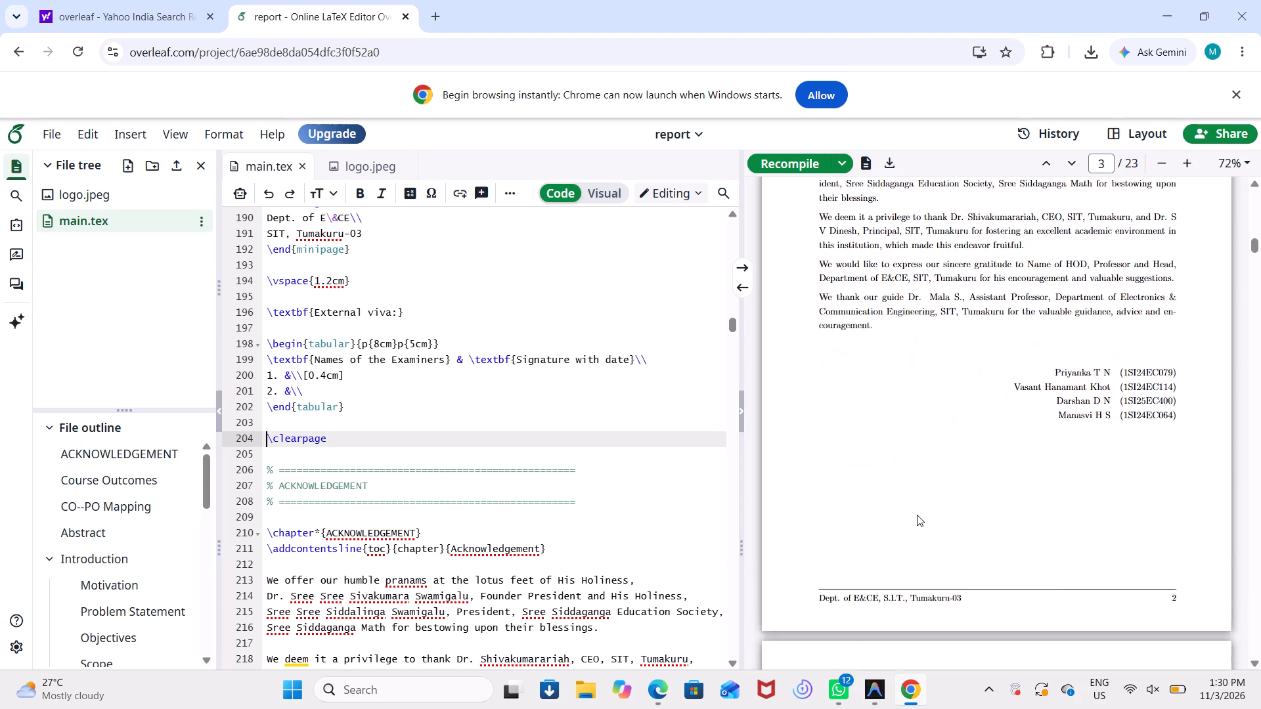
pyautogui.scroll(-3, 917, 515)
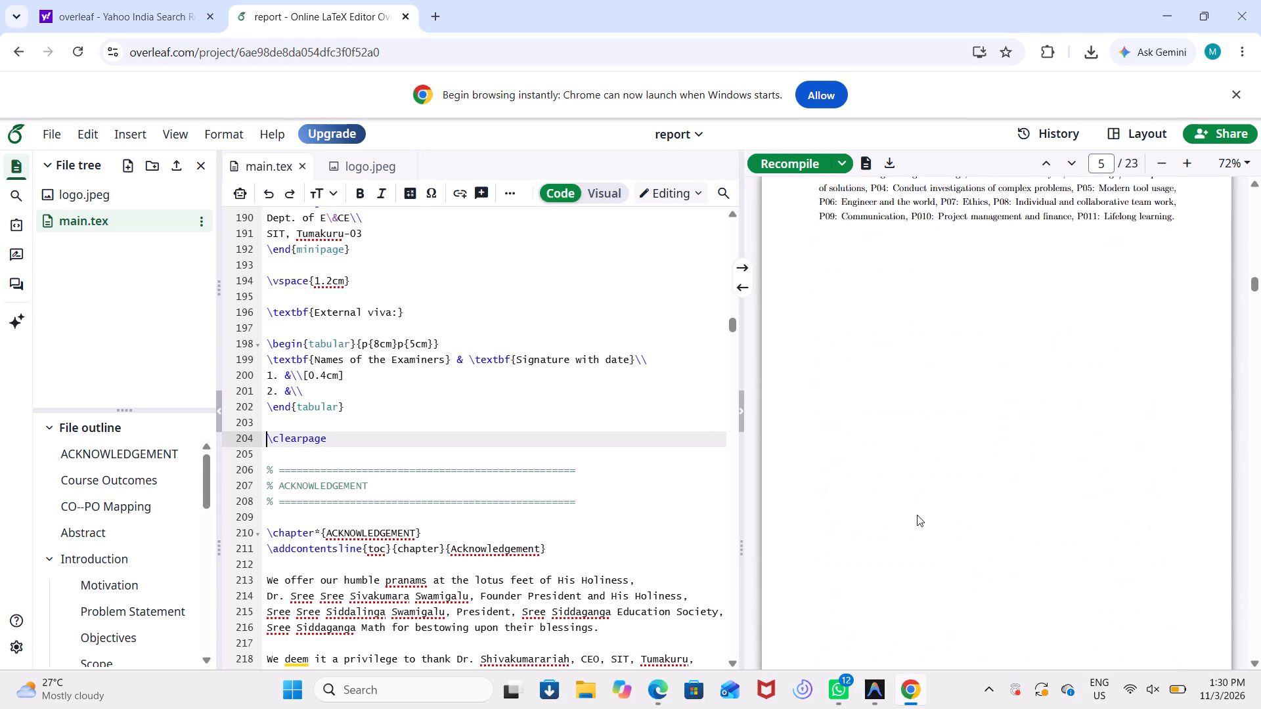
pyautogui.scroll(-3, 917, 515)
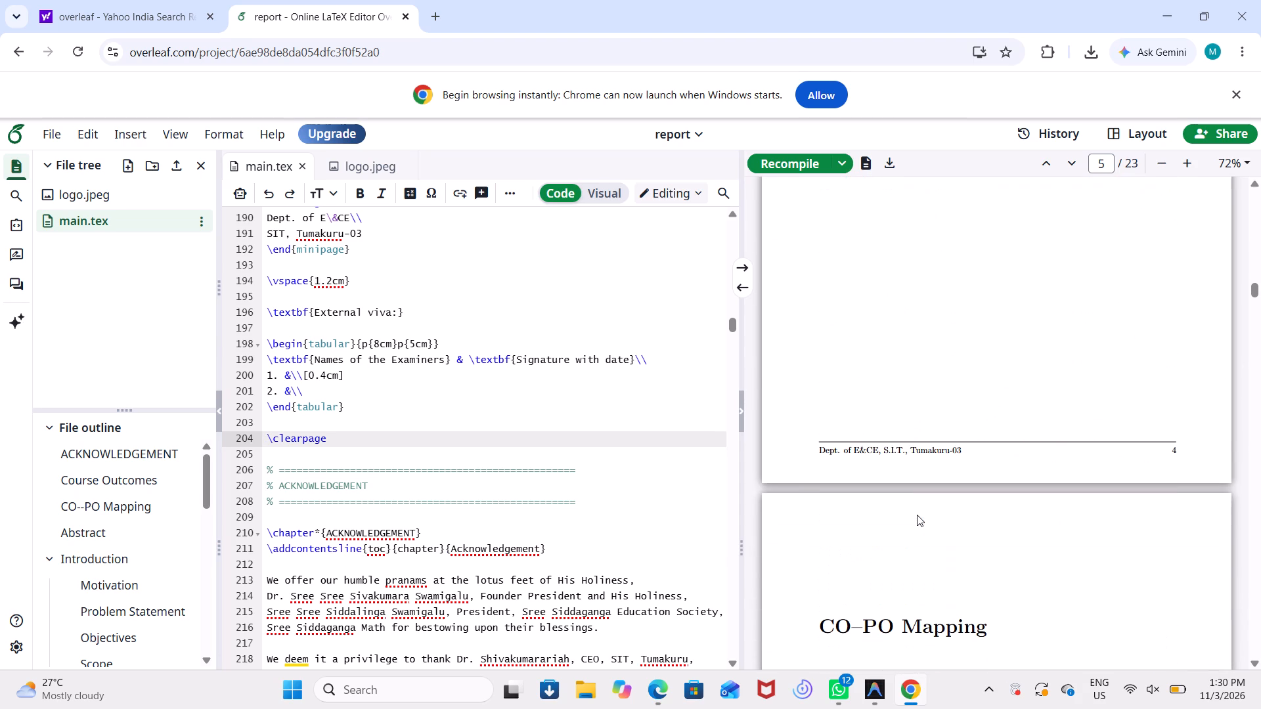
pyautogui.scroll(-2, 917, 515)
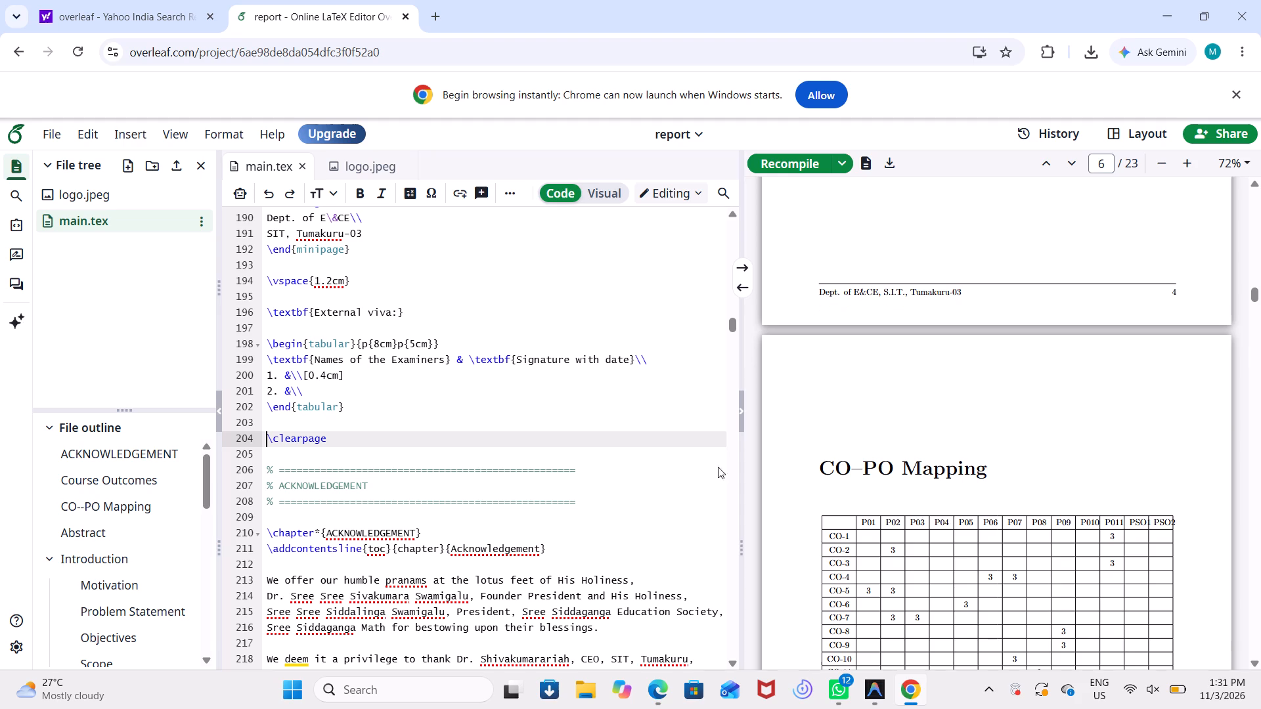
# Locate the source of the CO–PO Mapping heading and insert \centering before the title inside its \chapter* command.
pyautogui.doubleClick(966, 474)
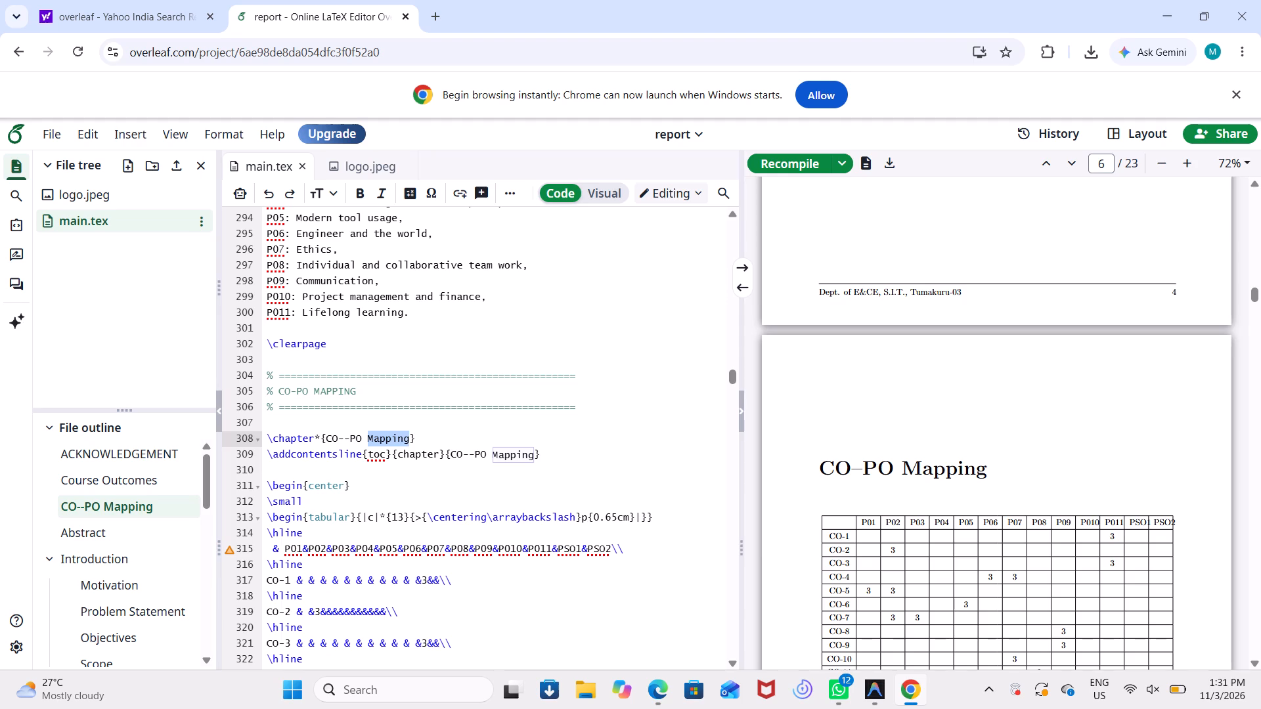
pyautogui.click(326, 440)
pyautogui.press('\\')
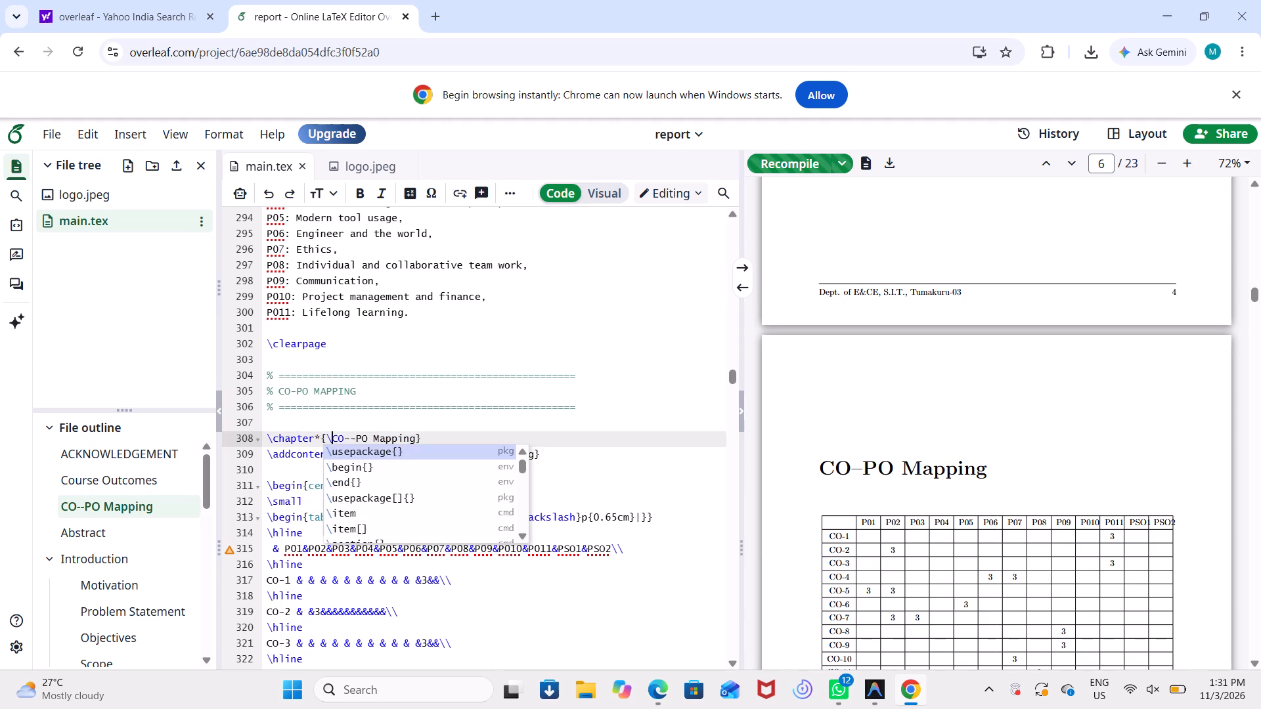
pyautogui.write('ce')
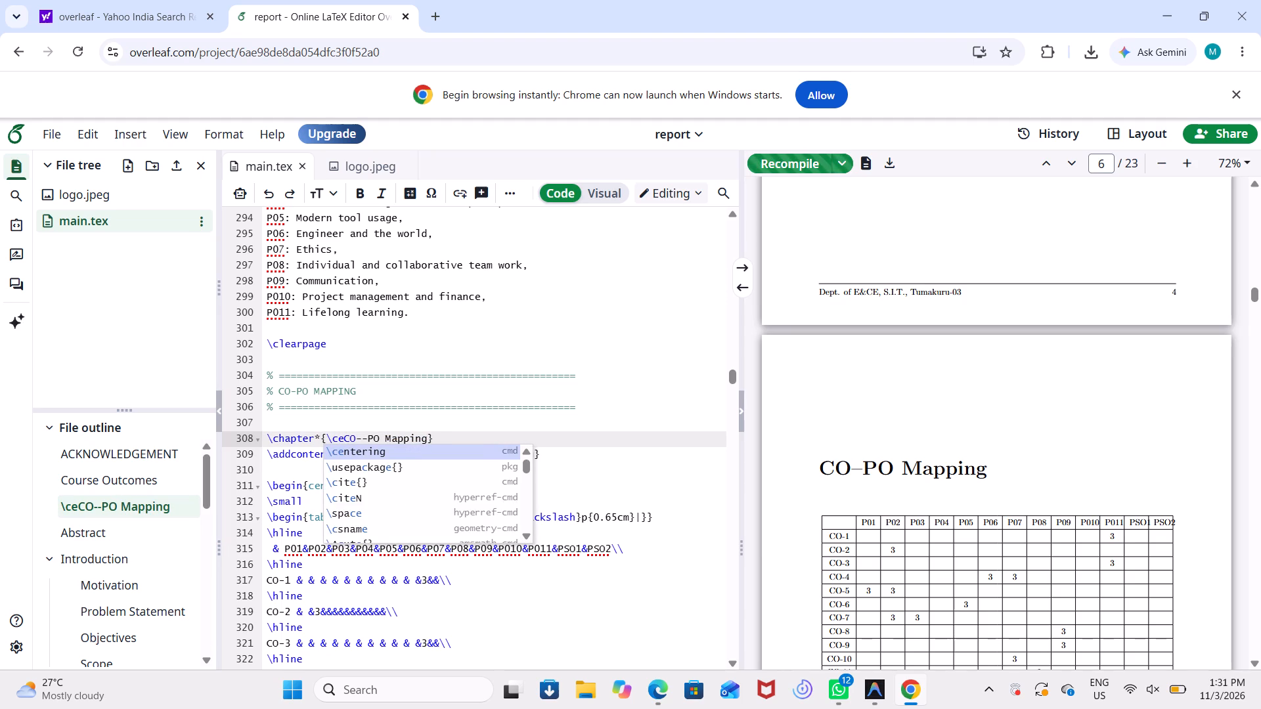
pyautogui.write('nt')
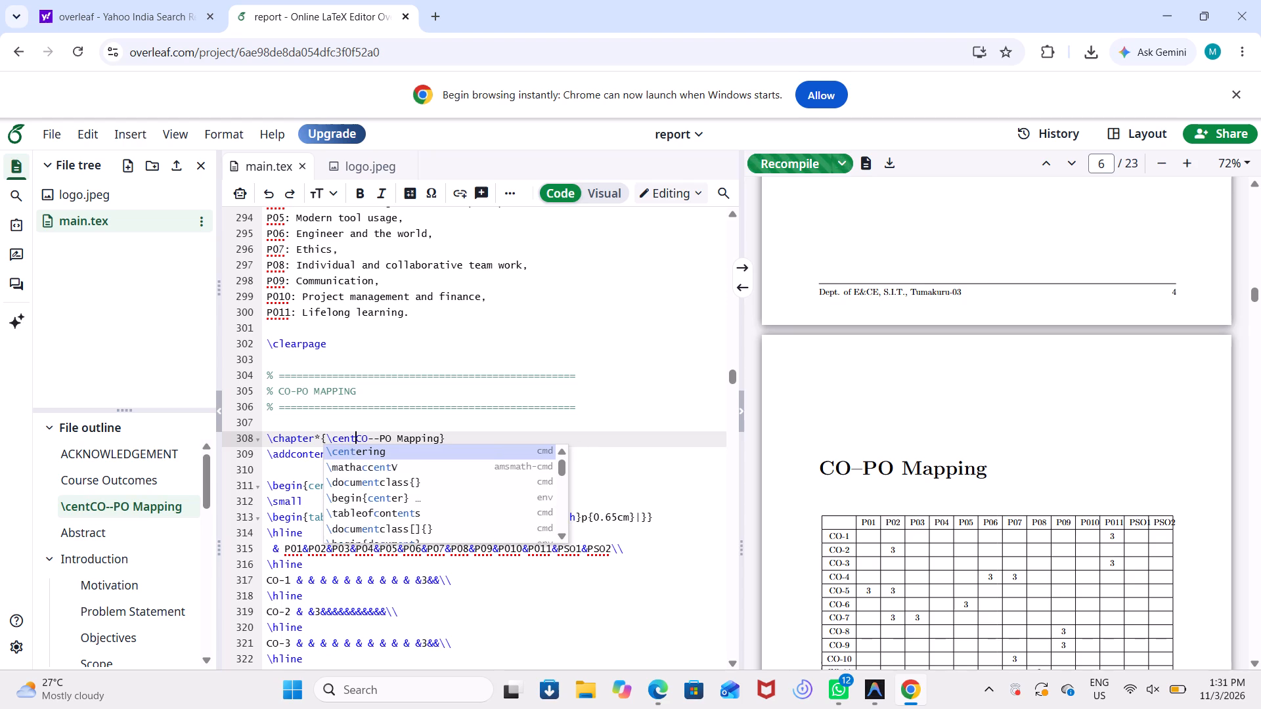
pyautogui.press('Return')
pyautogui.press('space')
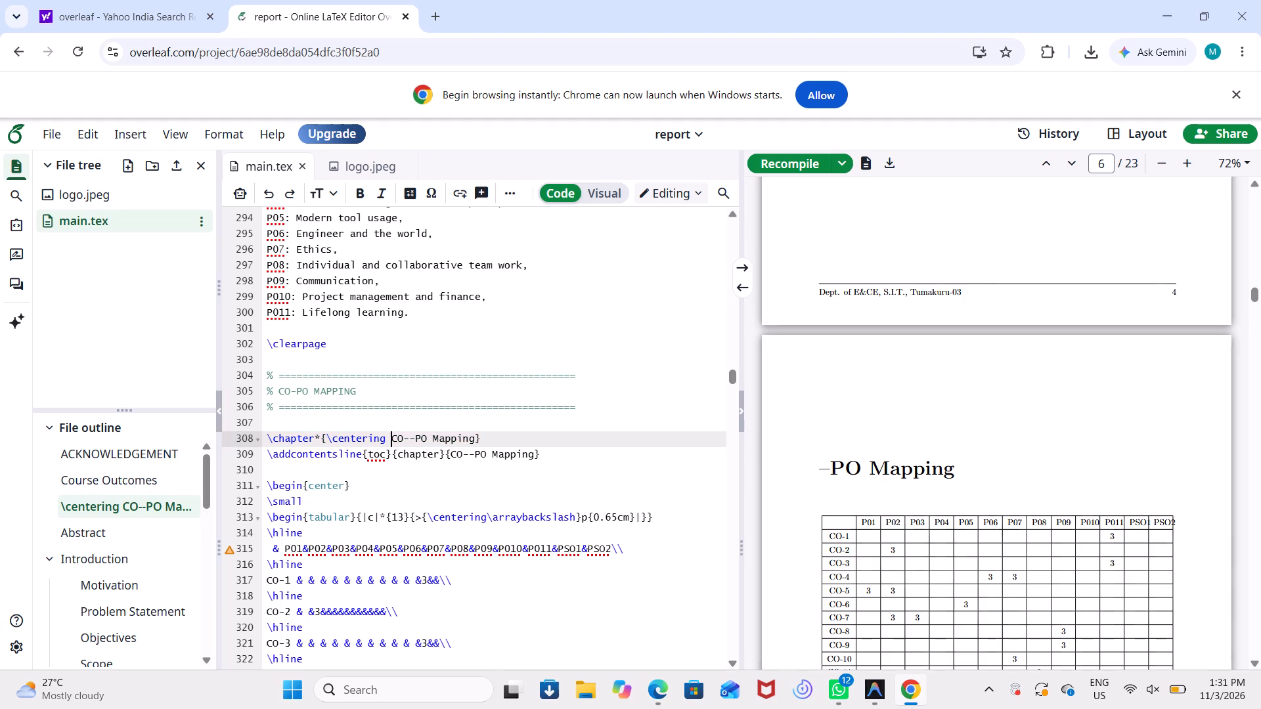
# Remove one of the two hyphens in the \chapter* heading so that it reads CO-PO Mapping.
pyautogui.press('Right')
pyautogui.press('Right')
pyautogui.press('Right')
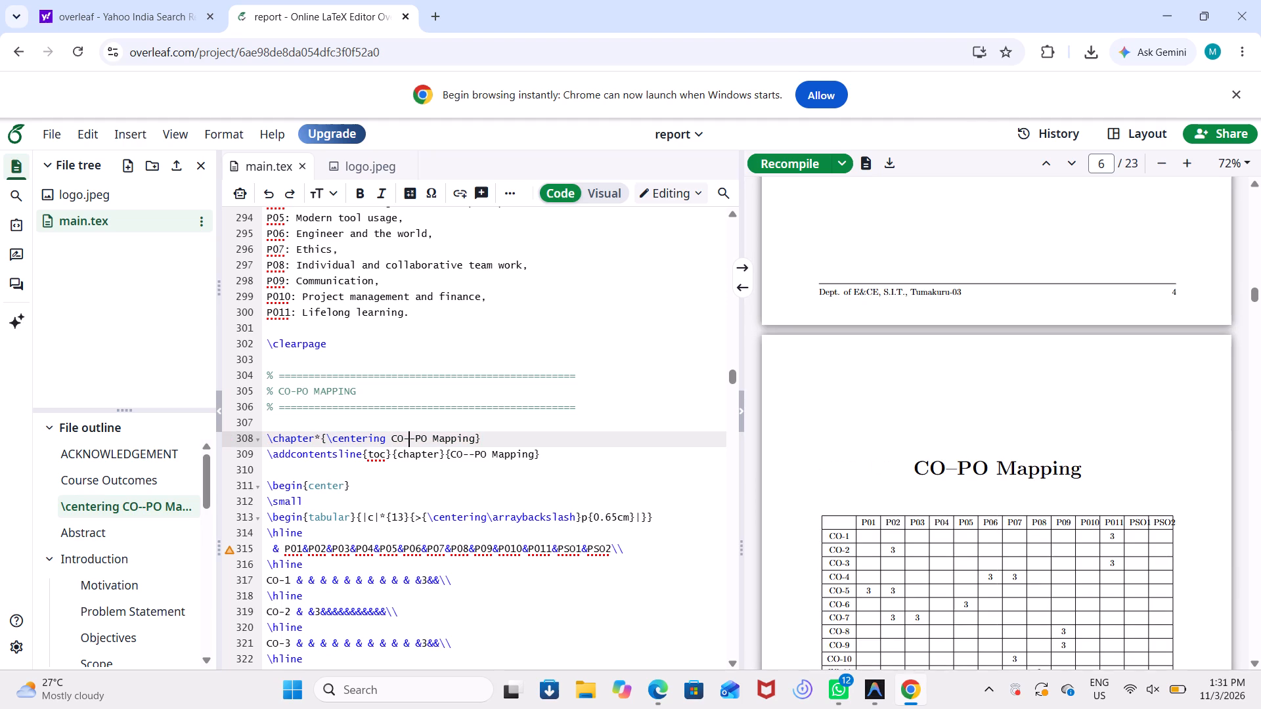
pyautogui.press('BackSpace')
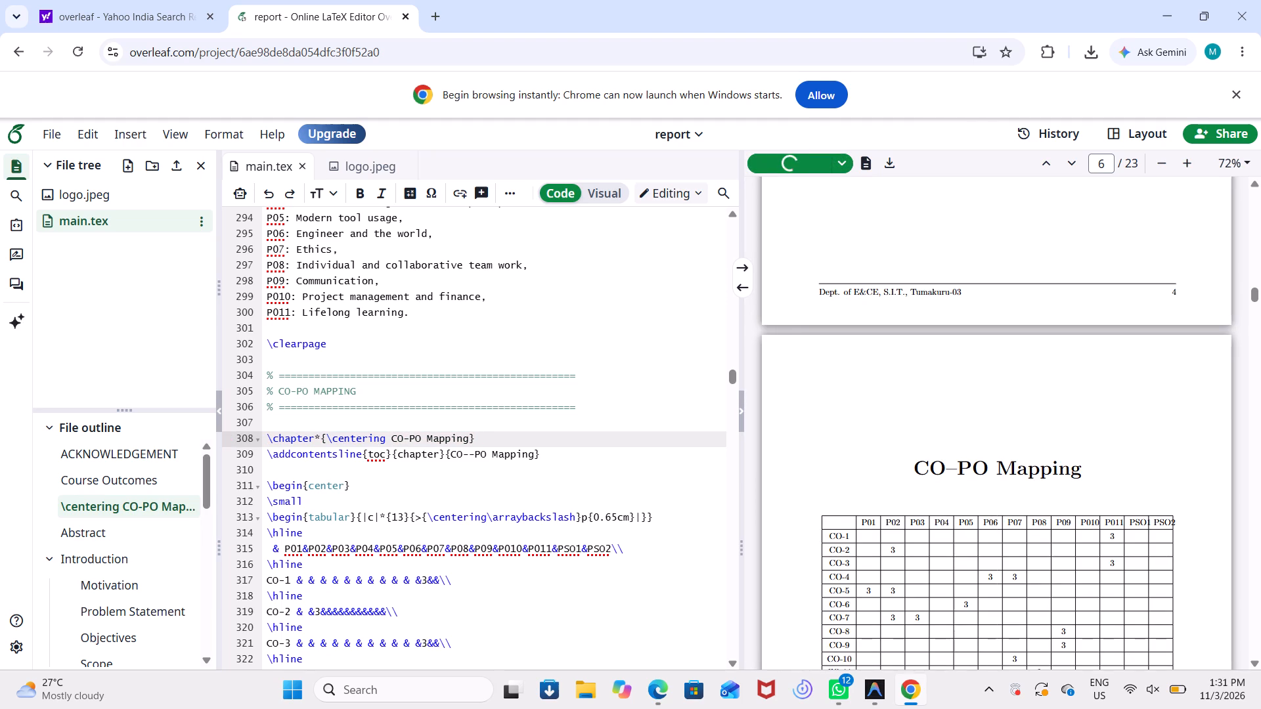
# Examine the recompiled PDF from the CO-PO Mapping page through the Abstract to the Contents page.
pyautogui.scroll(-2, 540, 636)
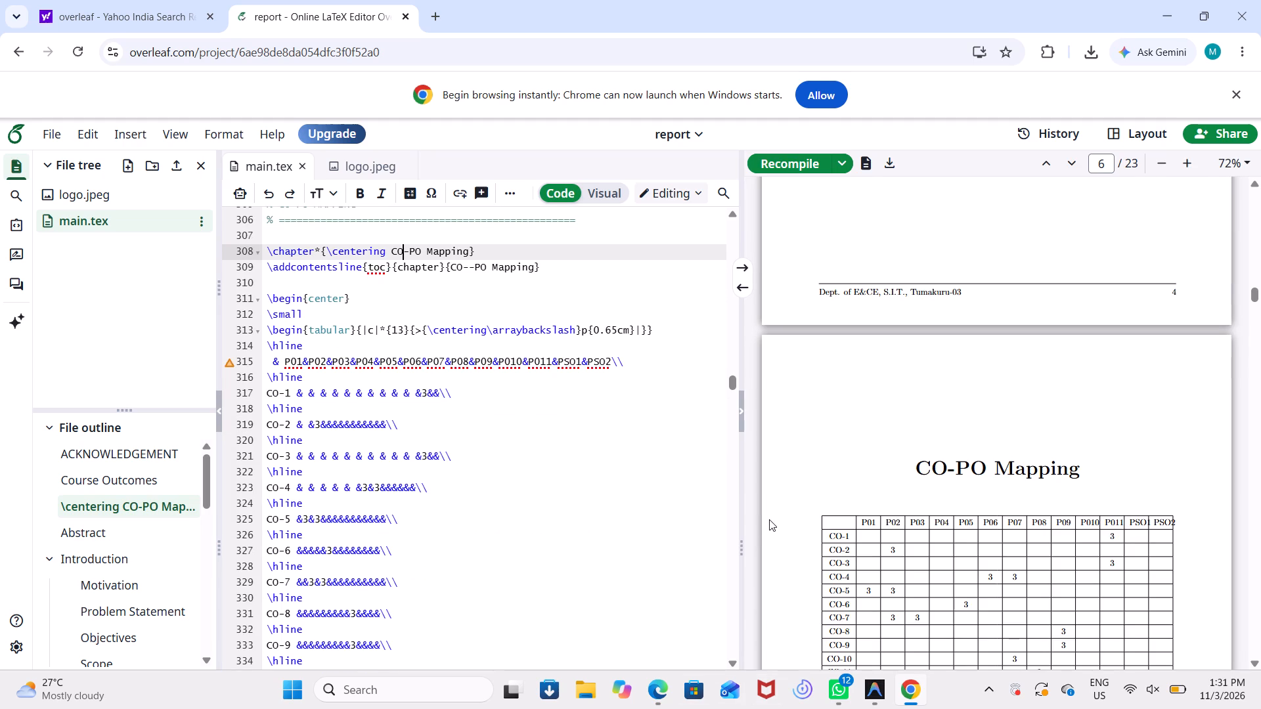
pyautogui.scroll(-5, 769, 519)
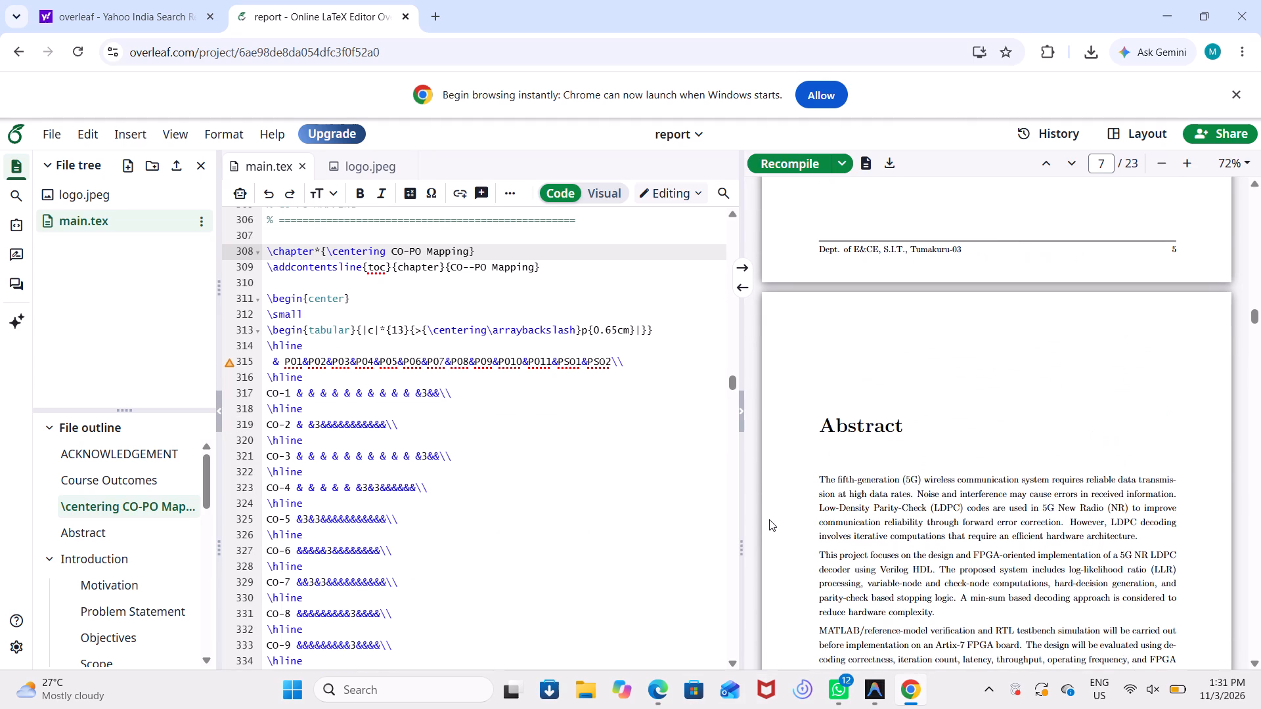
pyautogui.scroll(-2, 769, 519)
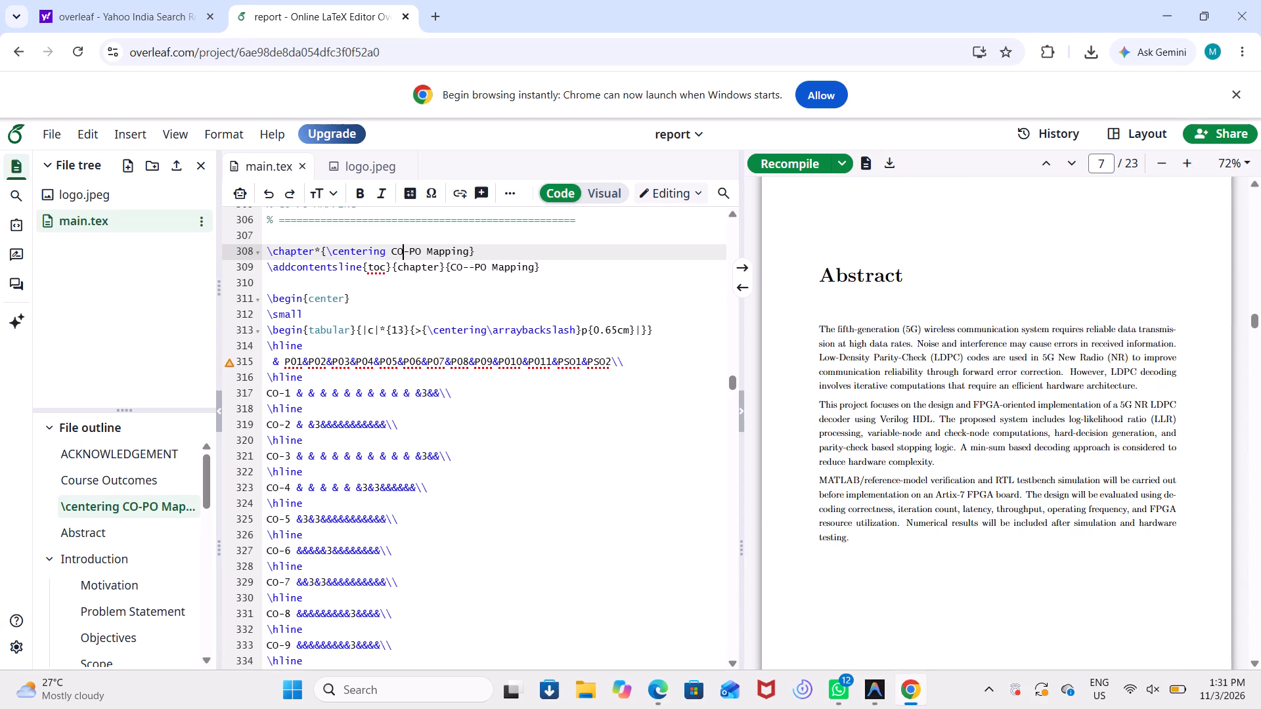
pyautogui.scroll(-4, 894, 502)
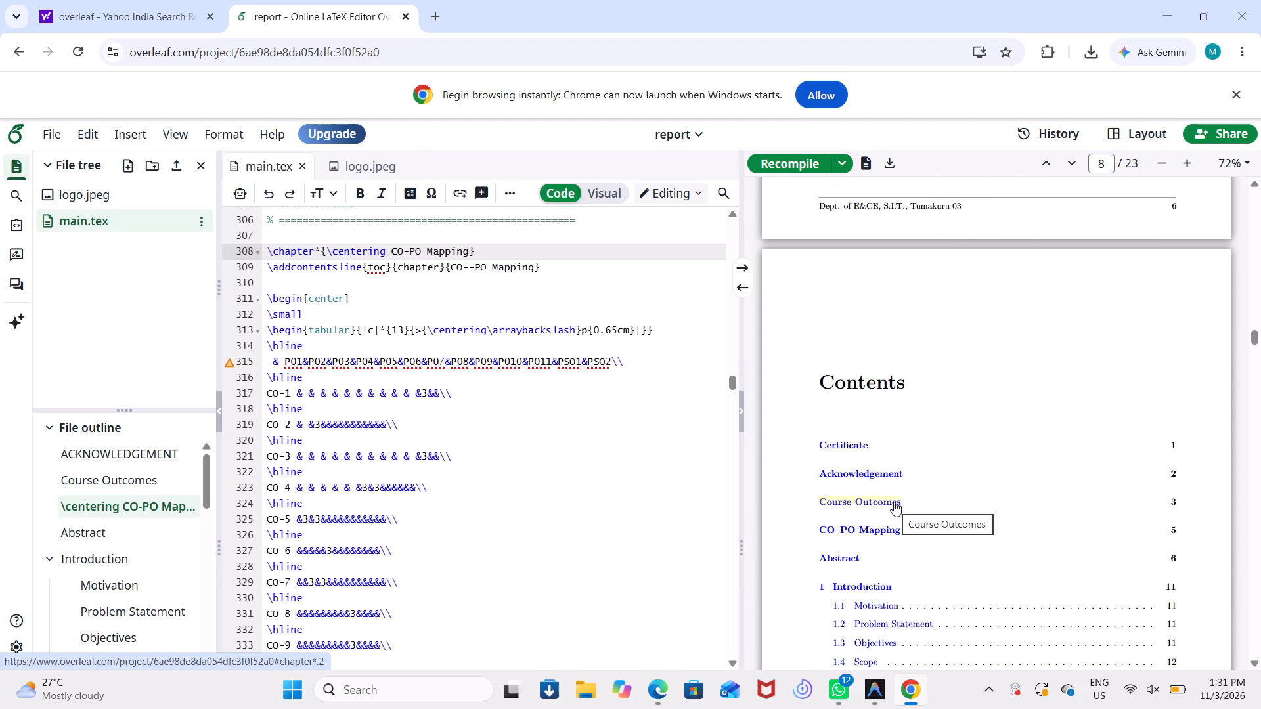
pyautogui.scroll(-1, 894, 502)
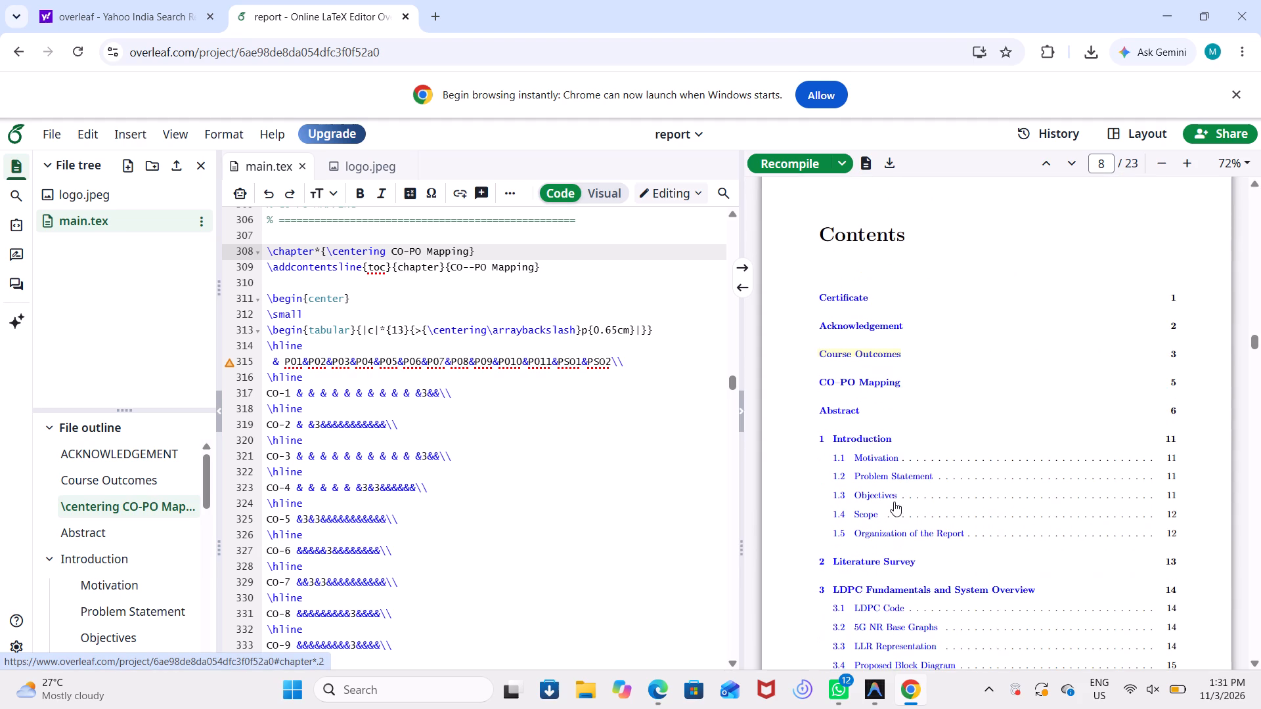
pyautogui.scroll(-2, 894, 502)
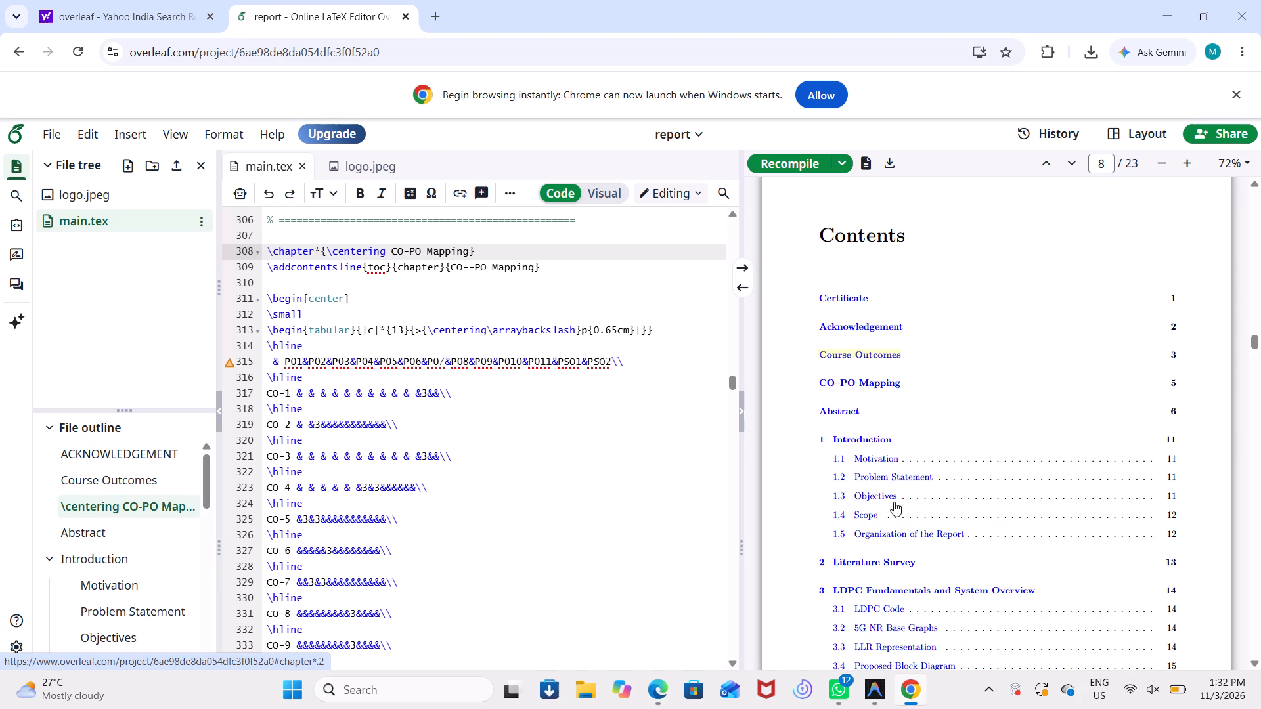
pyautogui.scroll(-1, 894, 502)
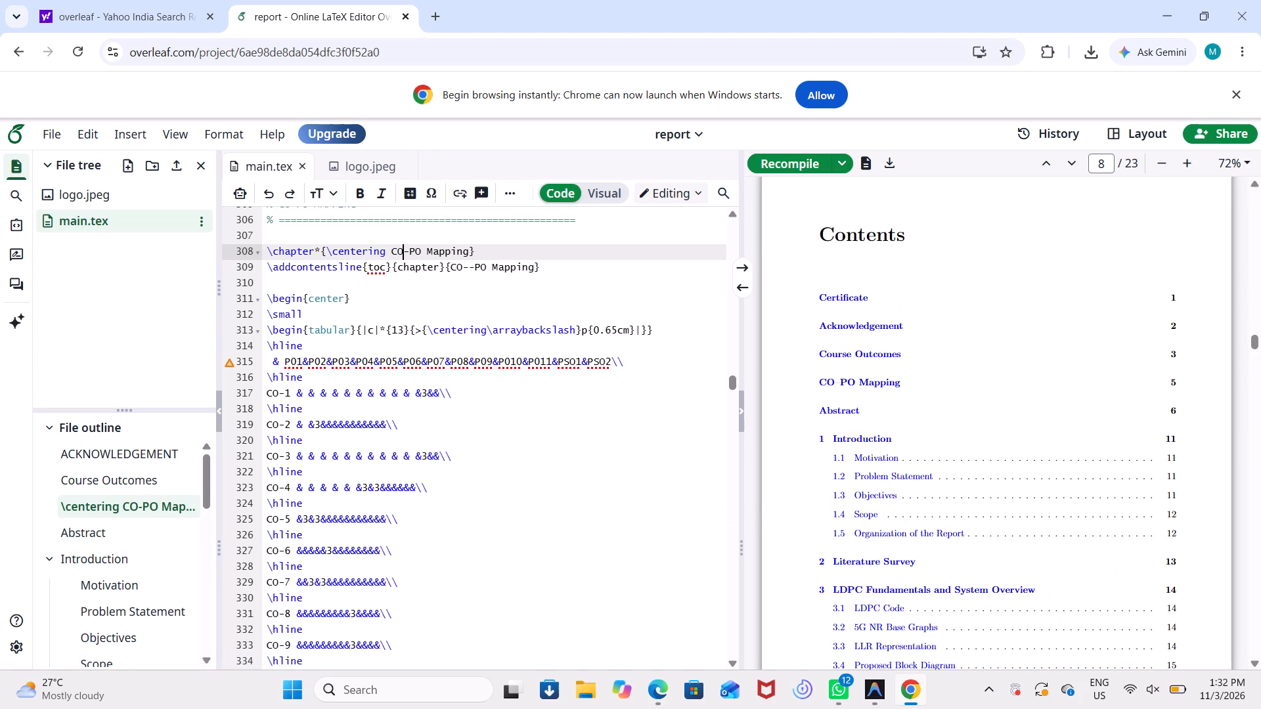
# Examine the LaTeX source from the CO-PO table through the Literature Survey chapter, and locate the command that generates the Contents page.
pyautogui.scroll(-1, 441, 591)
pyautogui.doubleClick(816, 303)
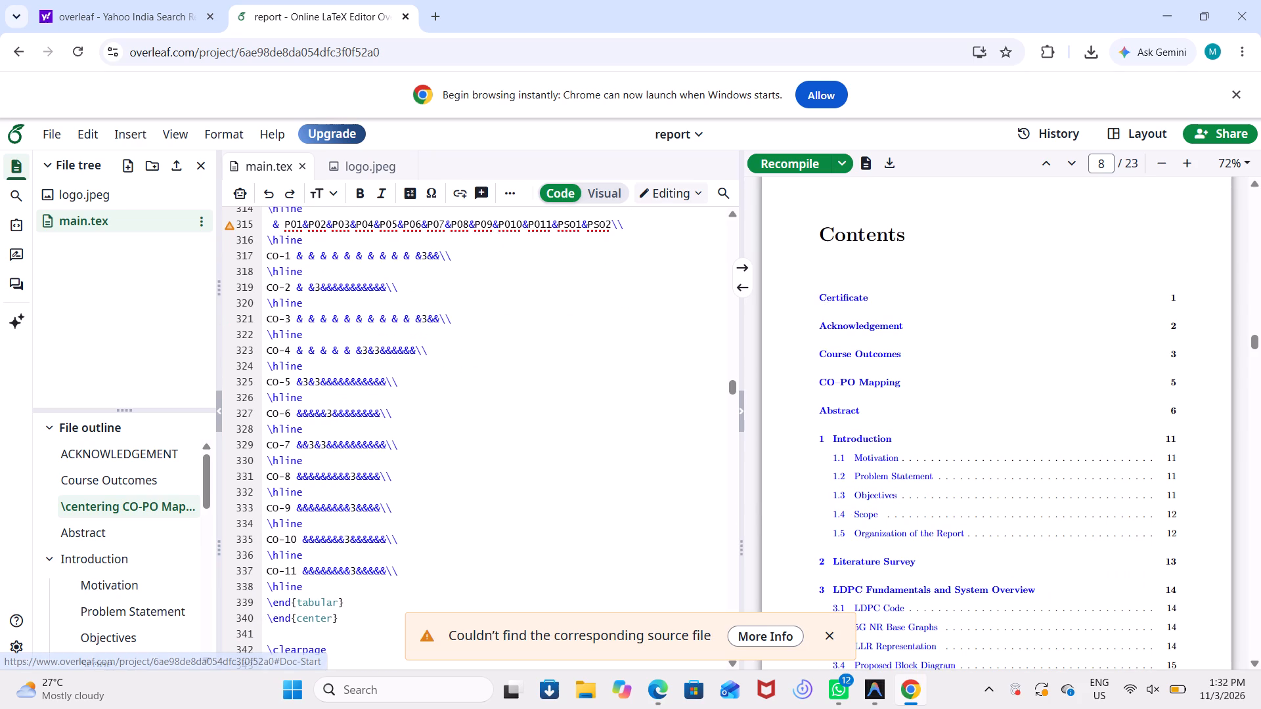
pyautogui.scroll(-2, 530, 512)
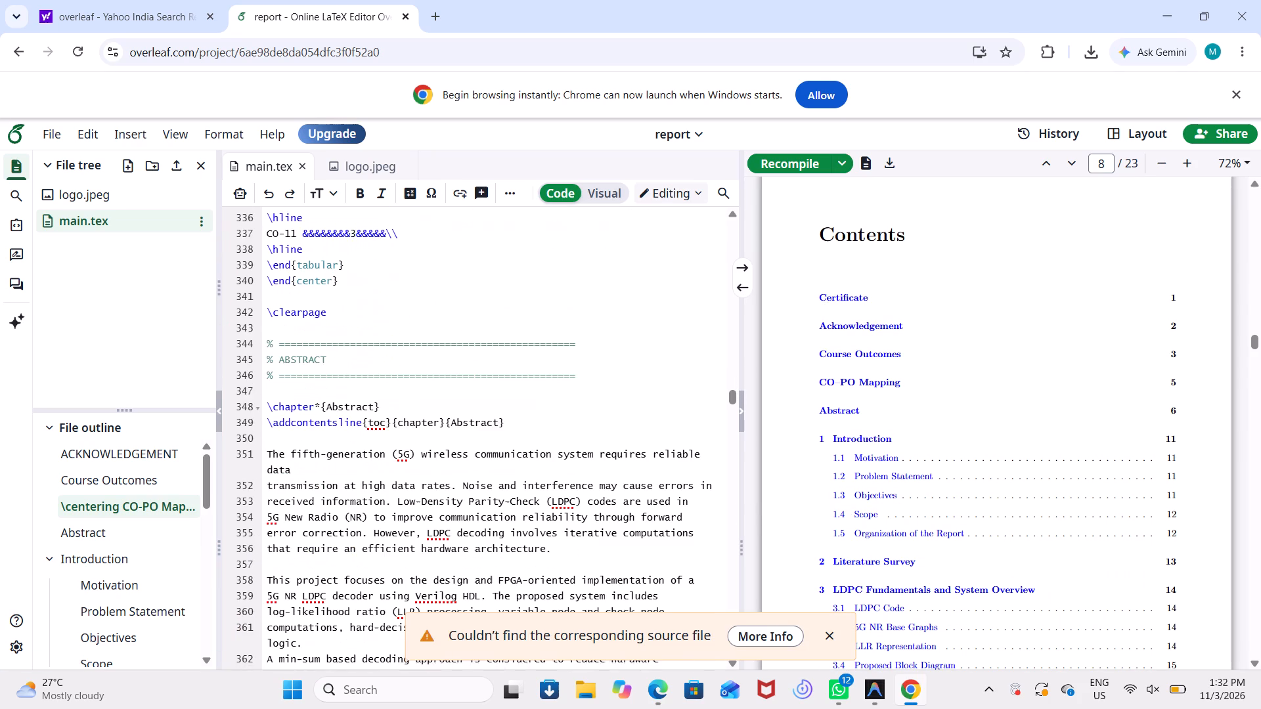
pyautogui.scroll(-1, 530, 512)
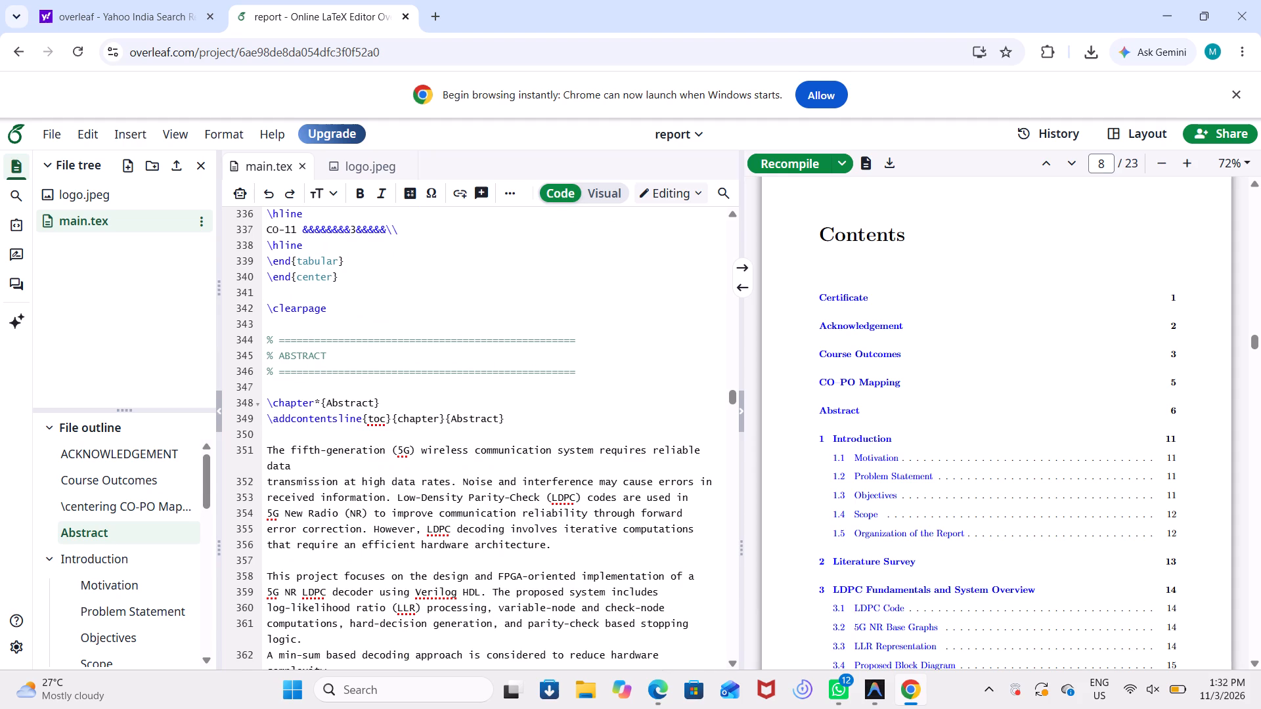
pyautogui.scroll(-1, 530, 512)
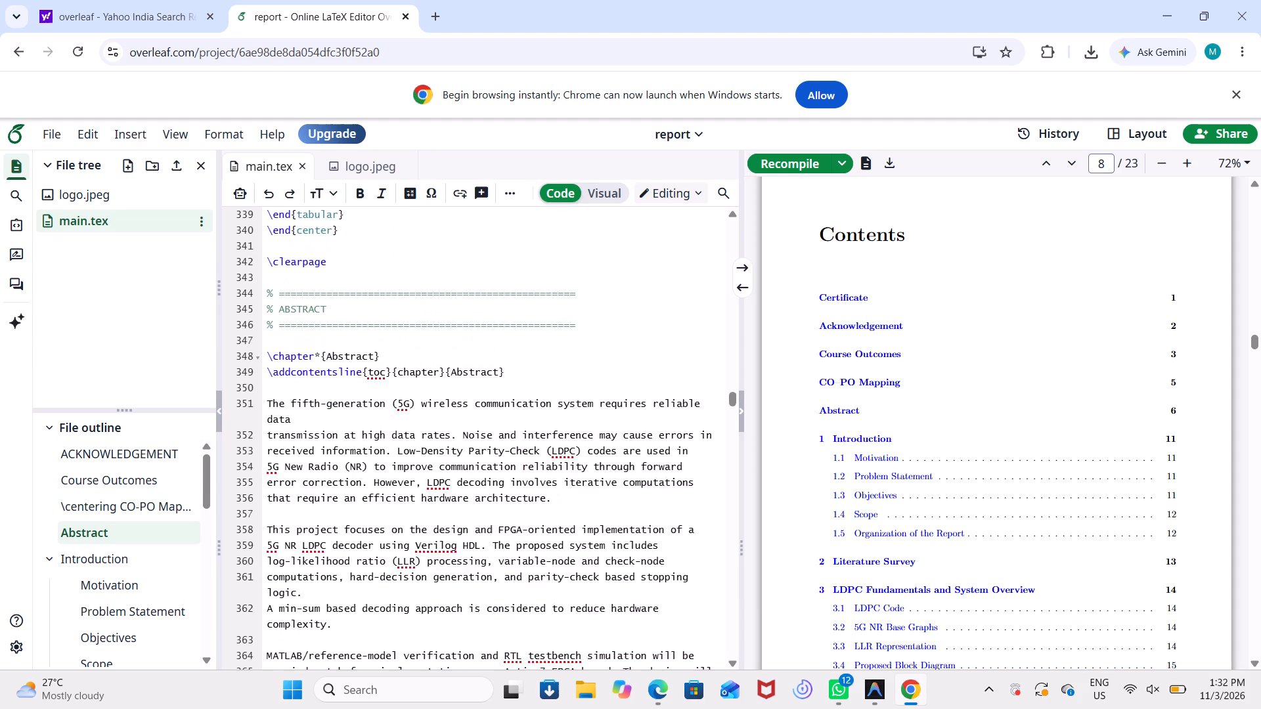
pyautogui.scroll(-4, 530, 512)
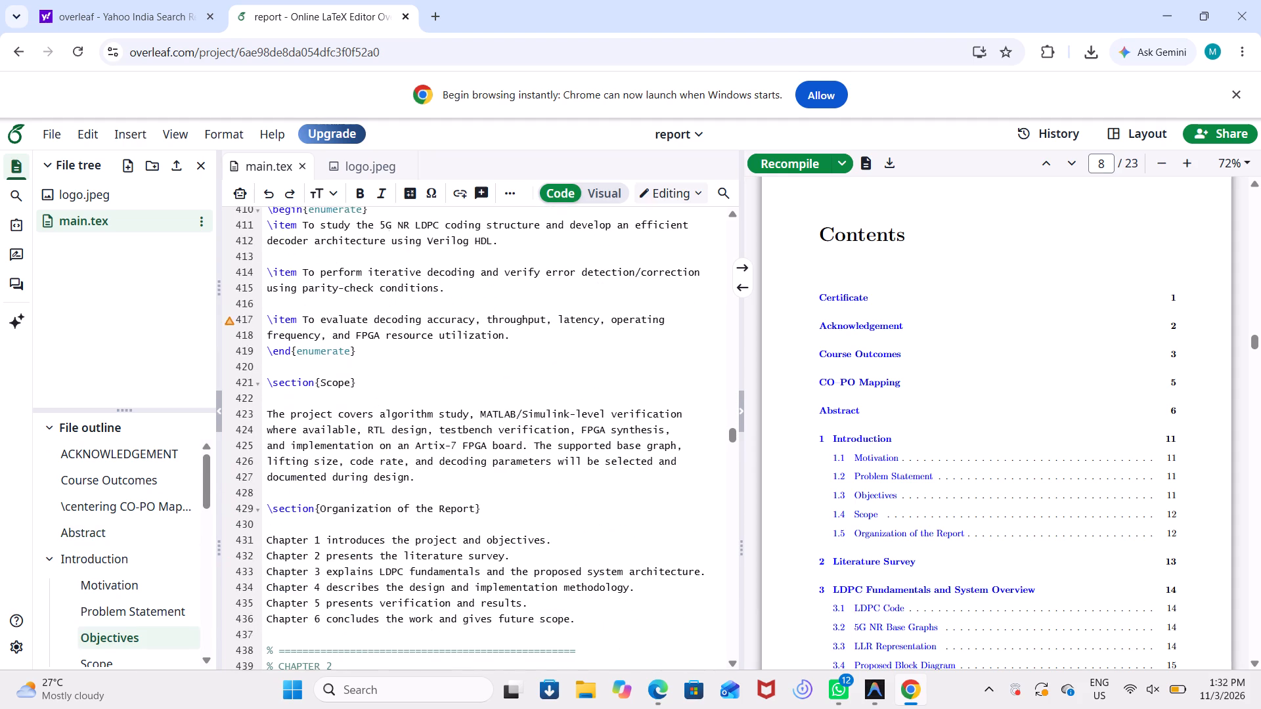
pyautogui.scroll(-3, 530, 512)
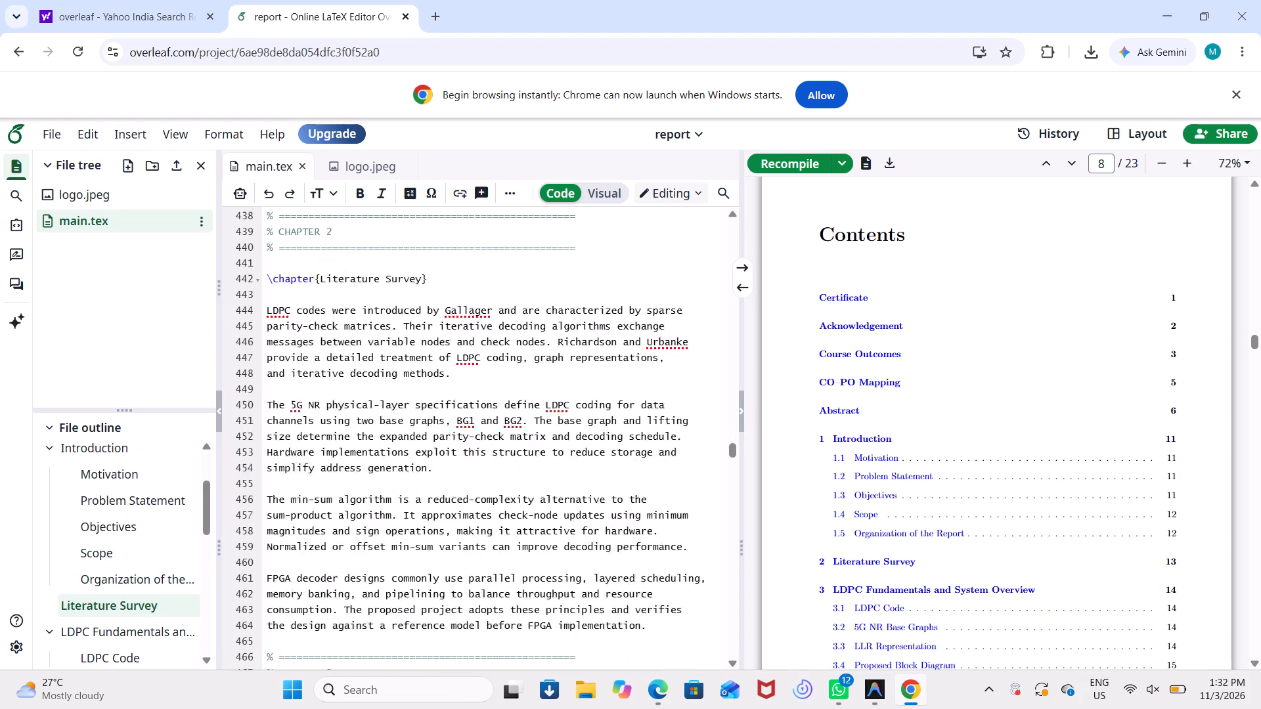
pyautogui.scroll(-1, 530, 512)
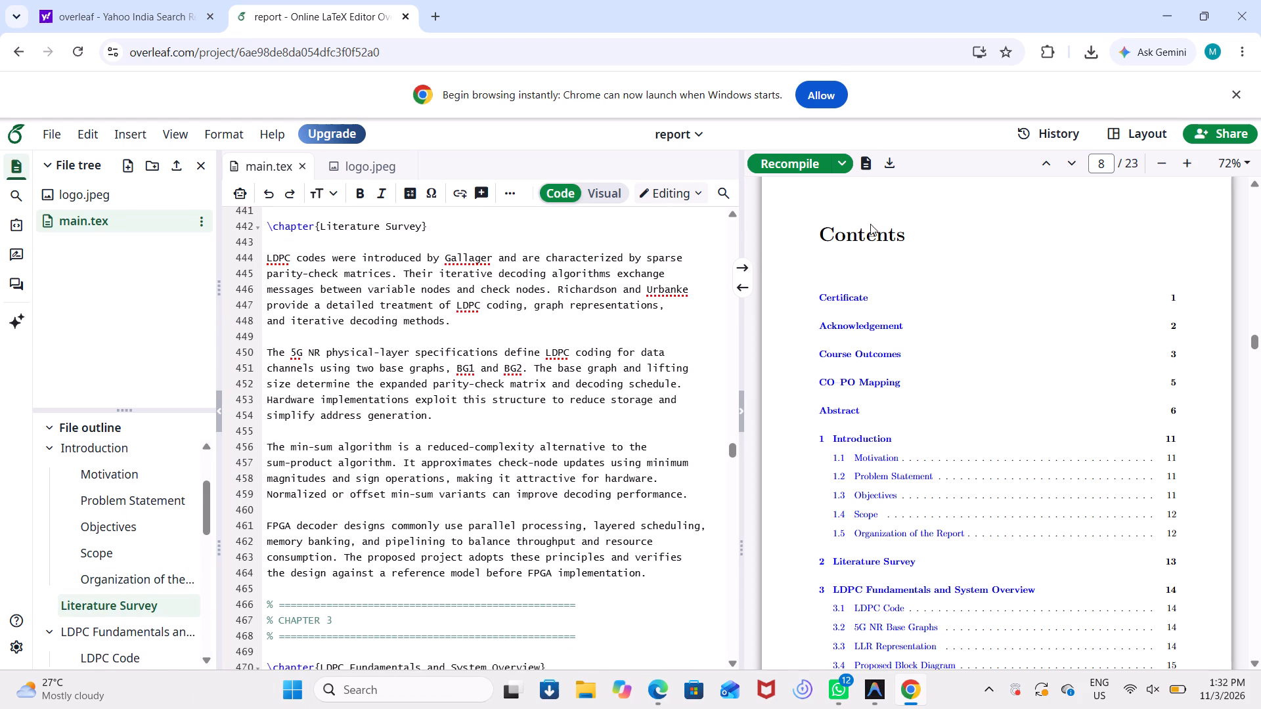
pyautogui.doubleClick(865, 225)
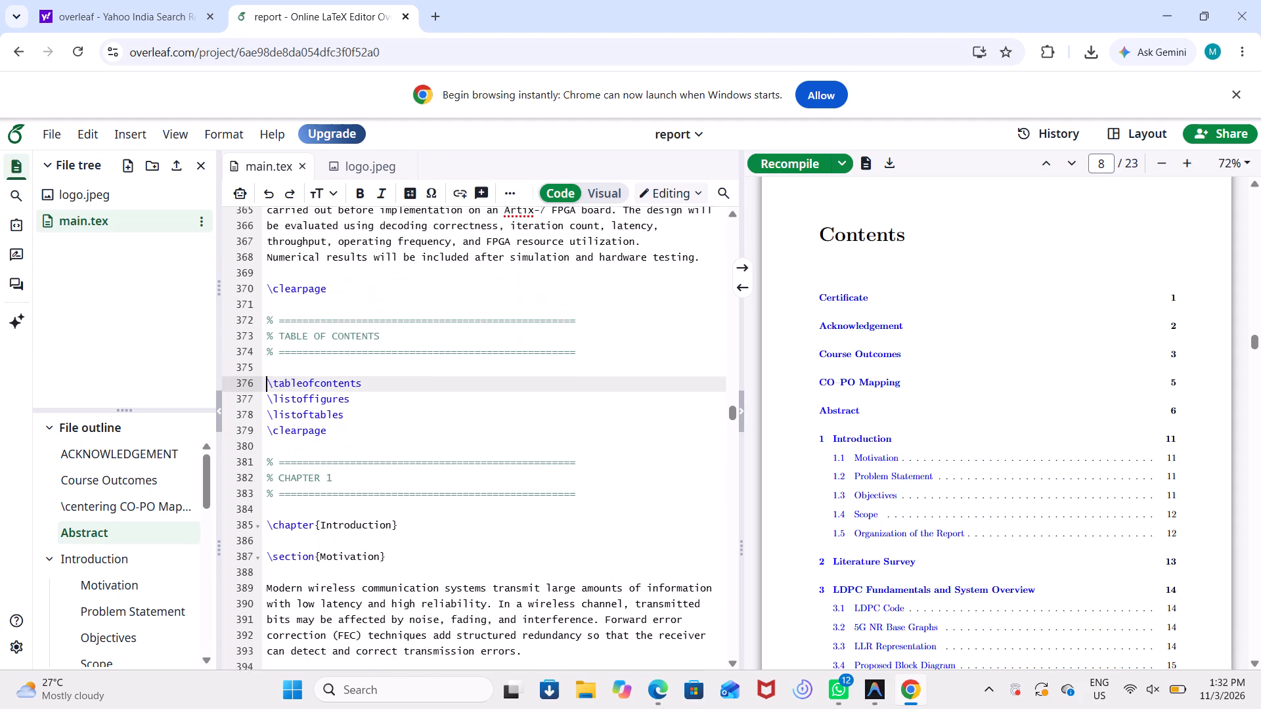
# Follow the Acknowledgement entry in the Contents and examine the PDF pages from the Acknowledgement through the Course Outcomes and POs.
pyautogui.doubleClick(859, 323)
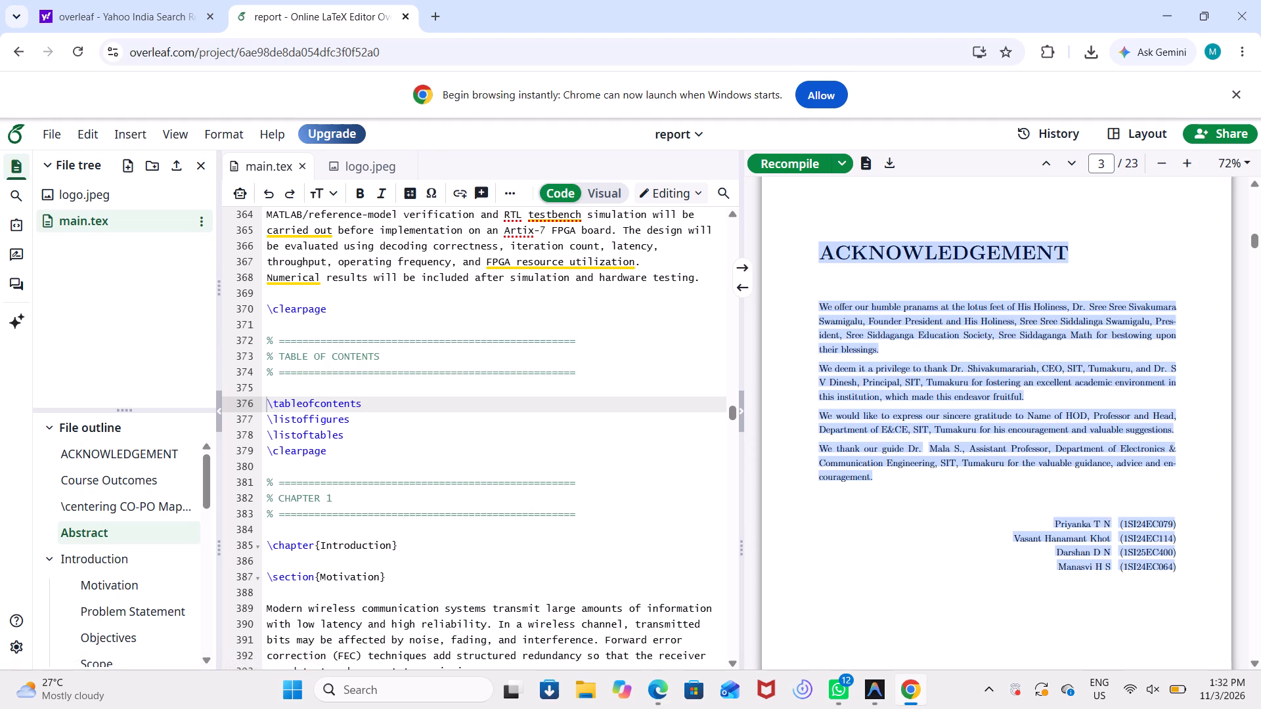
pyautogui.click(390, 389)
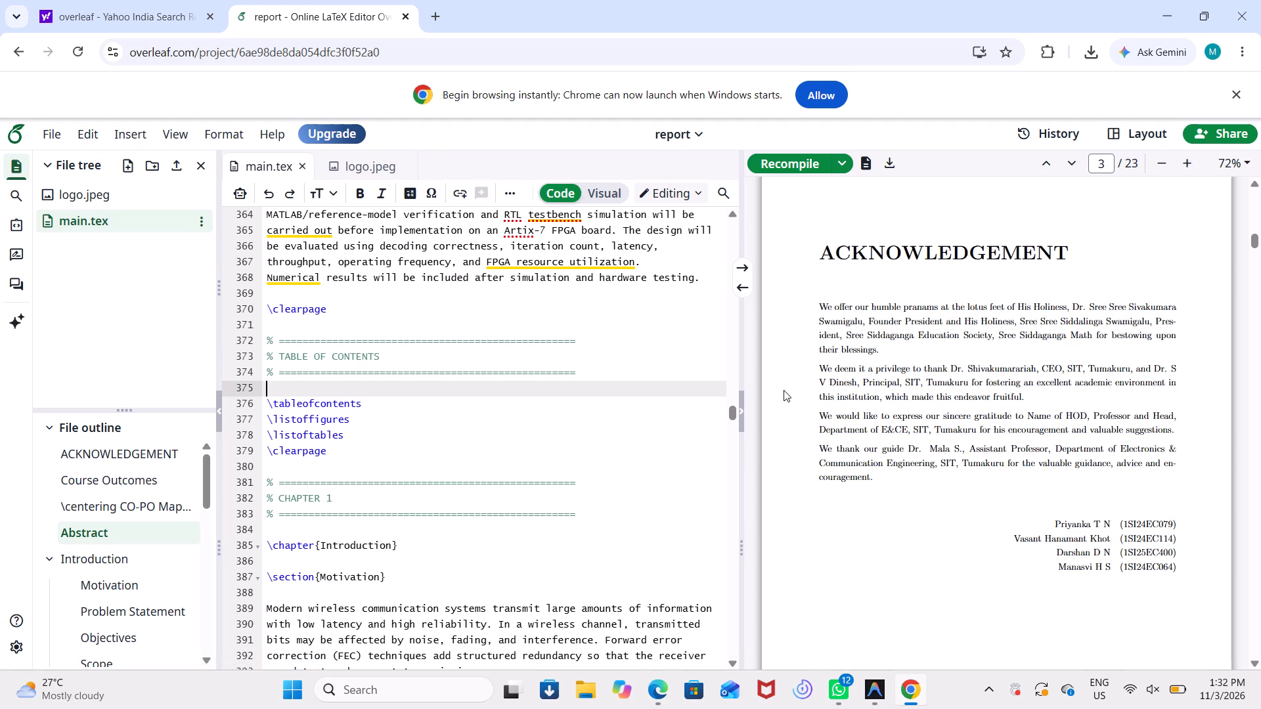
pyautogui.scroll(-8, 793, 407)
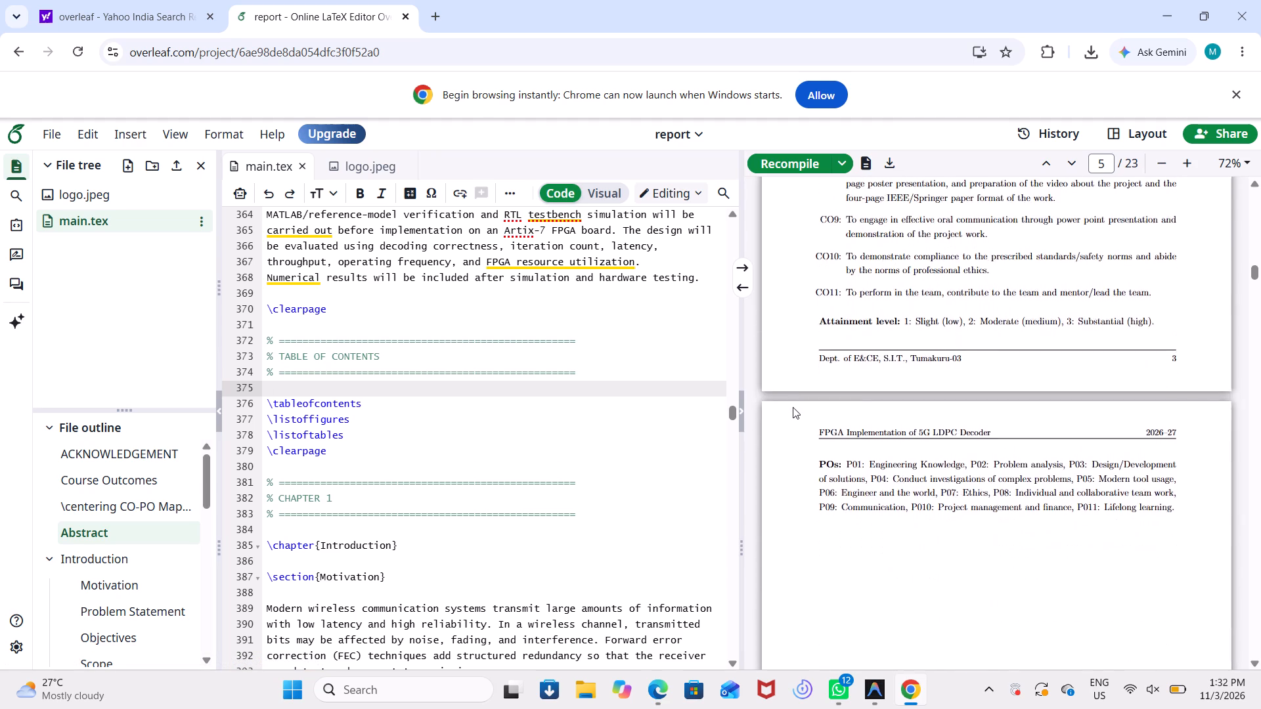
pyautogui.scroll(-2, 793, 407)
pyautogui.scroll(3, 793, 407)
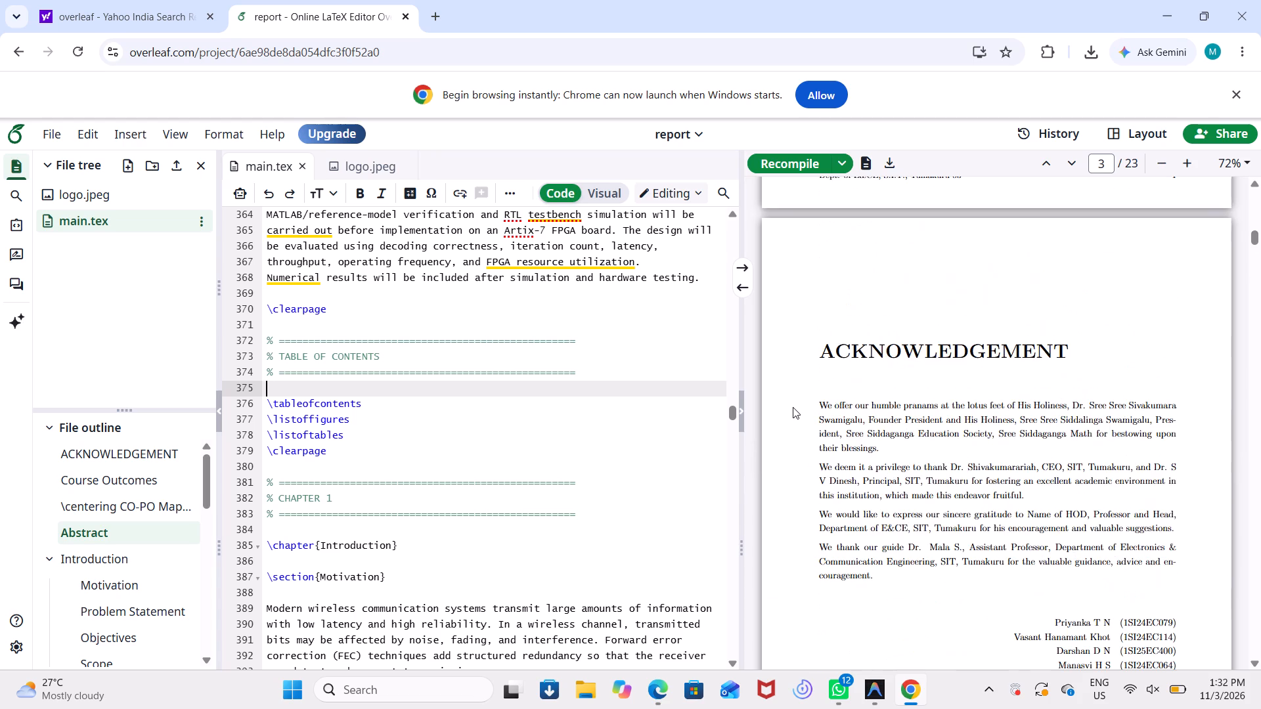
pyautogui.scroll(1, 793, 407)
pyautogui.scroll(-4, 793, 407)
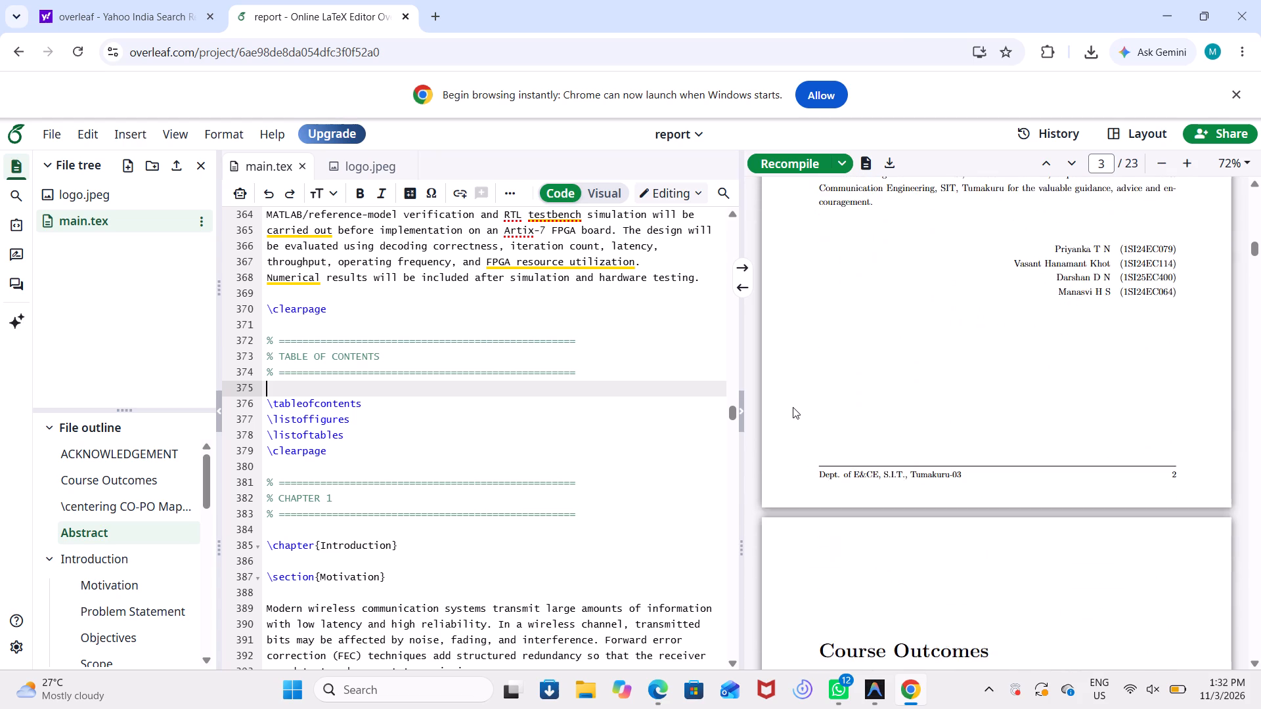
pyautogui.scroll(-2, 793, 407)
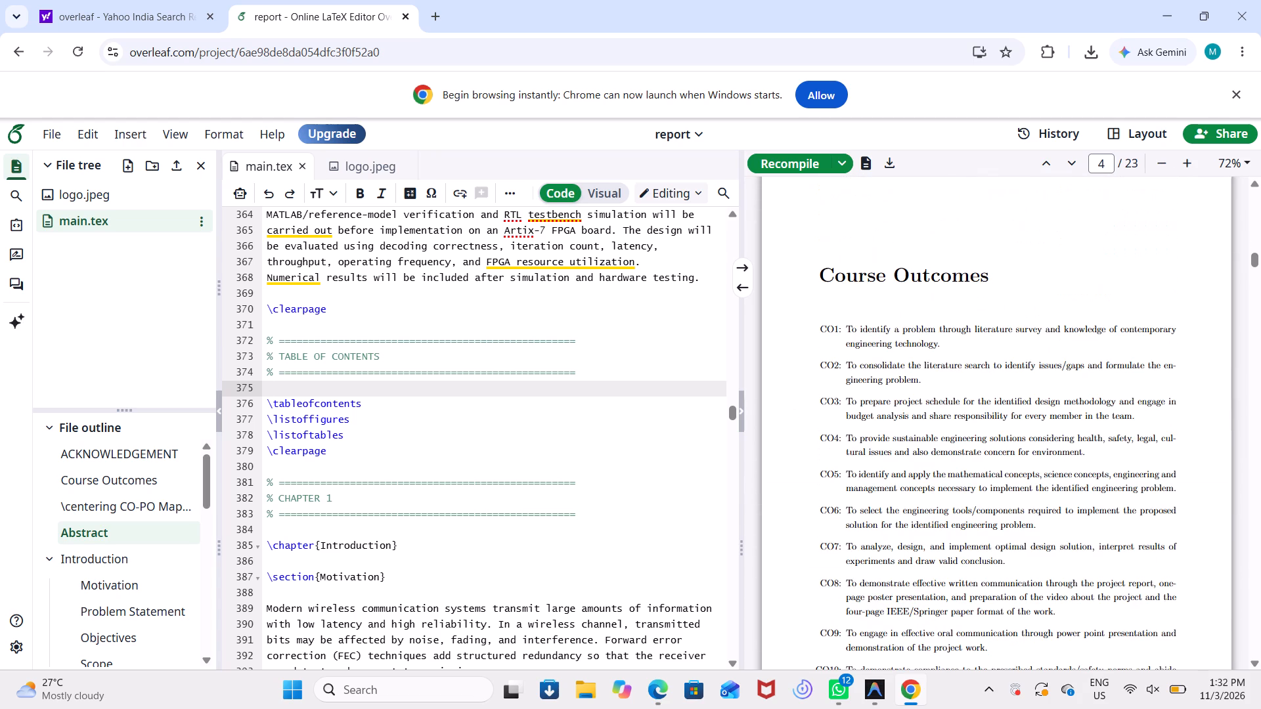
# Locate the source of the Course Outcomes heading and insert \newpage on the blank line directly above its \chapter* command.
pyautogui.scroll(8, 512, 283)
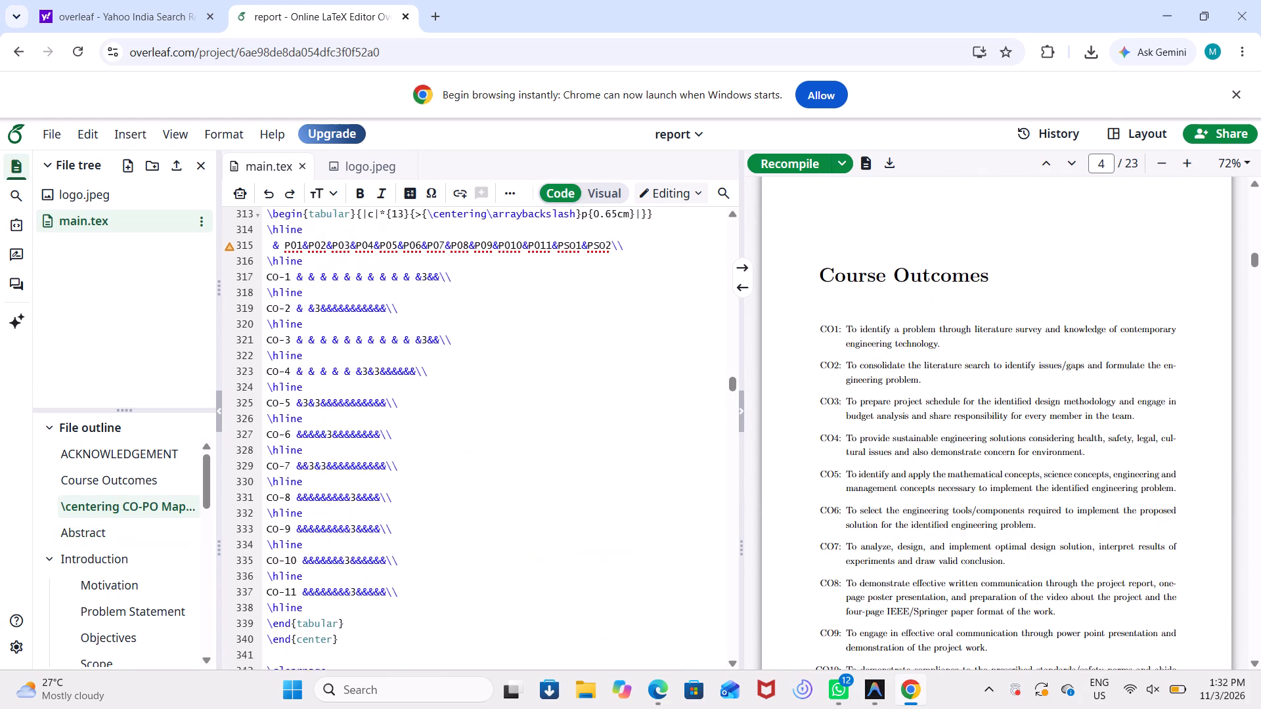
pyautogui.scroll(2, 512, 283)
pyautogui.doubleClick(855, 280)
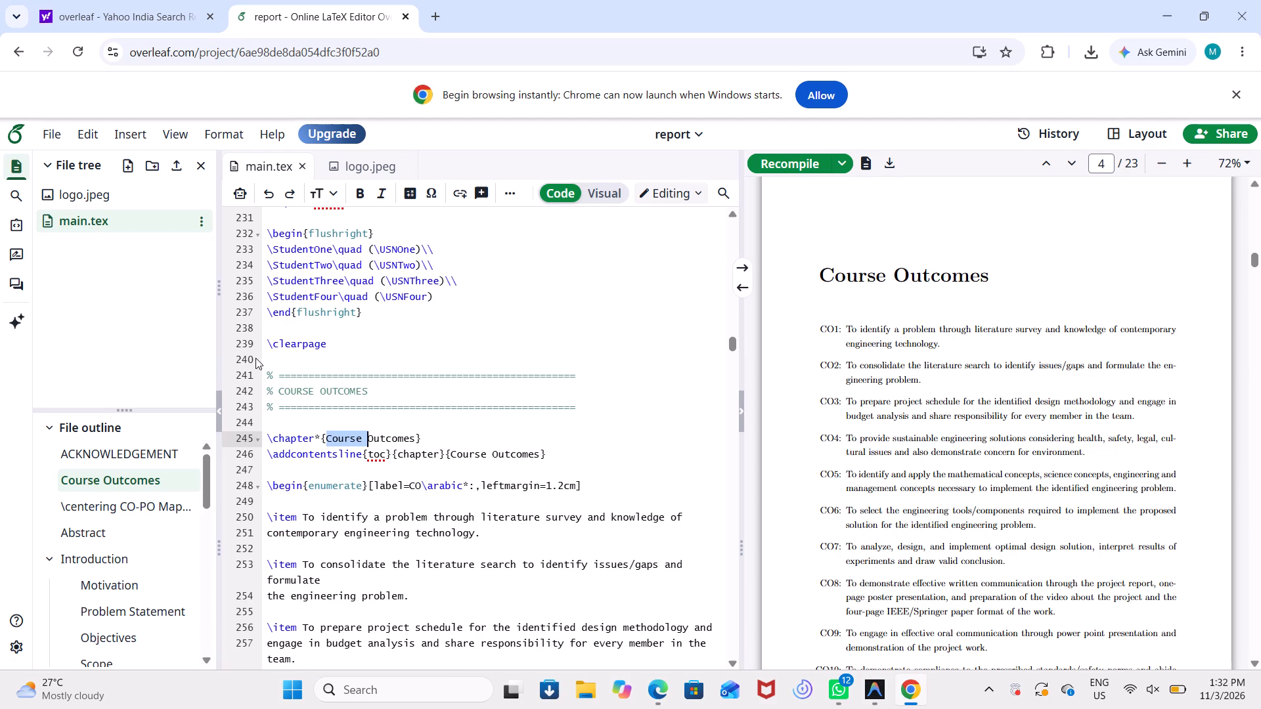
pyautogui.click(287, 481)
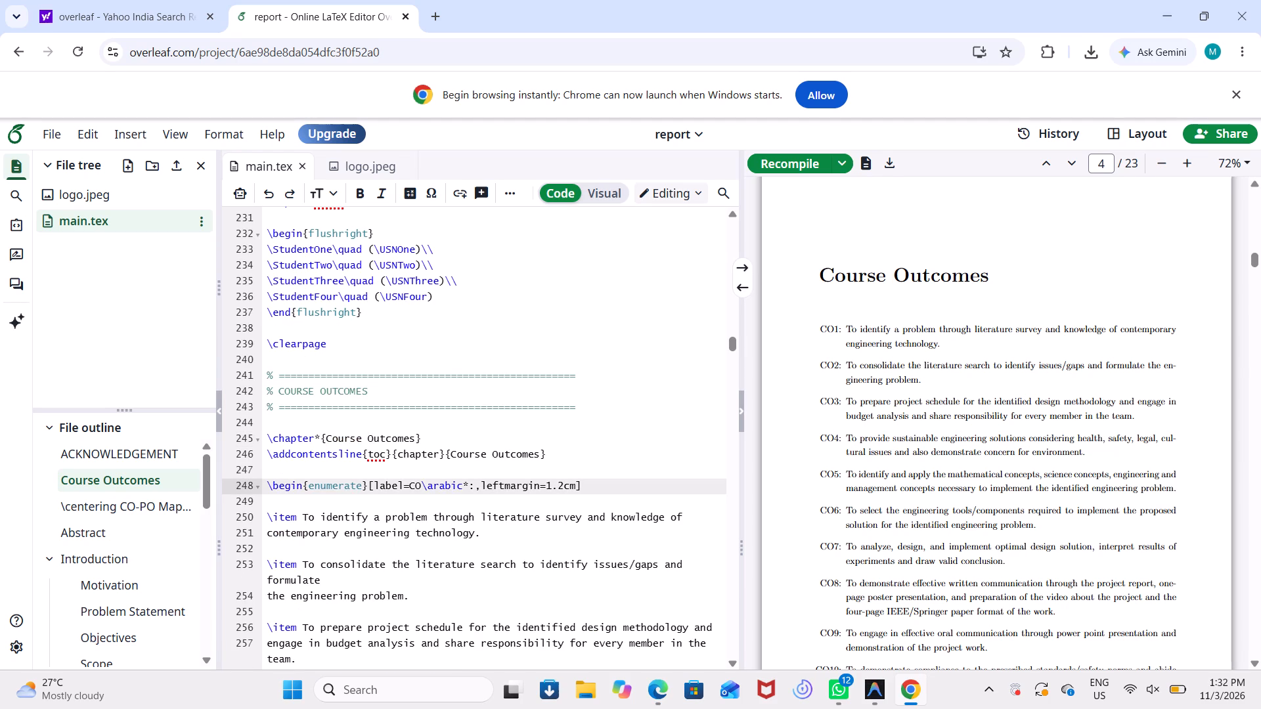
pyautogui.press('Up')
pyautogui.press('Up')
pyautogui.press('Up')
pyautogui.press('Up')
pyautogui.write('\\new')
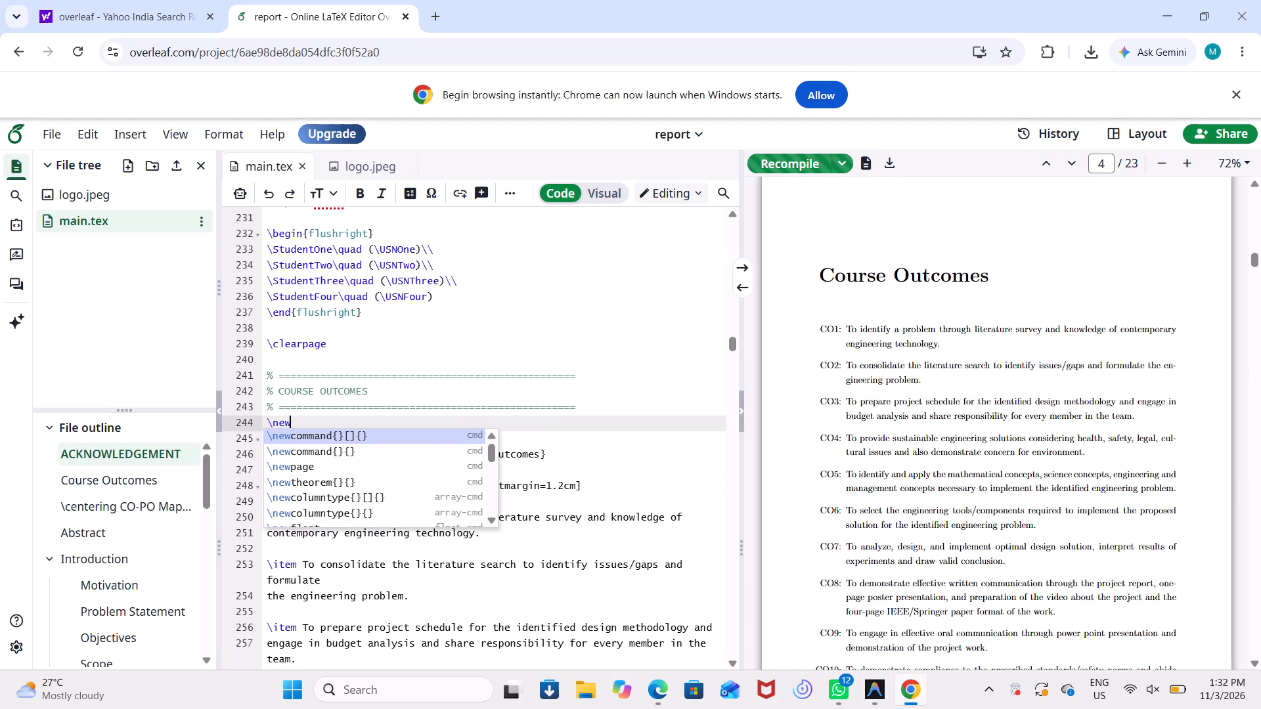
pyautogui.press('Down')
pyautogui.press('Down')
pyautogui.press('Return')
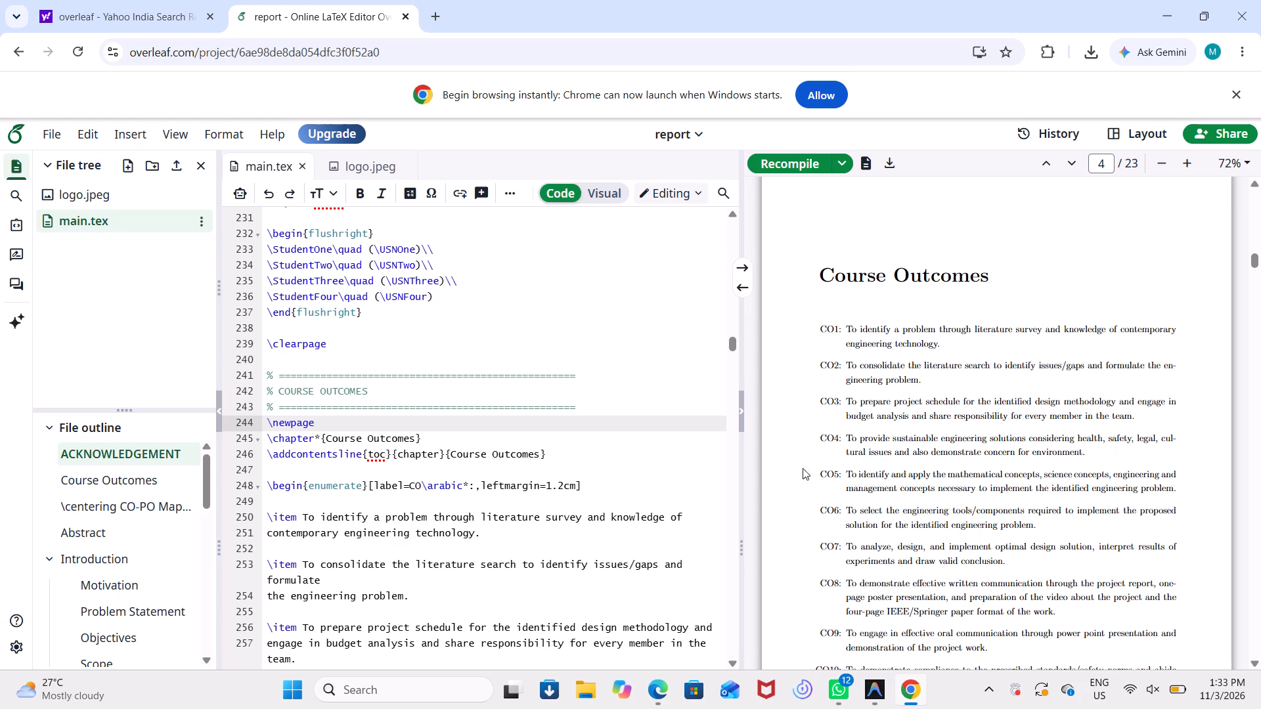
# Examine the Acknowledgement source and the PDF pages around the Course Outcomes heading, including the page break before it.
pyautogui.hscroll(1, 985, 384)
pyautogui.scroll(1, 985, 384)
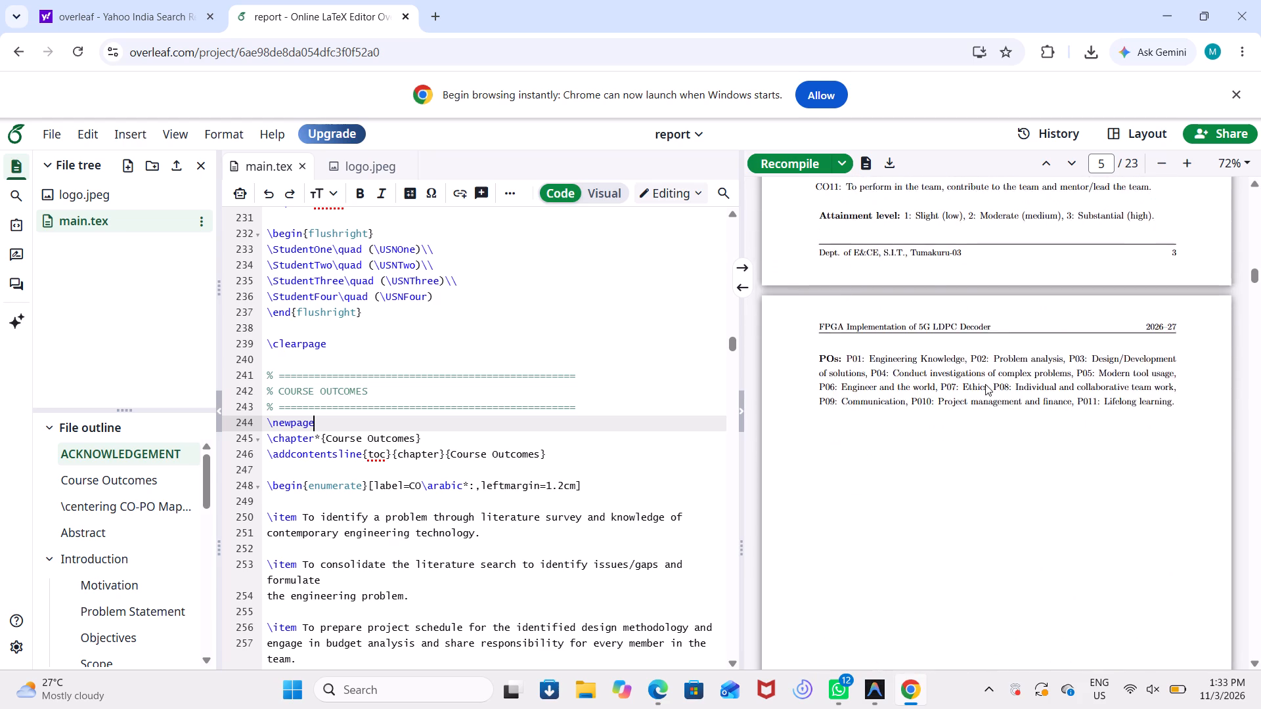
pyautogui.scroll(2, 985, 384)
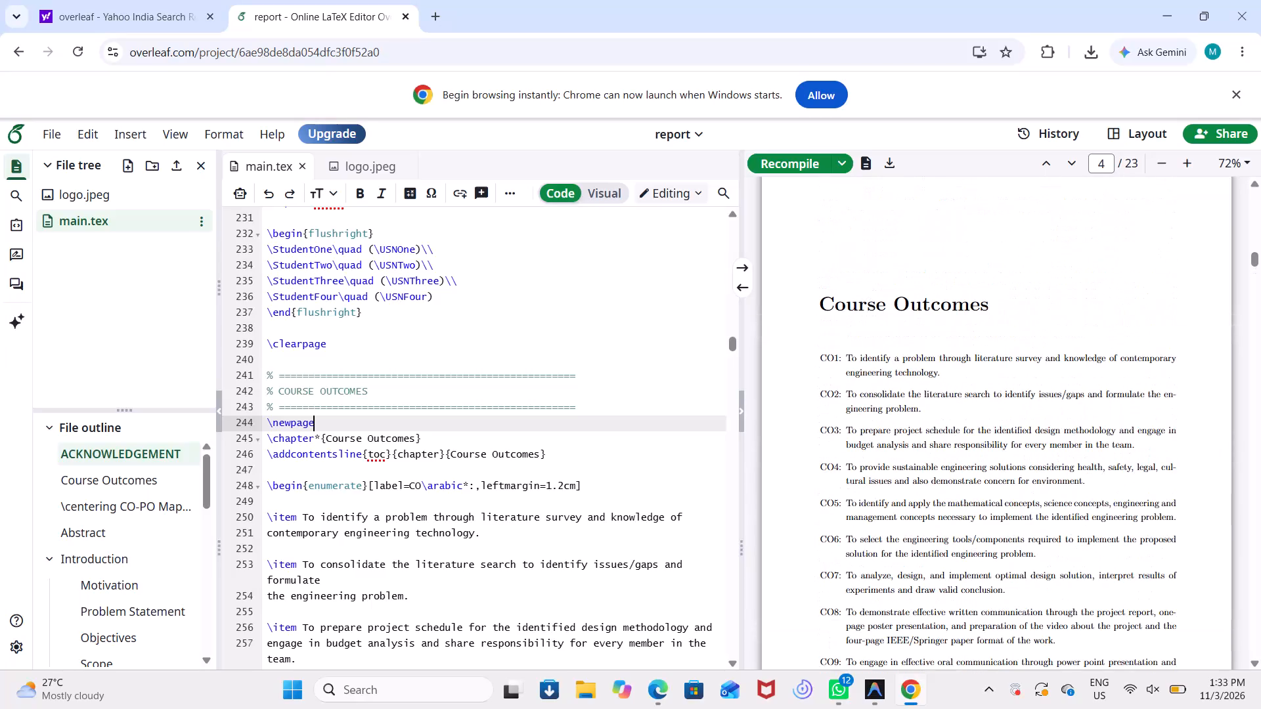
pyautogui.scroll(1, 985, 384)
pyautogui.click(820, 214)
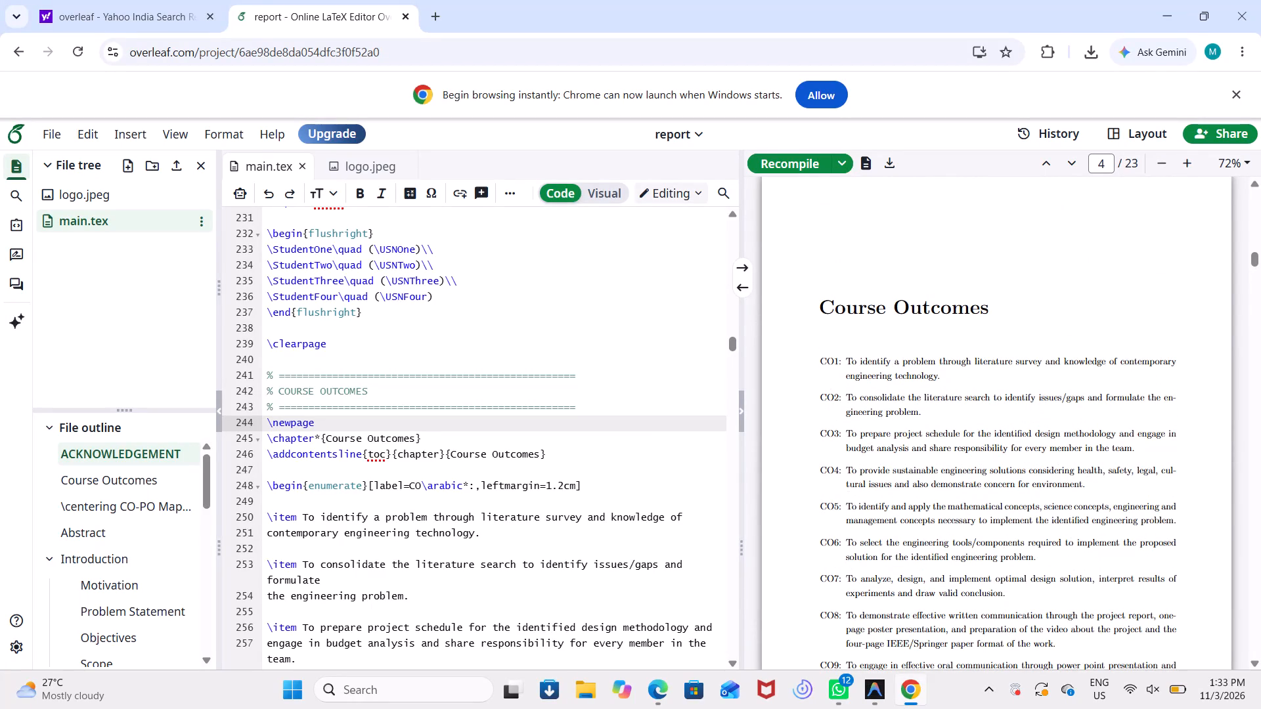
pyautogui.scroll(3, 382, 358)
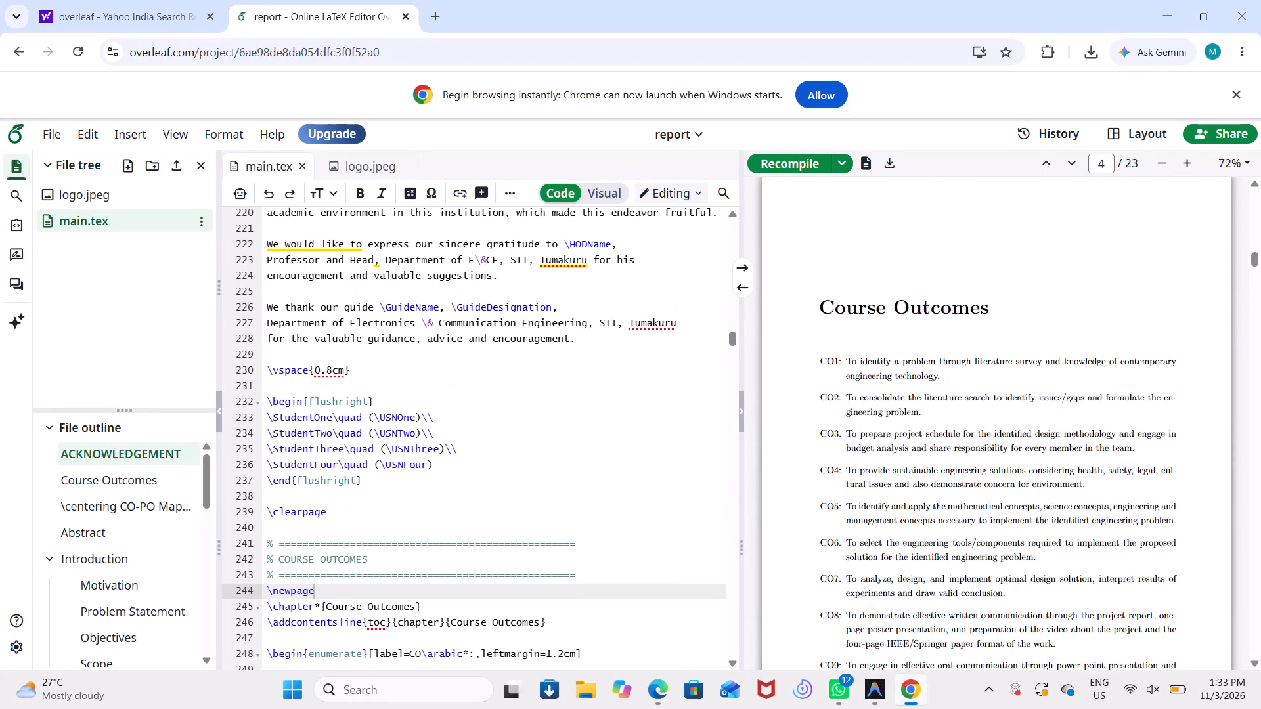
pyautogui.scroll(-1, 379, 550)
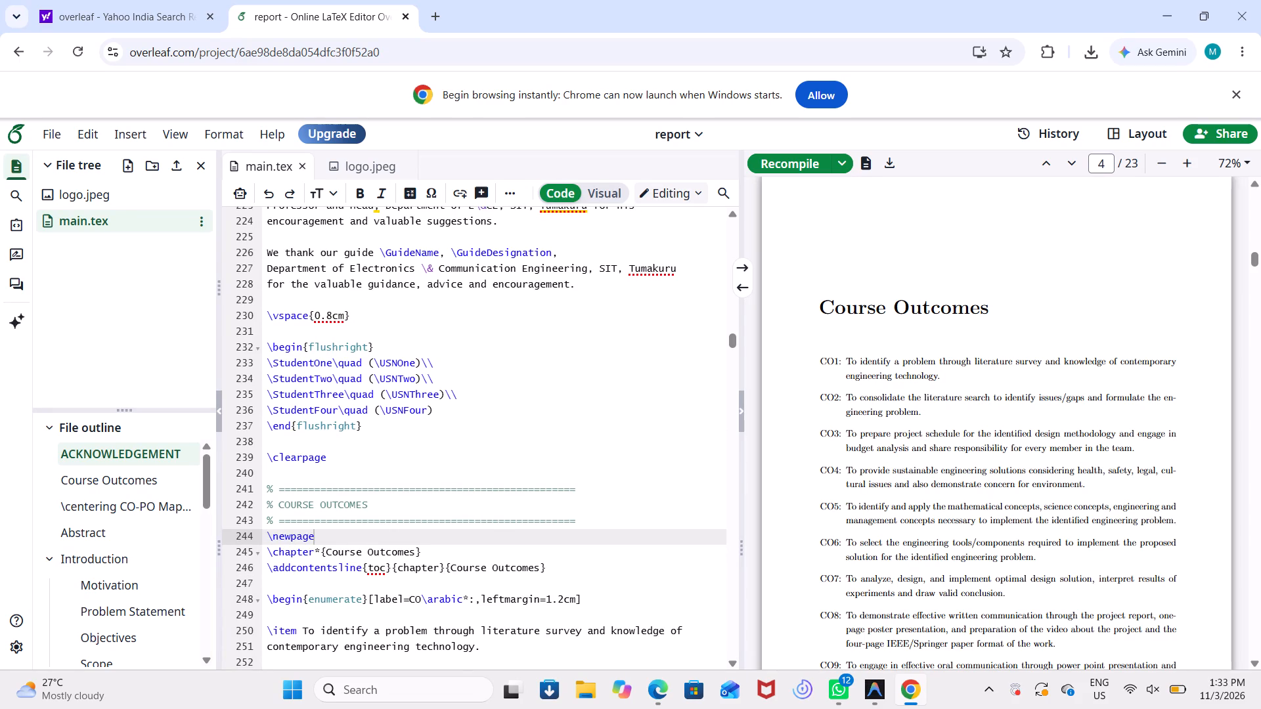
pyautogui.scroll(1, 379, 550)
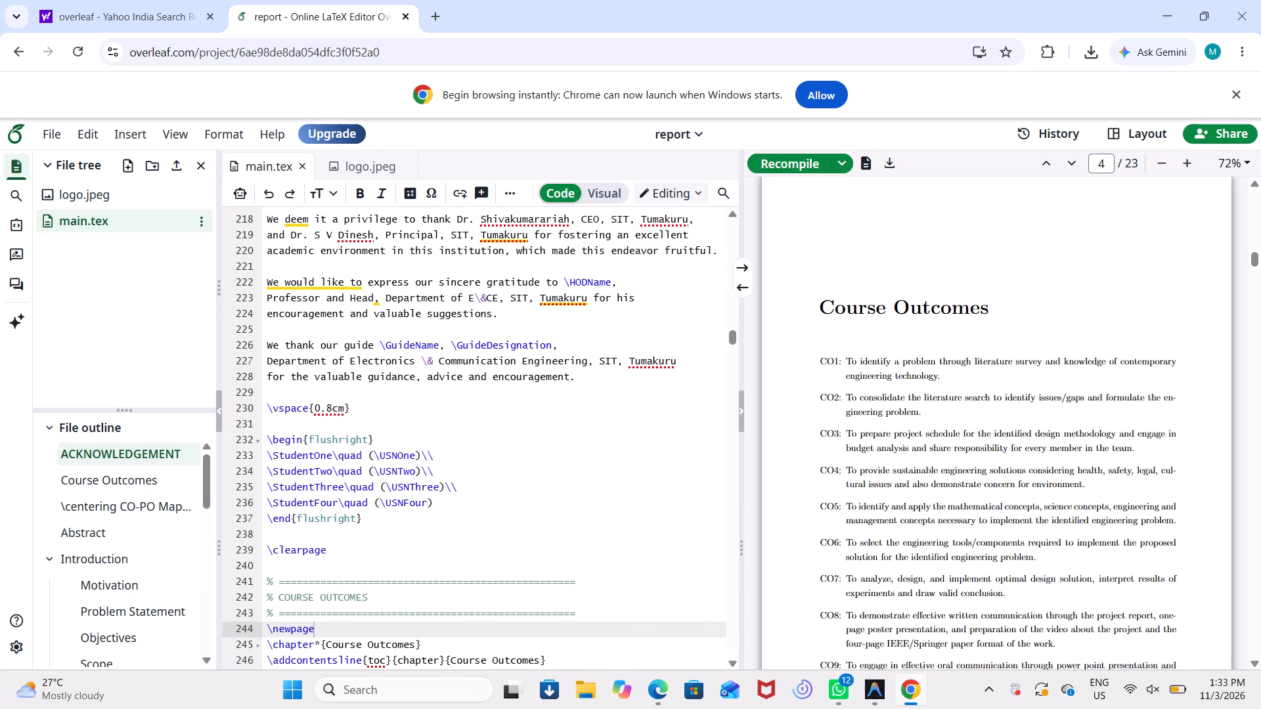
pyautogui.scroll(3, 943, 426)
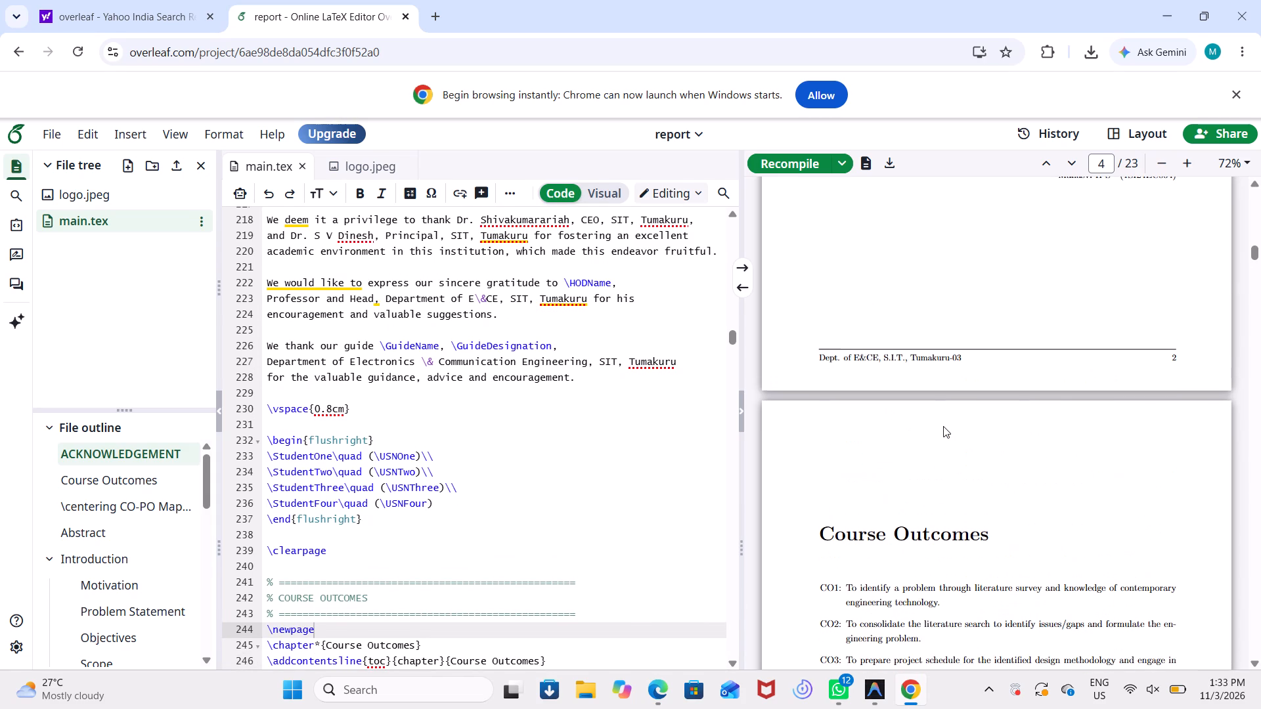
pyautogui.scroll(3, 943, 426)
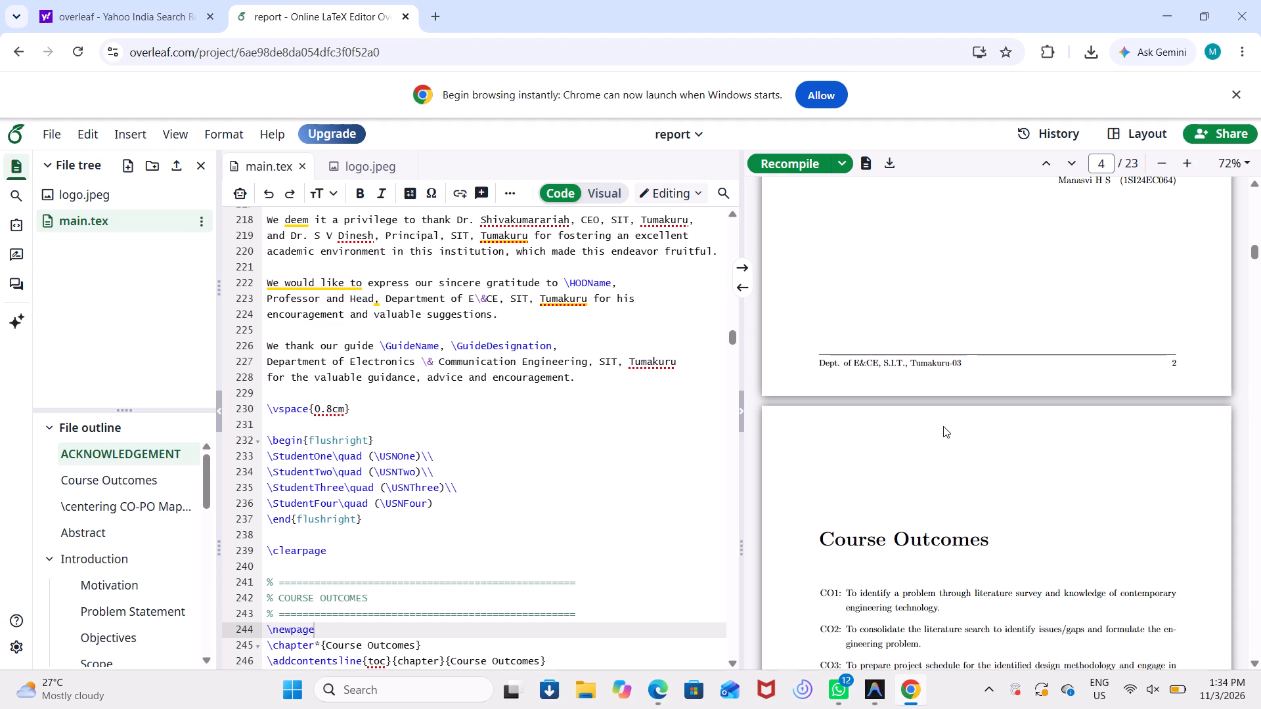
# Replace chapter with section in the Course Outcomes heading command so that it reads \section*{Course Outcomes}.
pyautogui.doubleClick(852, 533)
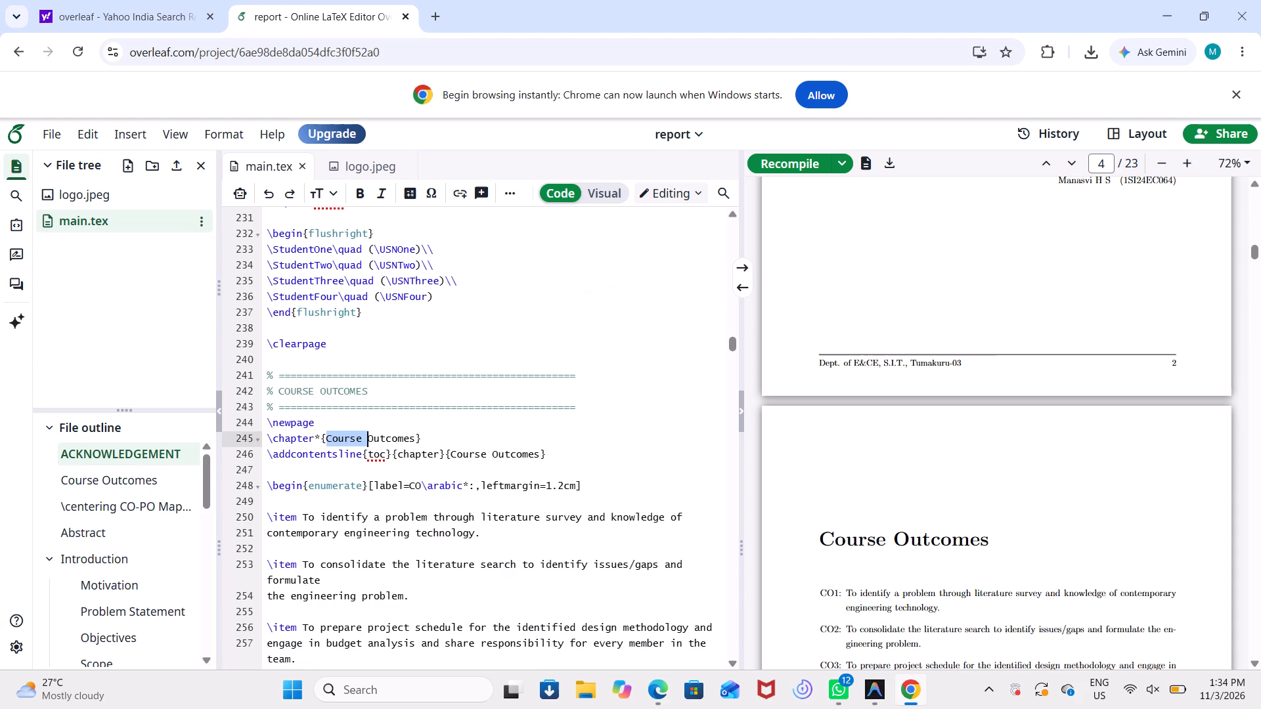
pyautogui.click(315, 446)
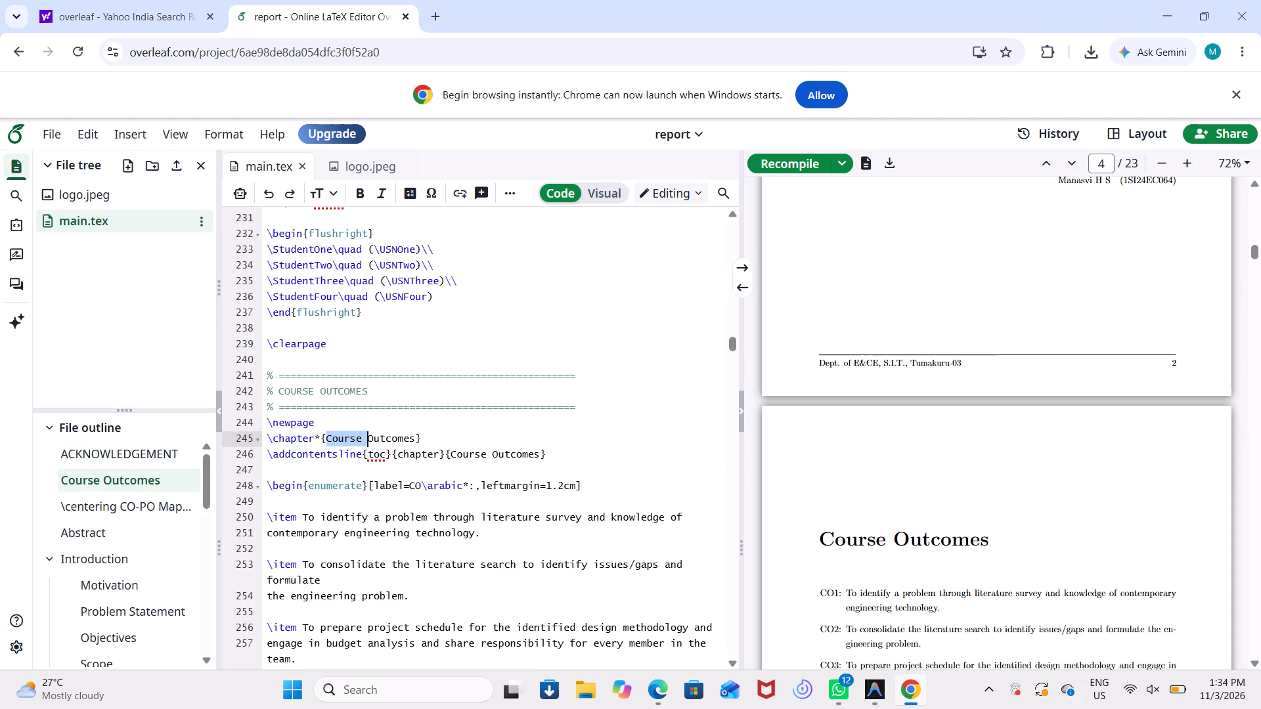
pyautogui.click(314, 442)
pyautogui.press('BackSpace')
pyautogui.press('BackSpace')
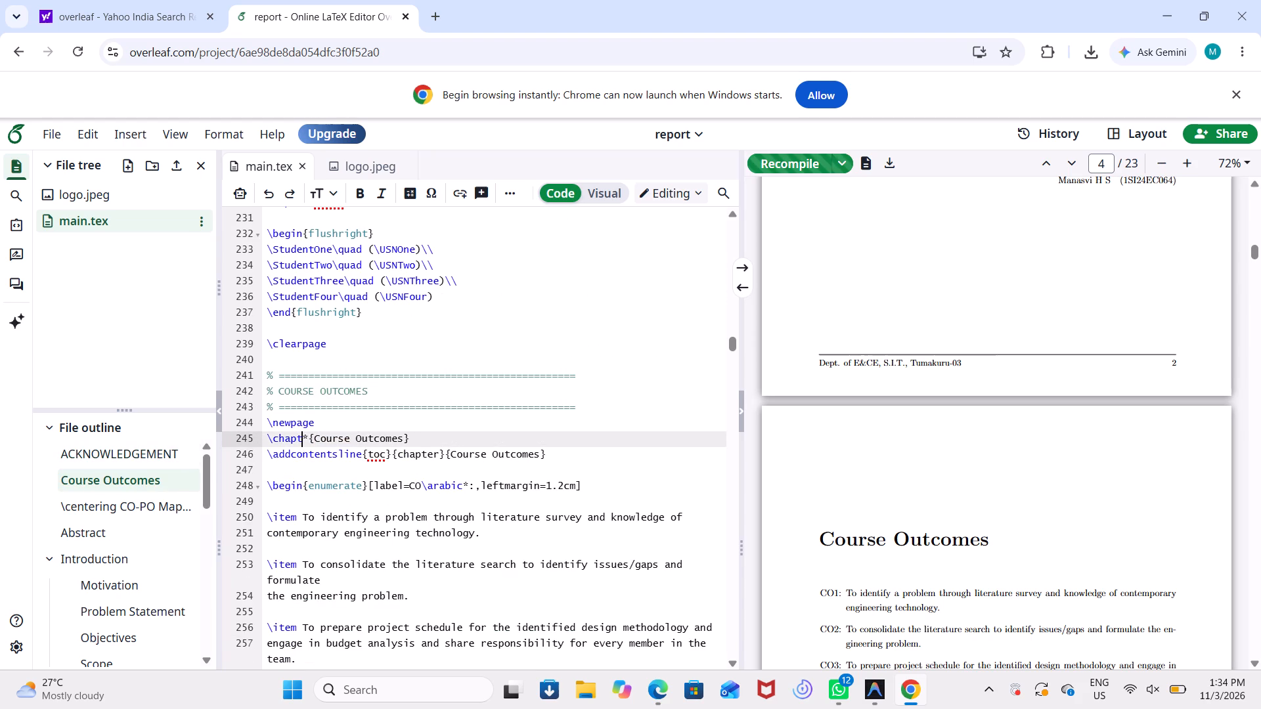
pyautogui.press('BackSpace')
pyautogui.press('BackSpace')
pyautogui.press('BackSpace')
pyautogui.press('BackSpace')
pyautogui.press('BackSpace')
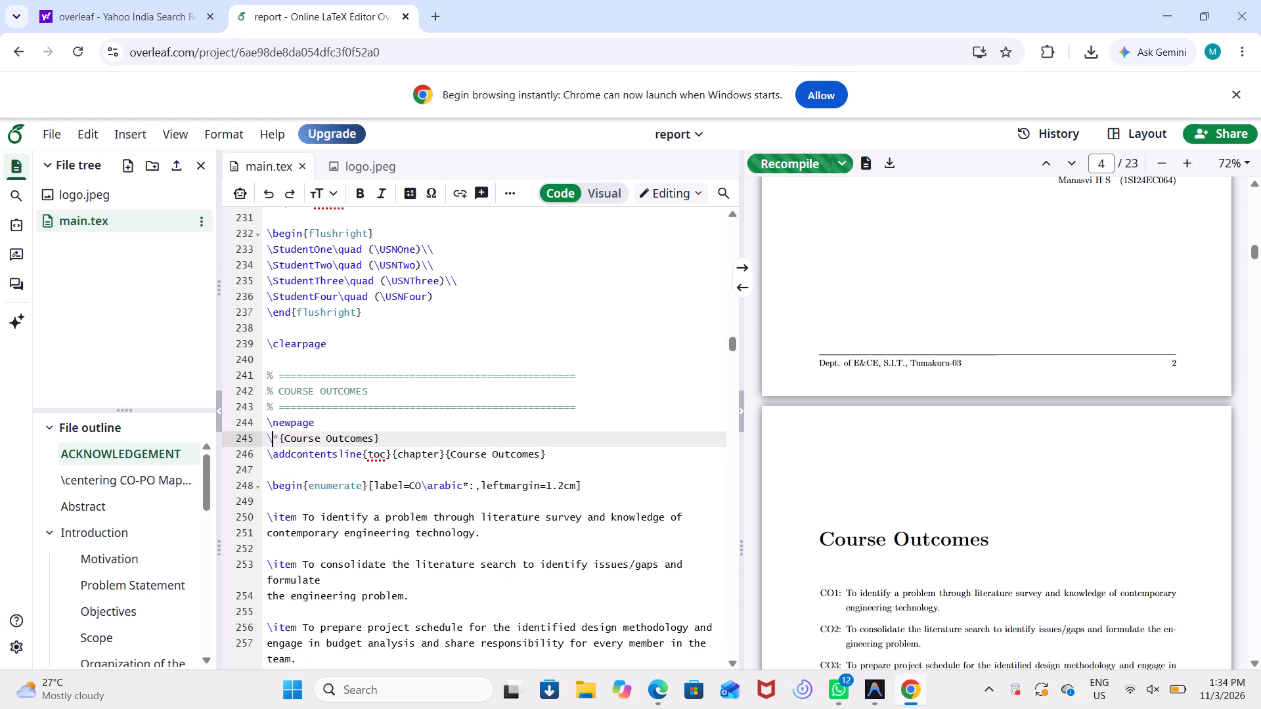
pyautogui.write('section')
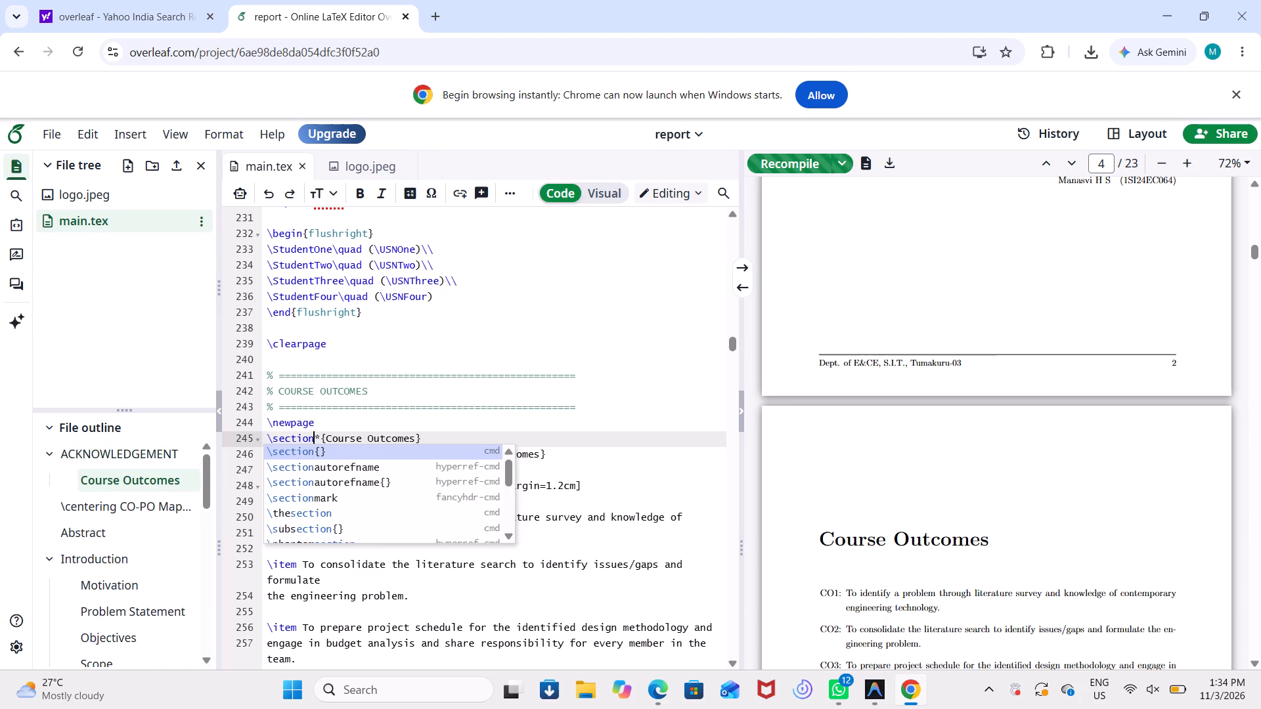
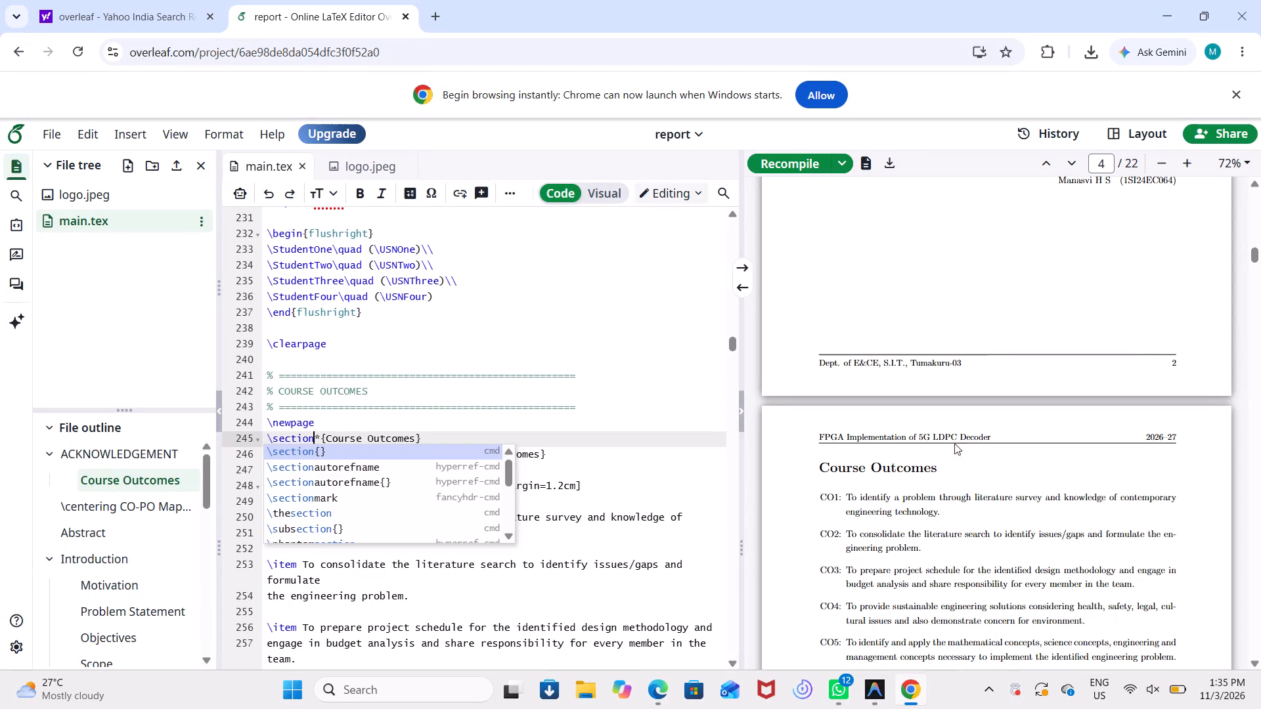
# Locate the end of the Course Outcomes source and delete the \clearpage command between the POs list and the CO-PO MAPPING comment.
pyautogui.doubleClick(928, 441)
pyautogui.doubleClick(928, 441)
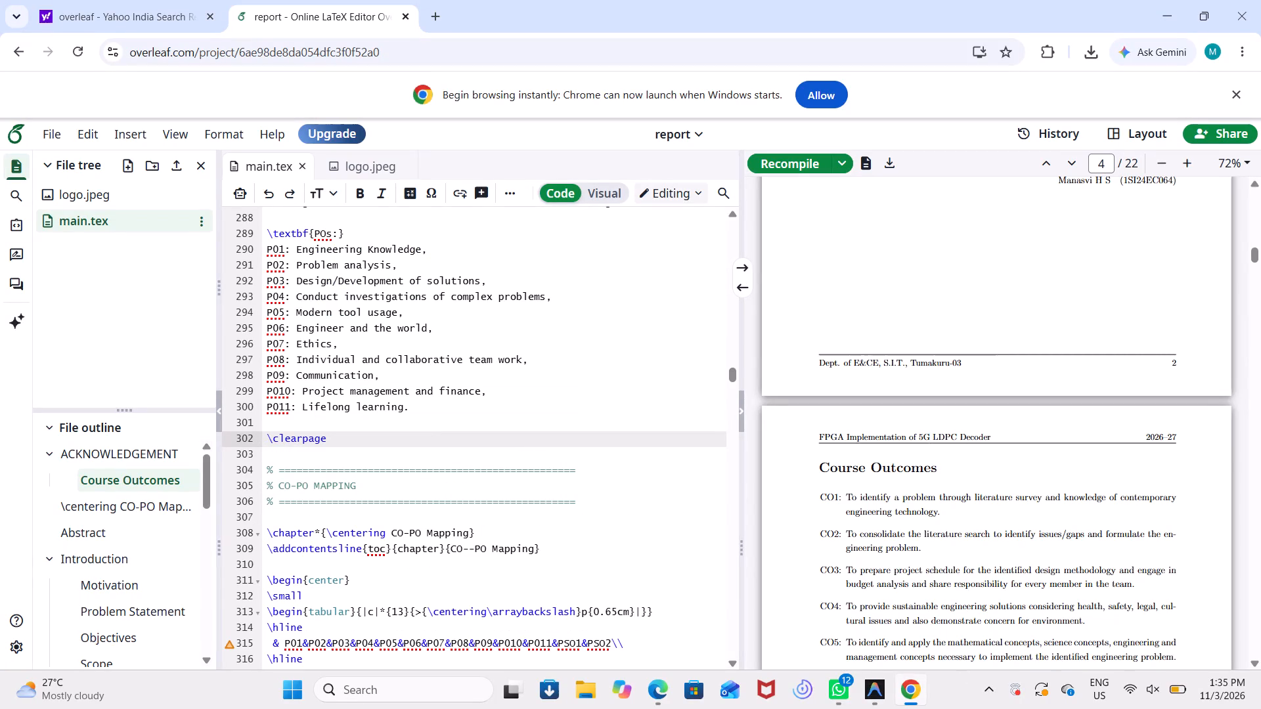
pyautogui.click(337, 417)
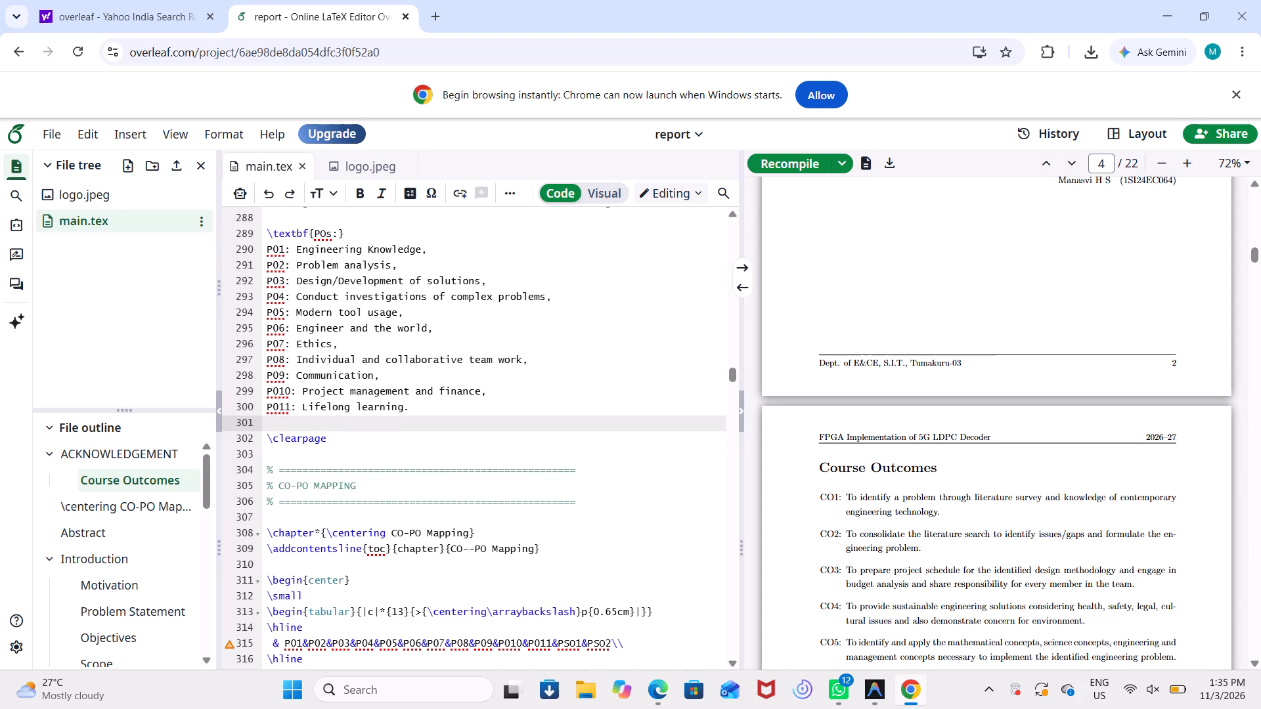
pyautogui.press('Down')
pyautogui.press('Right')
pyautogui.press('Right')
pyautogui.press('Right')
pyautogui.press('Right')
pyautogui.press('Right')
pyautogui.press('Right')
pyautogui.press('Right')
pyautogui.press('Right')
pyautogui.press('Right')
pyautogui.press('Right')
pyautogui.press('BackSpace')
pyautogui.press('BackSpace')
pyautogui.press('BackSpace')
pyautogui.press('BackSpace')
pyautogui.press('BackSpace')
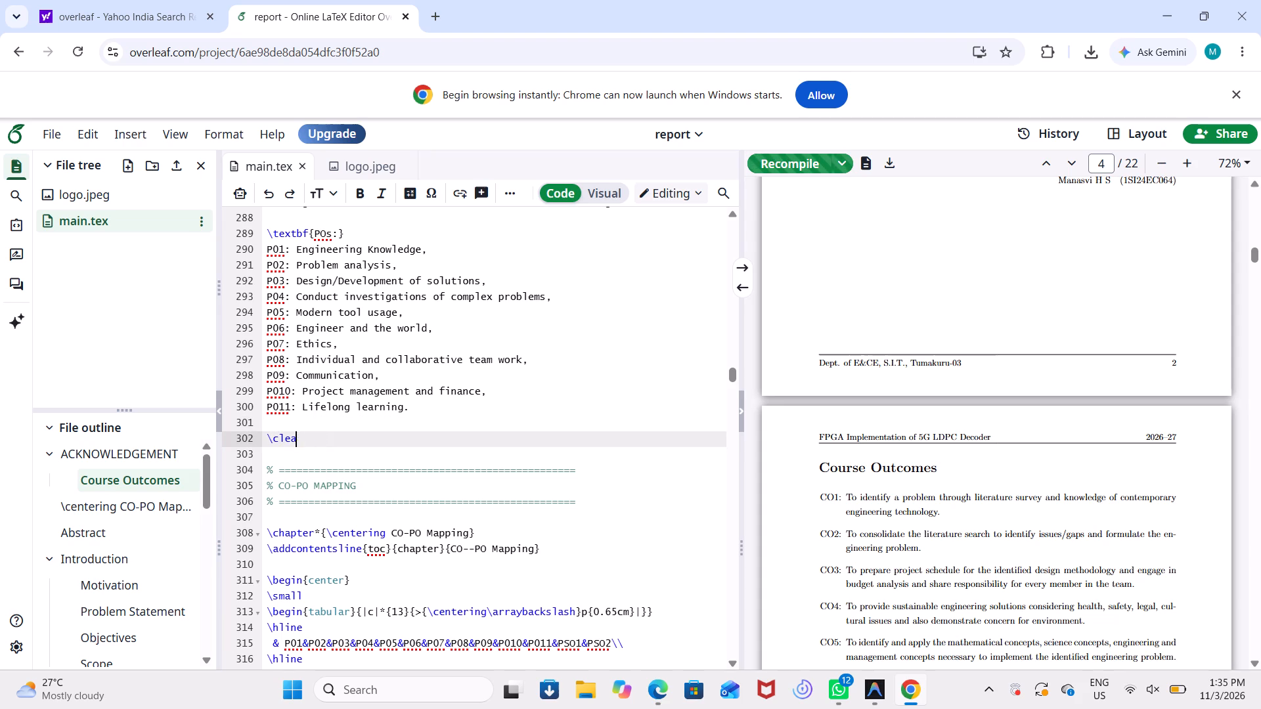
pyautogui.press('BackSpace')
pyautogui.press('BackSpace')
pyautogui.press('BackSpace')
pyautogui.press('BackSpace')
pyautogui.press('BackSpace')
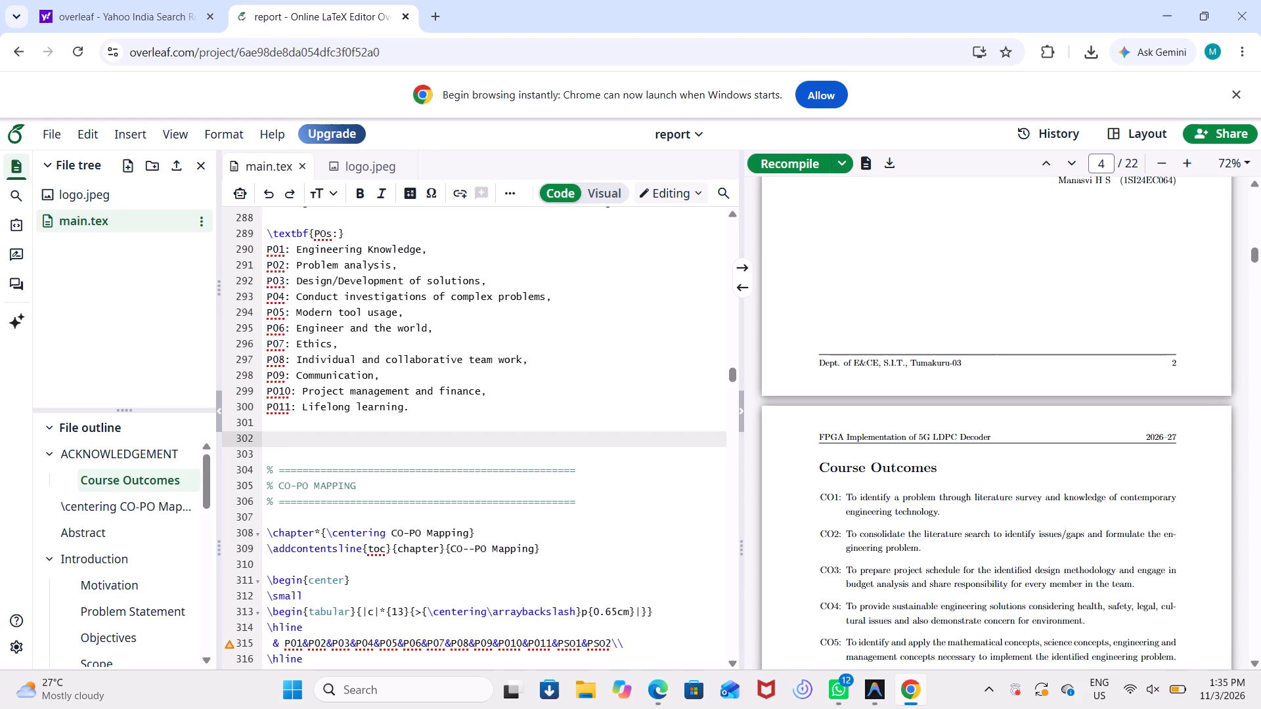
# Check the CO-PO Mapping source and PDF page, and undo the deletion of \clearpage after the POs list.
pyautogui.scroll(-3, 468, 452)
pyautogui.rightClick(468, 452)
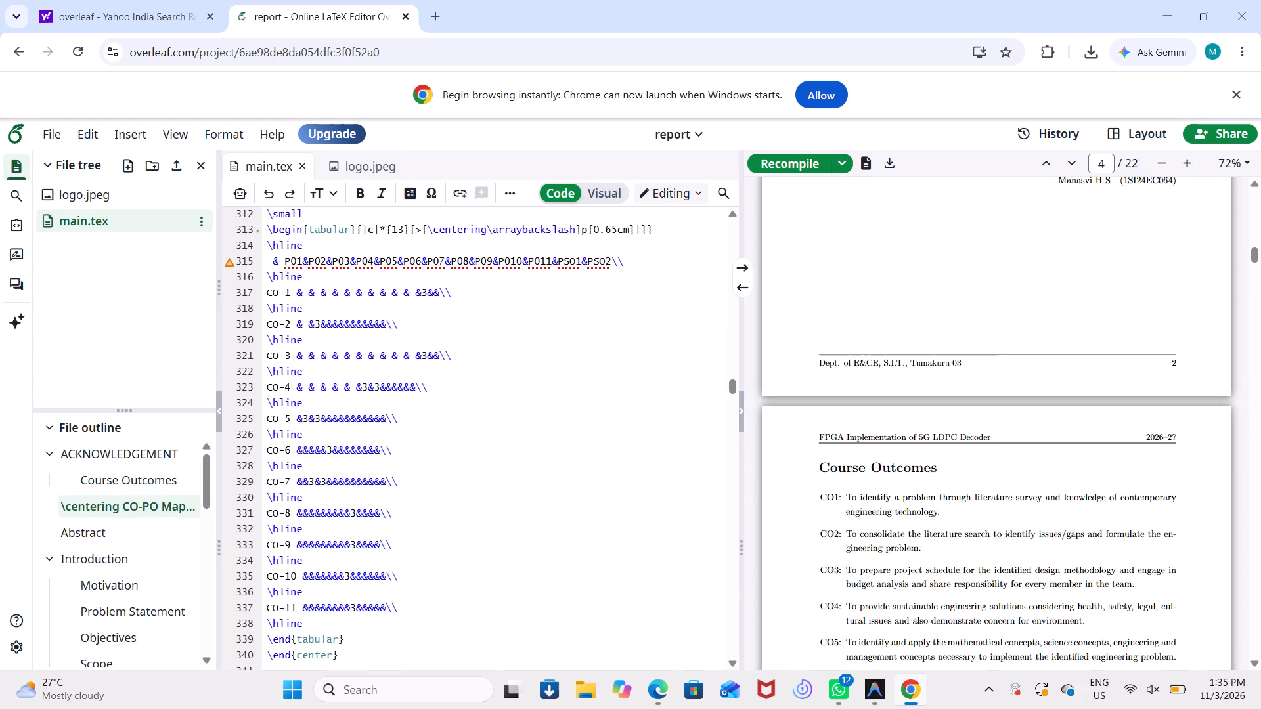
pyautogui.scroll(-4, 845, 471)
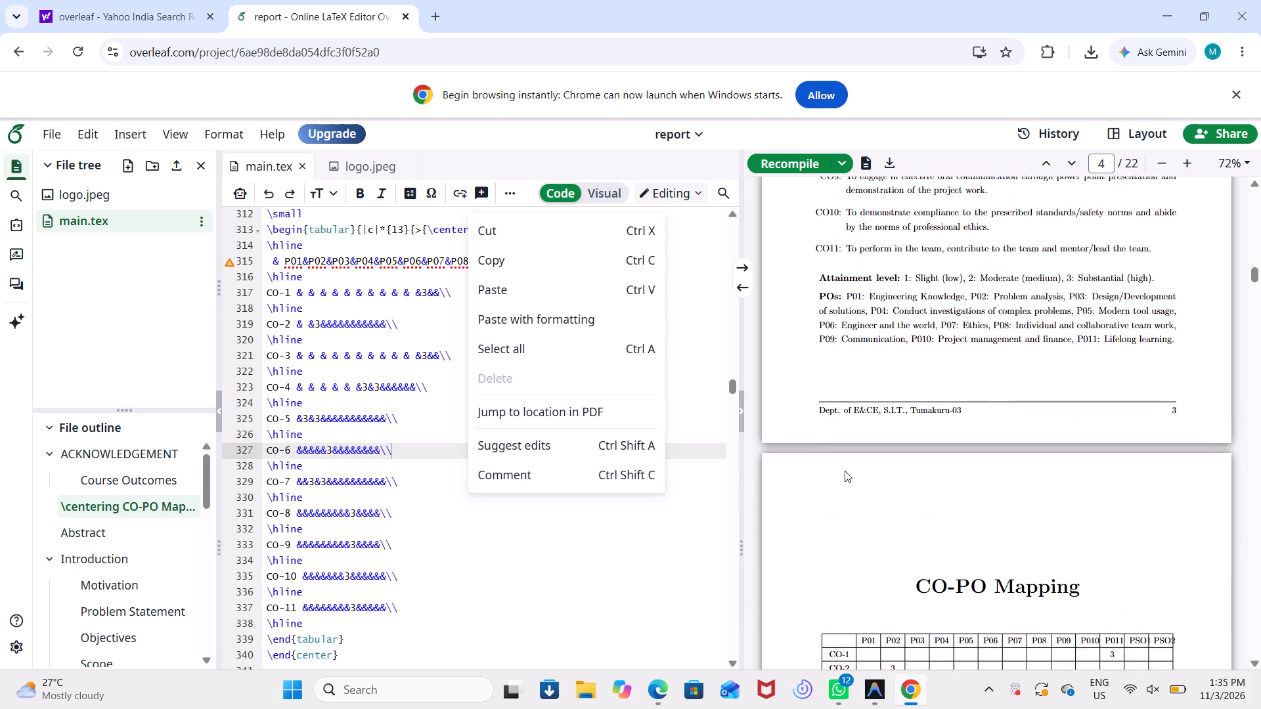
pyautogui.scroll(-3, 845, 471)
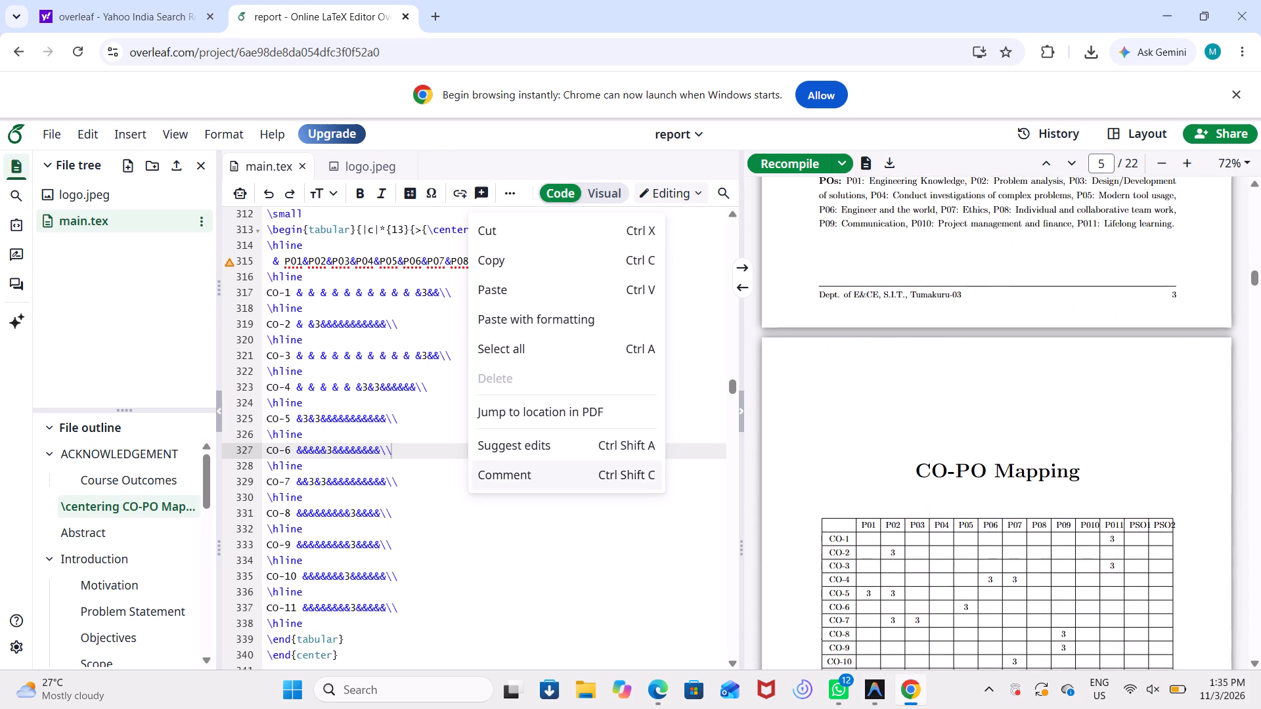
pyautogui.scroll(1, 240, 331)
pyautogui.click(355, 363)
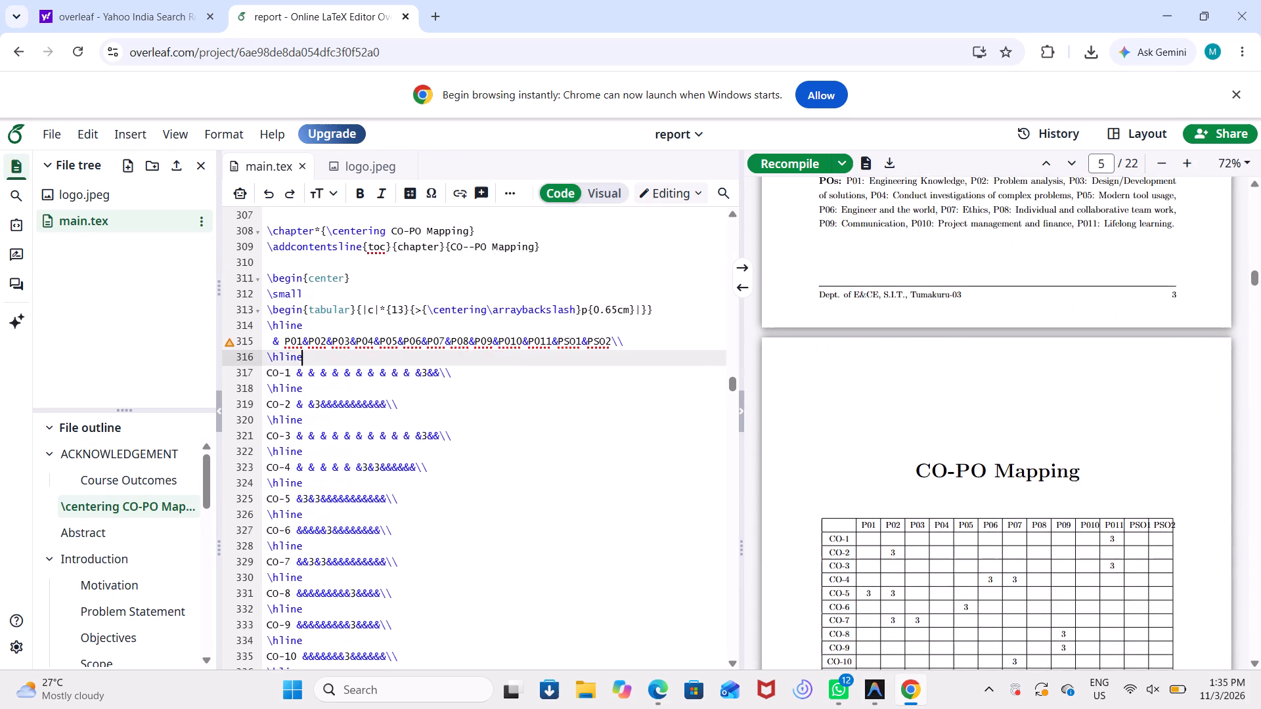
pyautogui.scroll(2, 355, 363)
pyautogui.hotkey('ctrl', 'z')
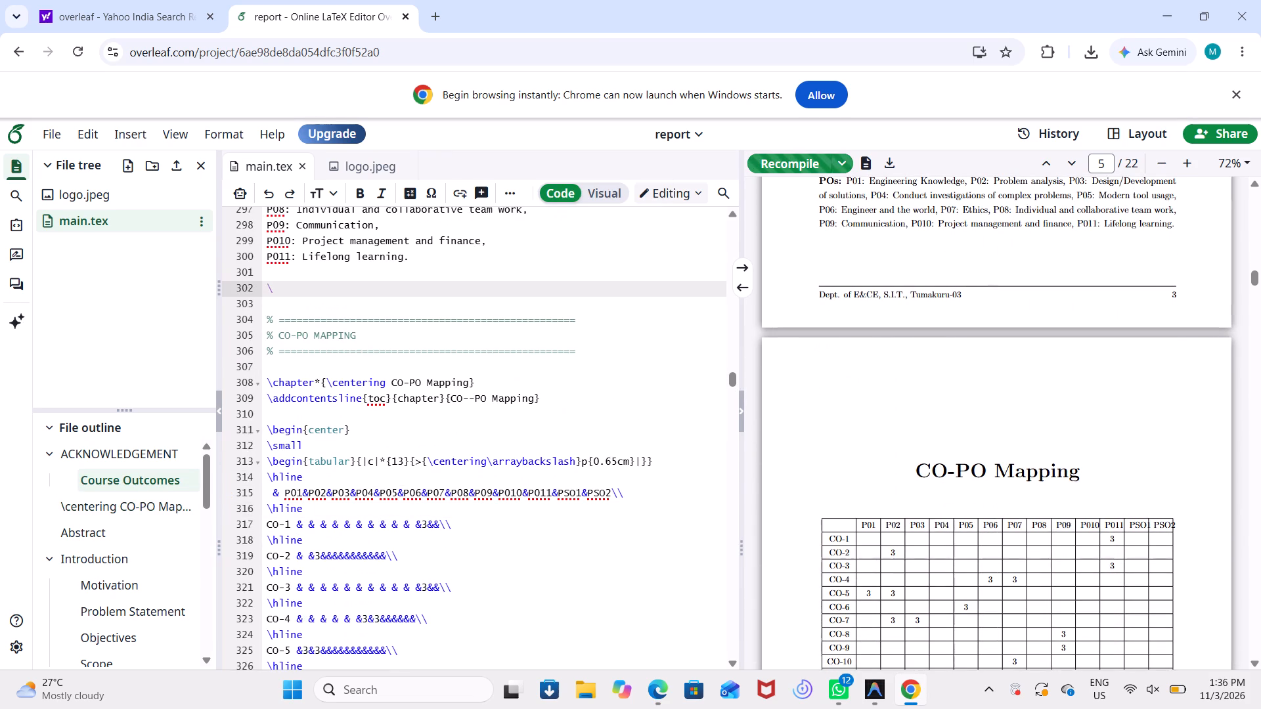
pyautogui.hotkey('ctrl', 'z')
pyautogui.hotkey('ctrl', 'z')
# Delete the \clearpage command between the Acknowledgement's flushright block and the COURSE OUTCOMES comment.
pyautogui.scroll(2, 355, 363)
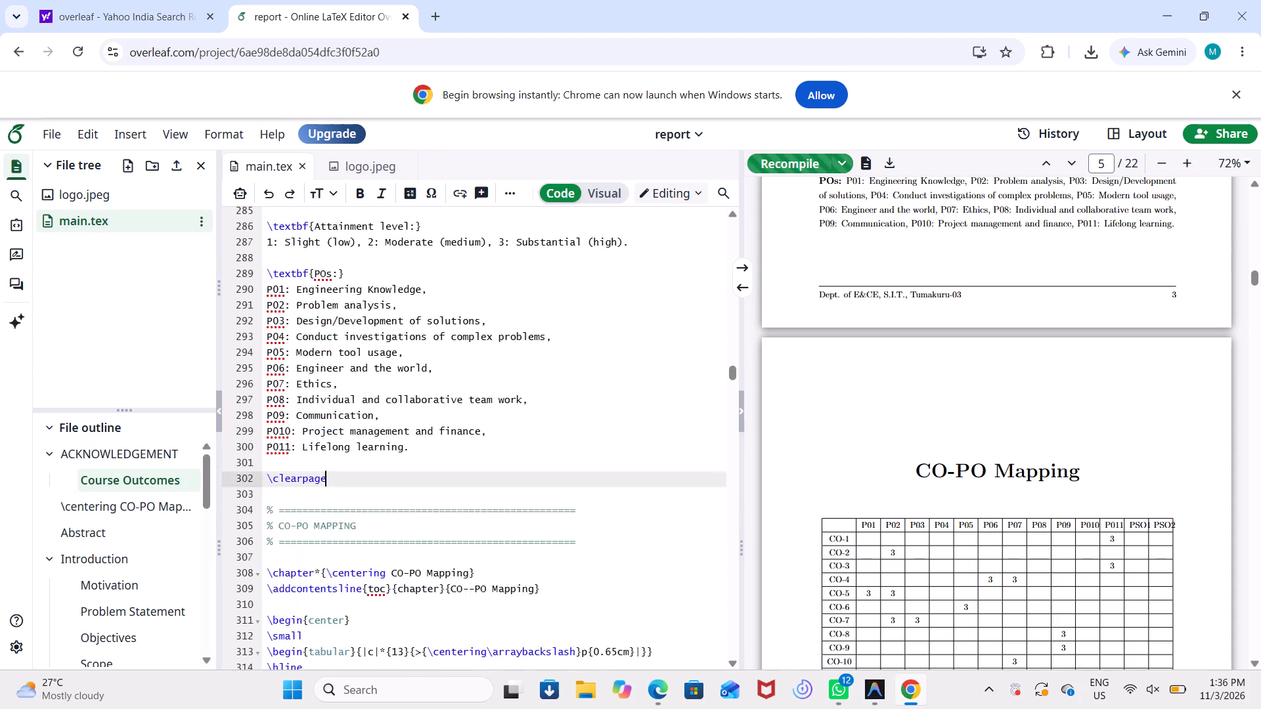
pyautogui.scroll(5, 355, 363)
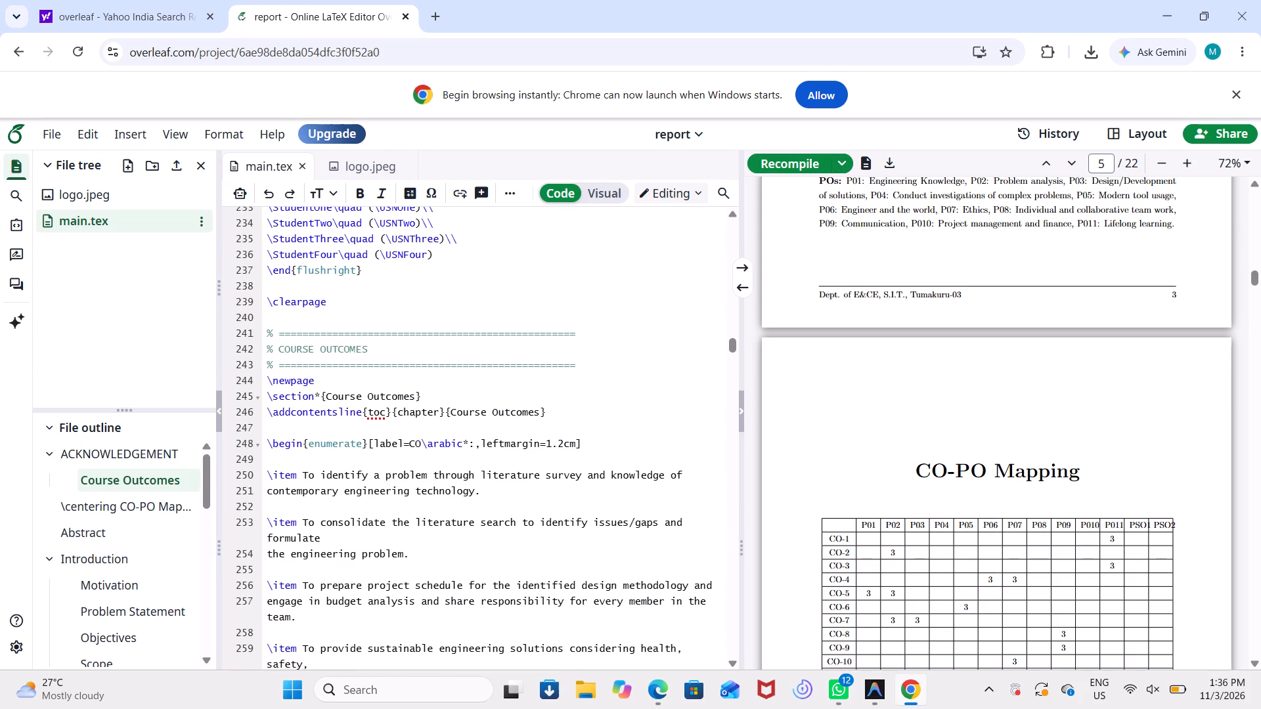
pyautogui.click(338, 309)
pyautogui.press('BackSpace')
pyautogui.press('BackSpace')
pyautogui.press('BackSpace')
pyautogui.press('BackSpace')
pyautogui.press('BackSpace')
pyautogui.press('BackSpace')
pyautogui.press('BackSpace')
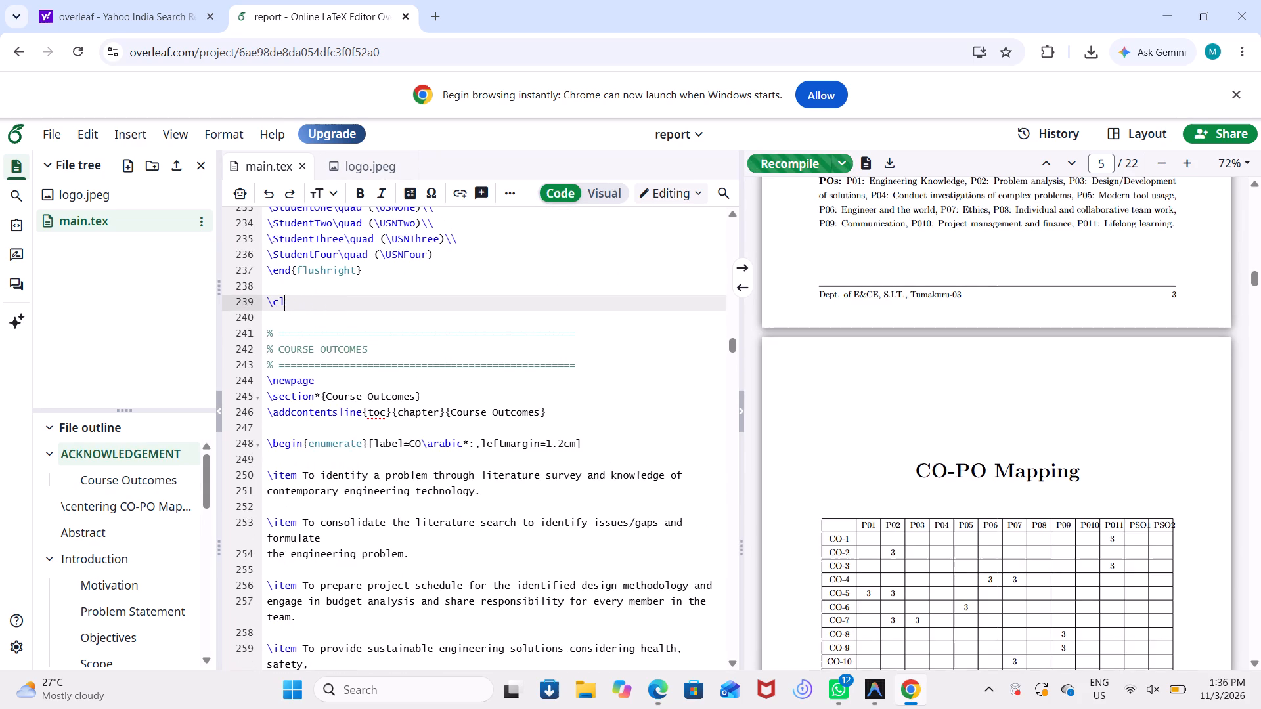
pyautogui.press('BackSpace')
pyautogui.press('BackSpace')
pyautogui.press('BackSpace')
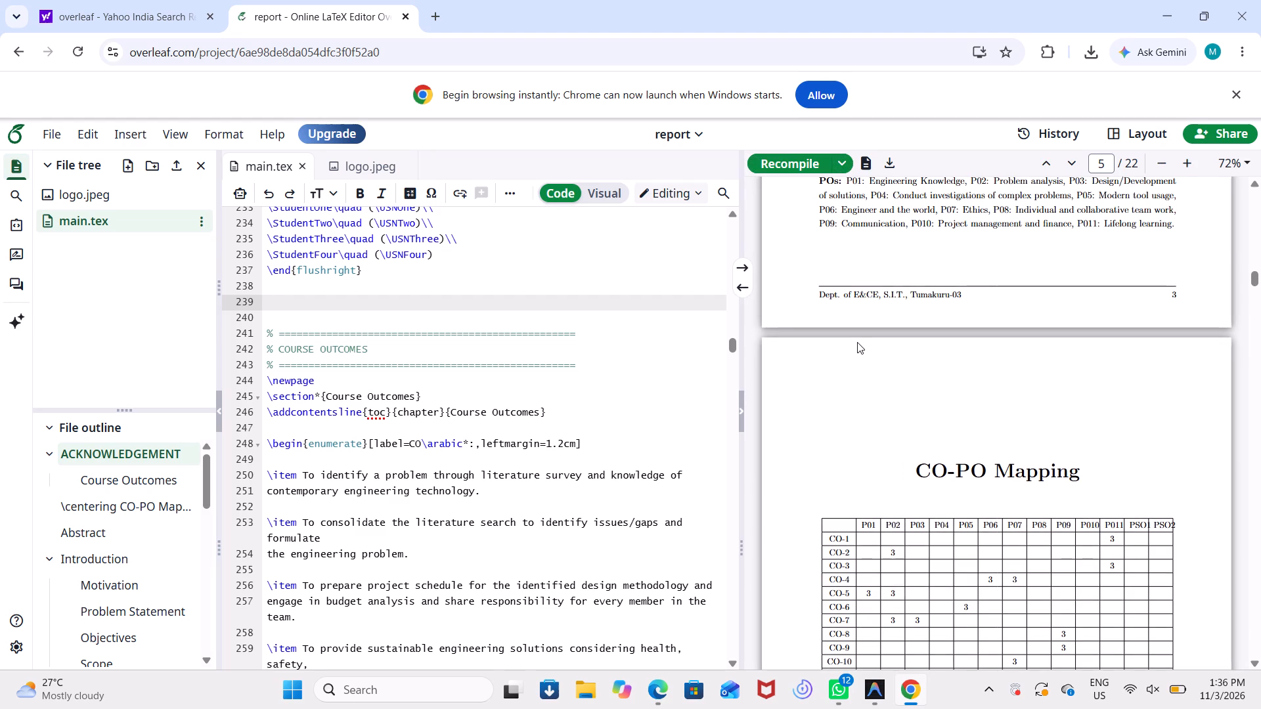
# Examine the PDF pages from Course Outcomes through CO-PO Mapping to the Abstract.
pyautogui.scroll(1, 857, 342)
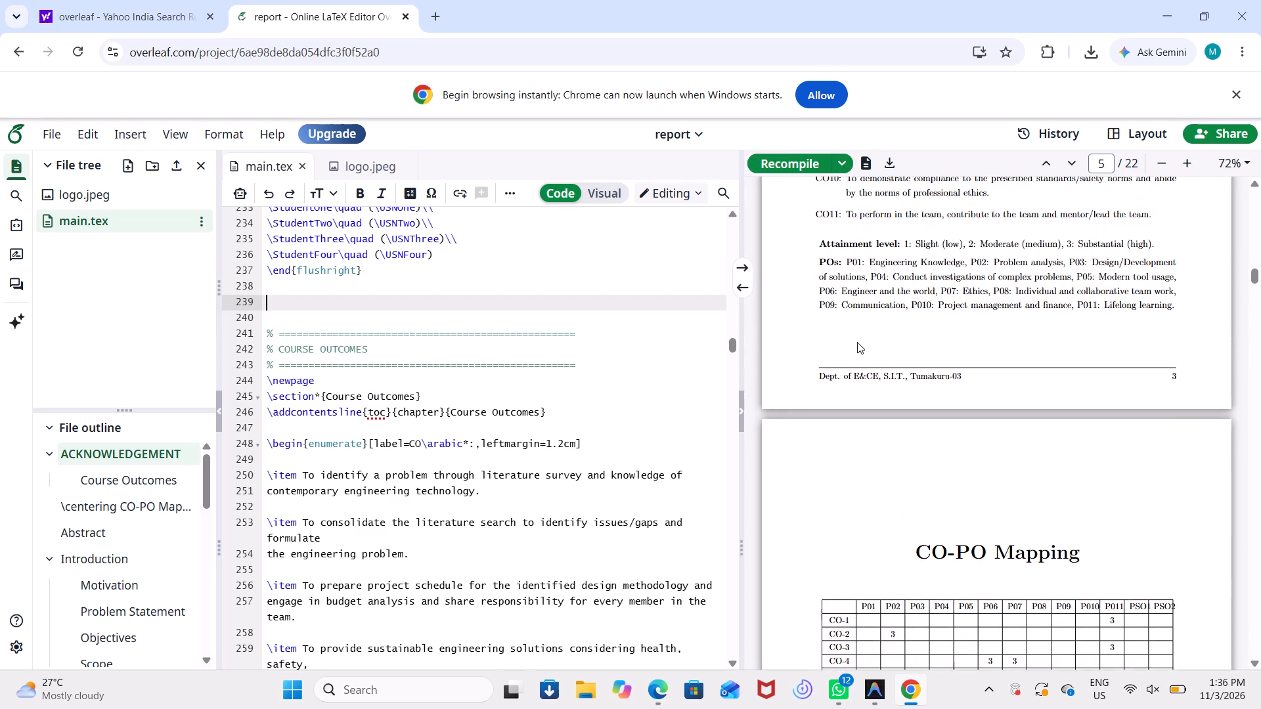
pyautogui.scroll(2, 857, 342)
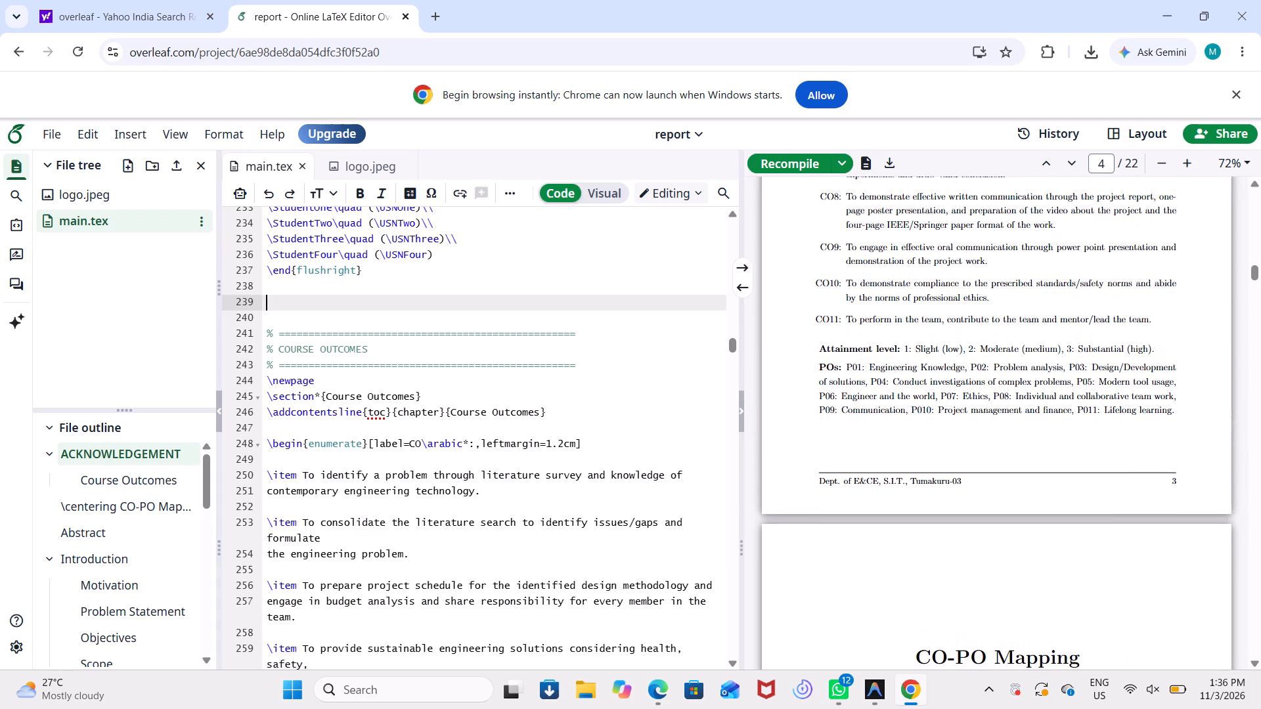
pyautogui.scroll(-4, 857, 342)
pyautogui.hscroll(1, 857, 342)
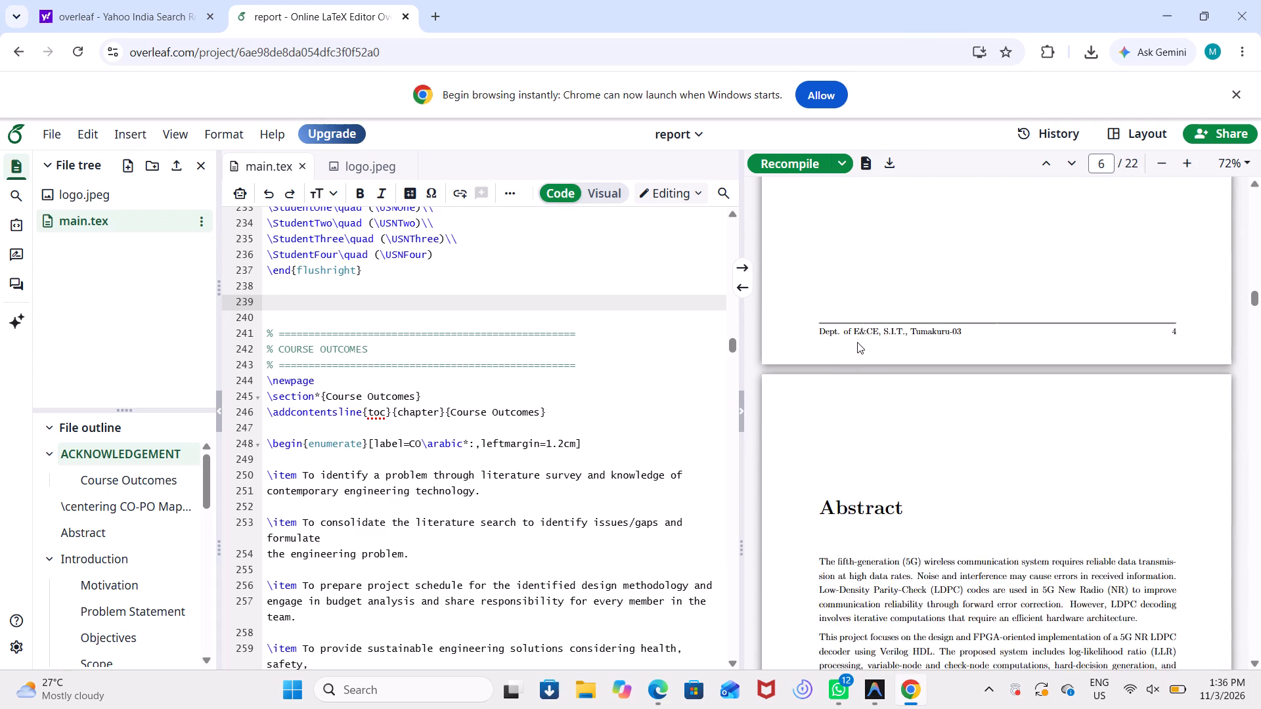
pyautogui.hscroll(1, 857, 342)
pyautogui.scroll(1, 857, 342)
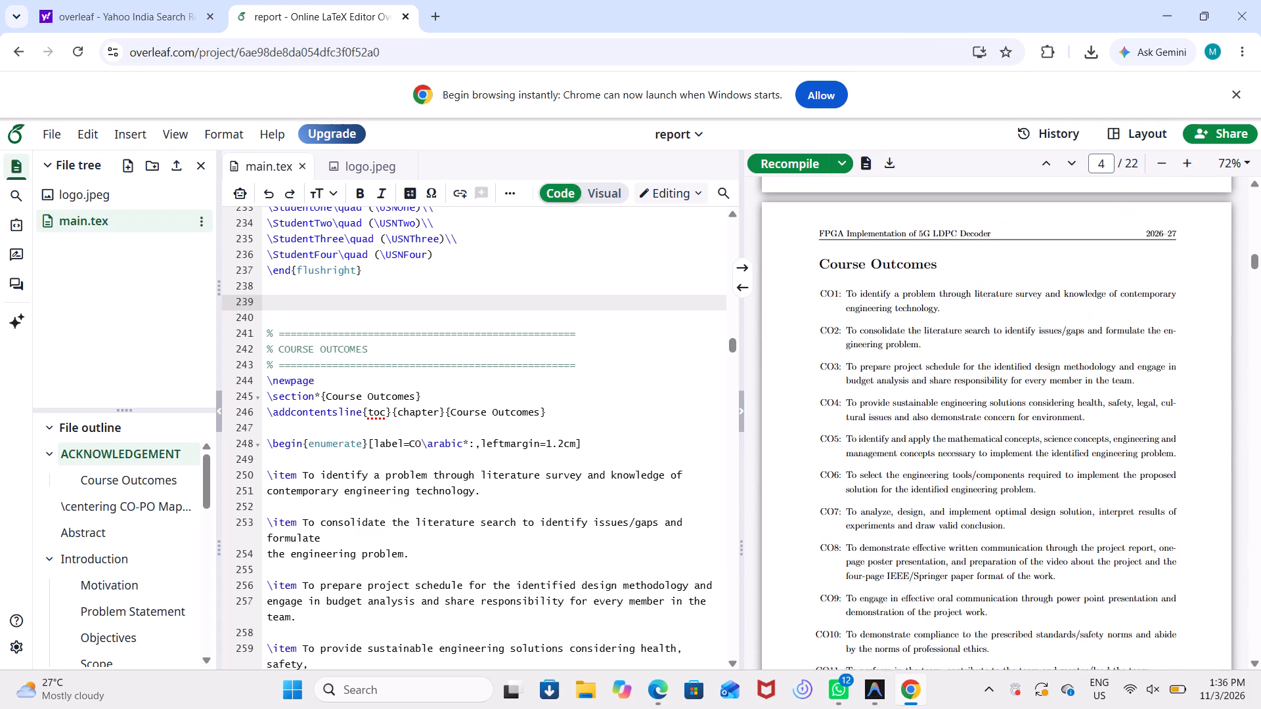
pyautogui.scroll(-2, 857, 342)
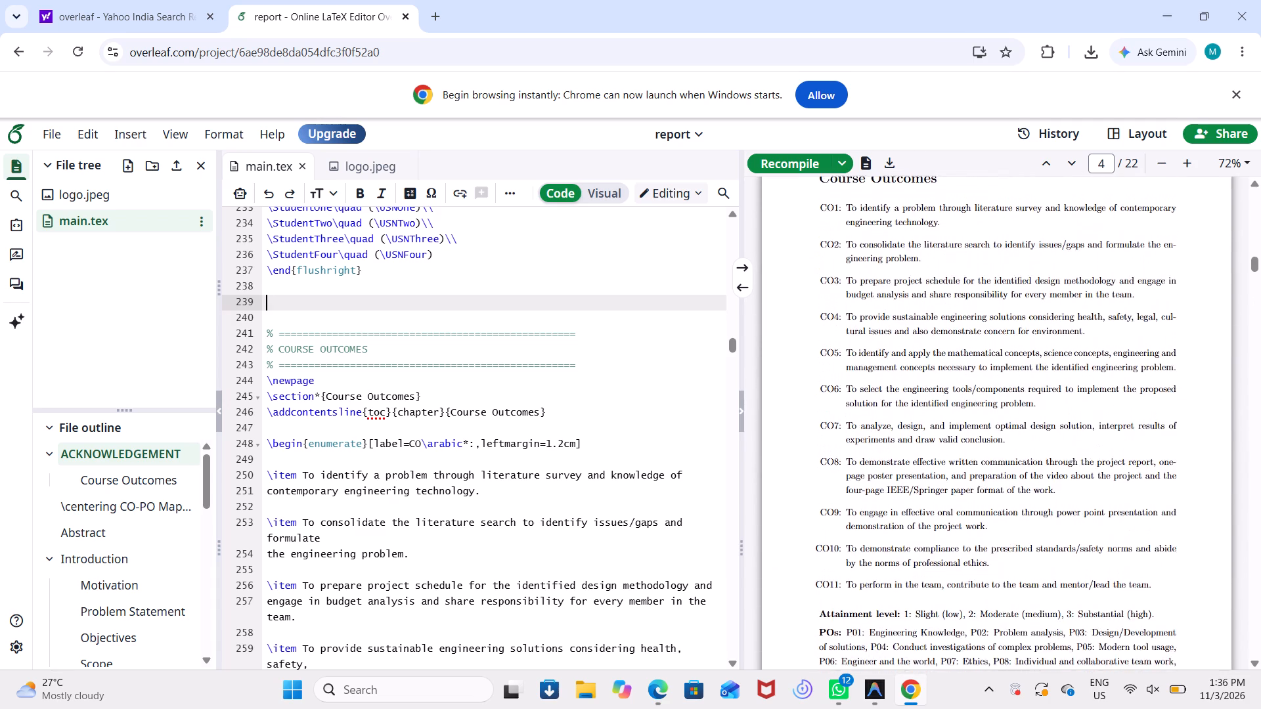
pyautogui.scroll(1, 857, 342)
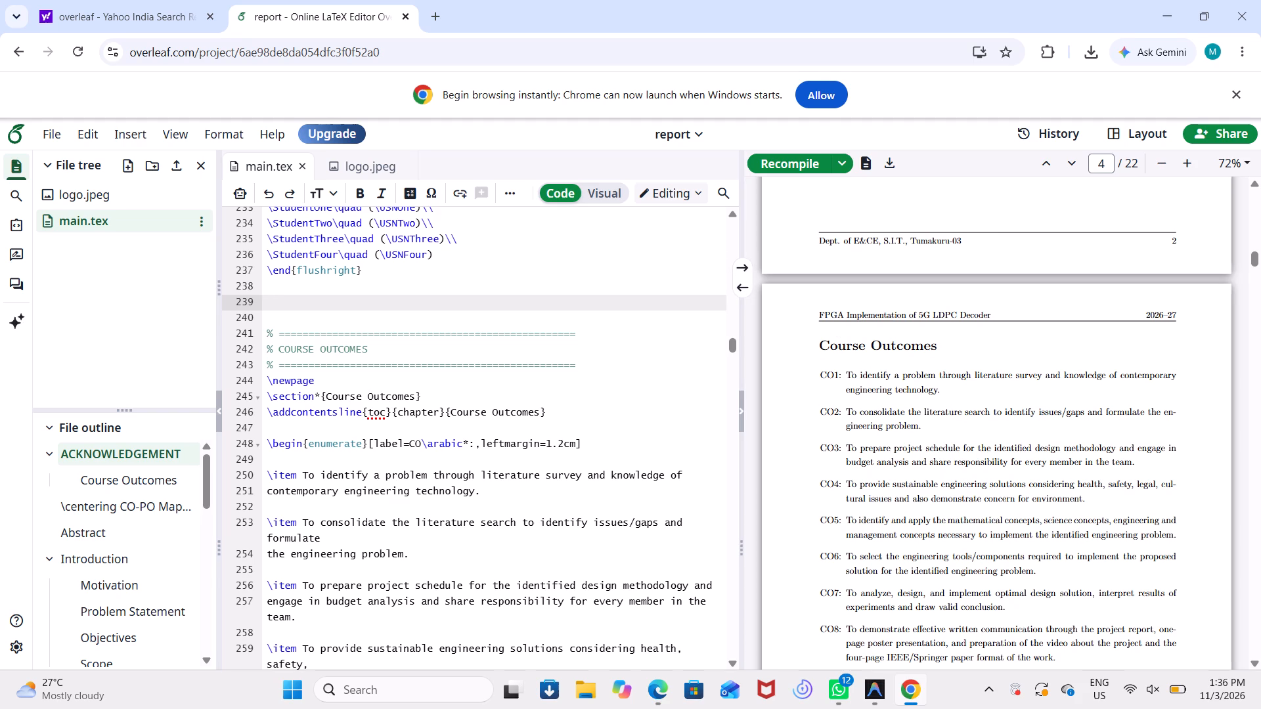
# Recompile the PDF and check the page break before Course Outcomes.
pyautogui.click(814, 161)
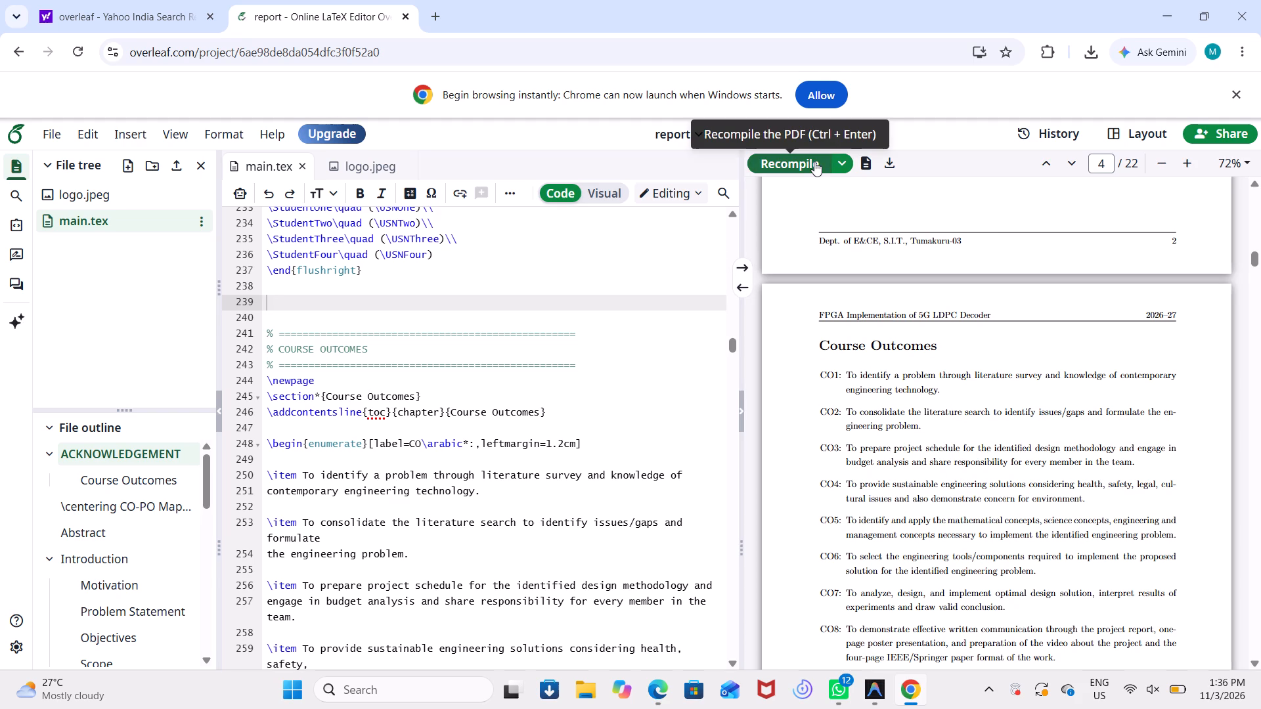
pyautogui.click(802, 163)
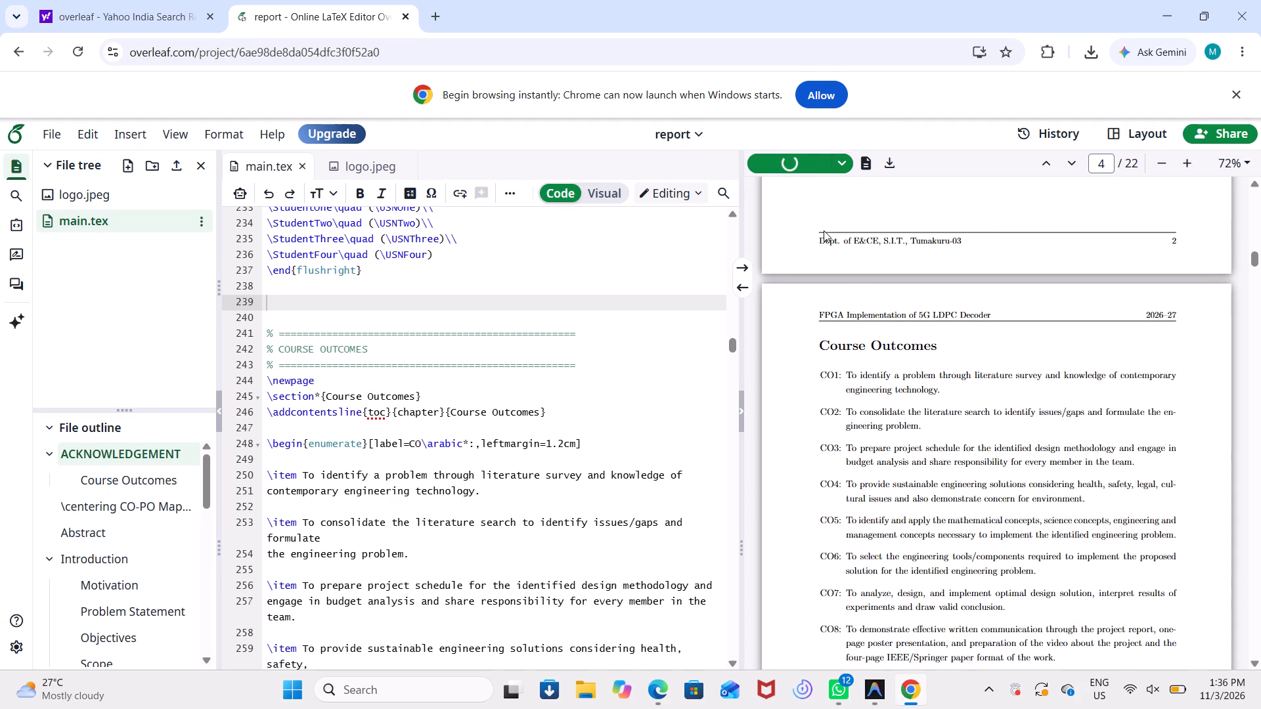
pyautogui.scroll(-4, 895, 335)
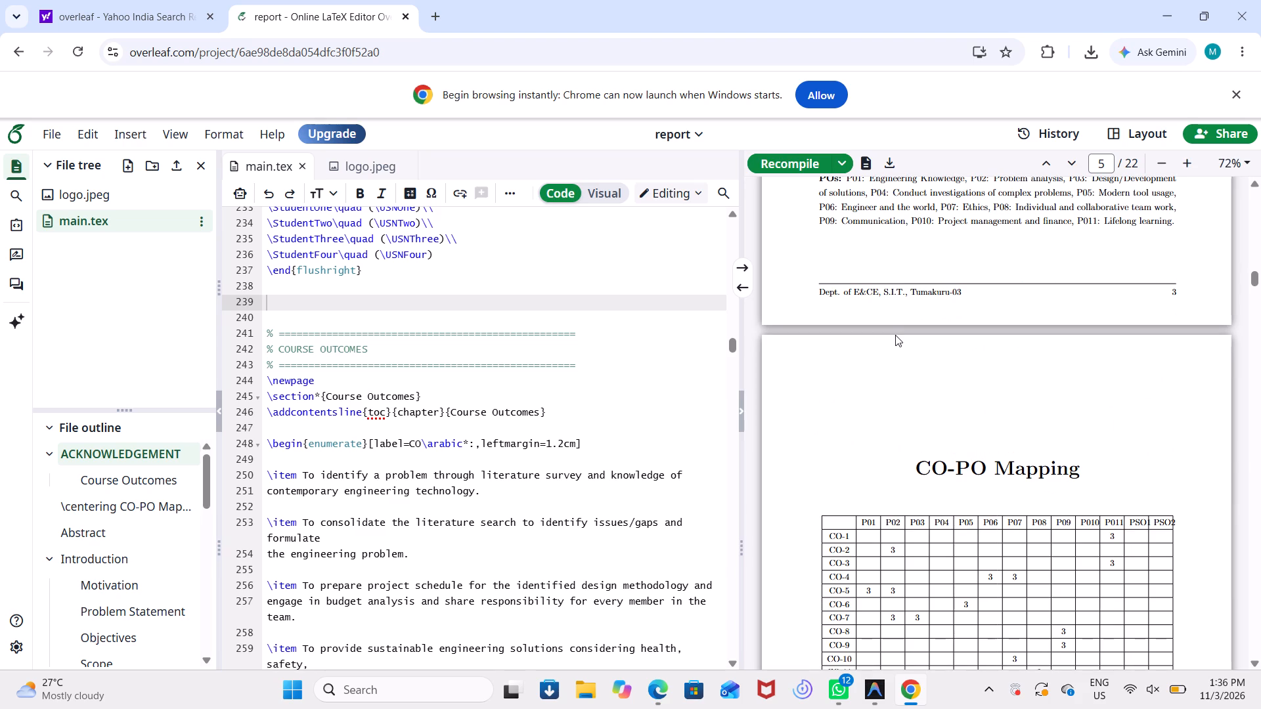
pyautogui.scroll(5, 895, 335)
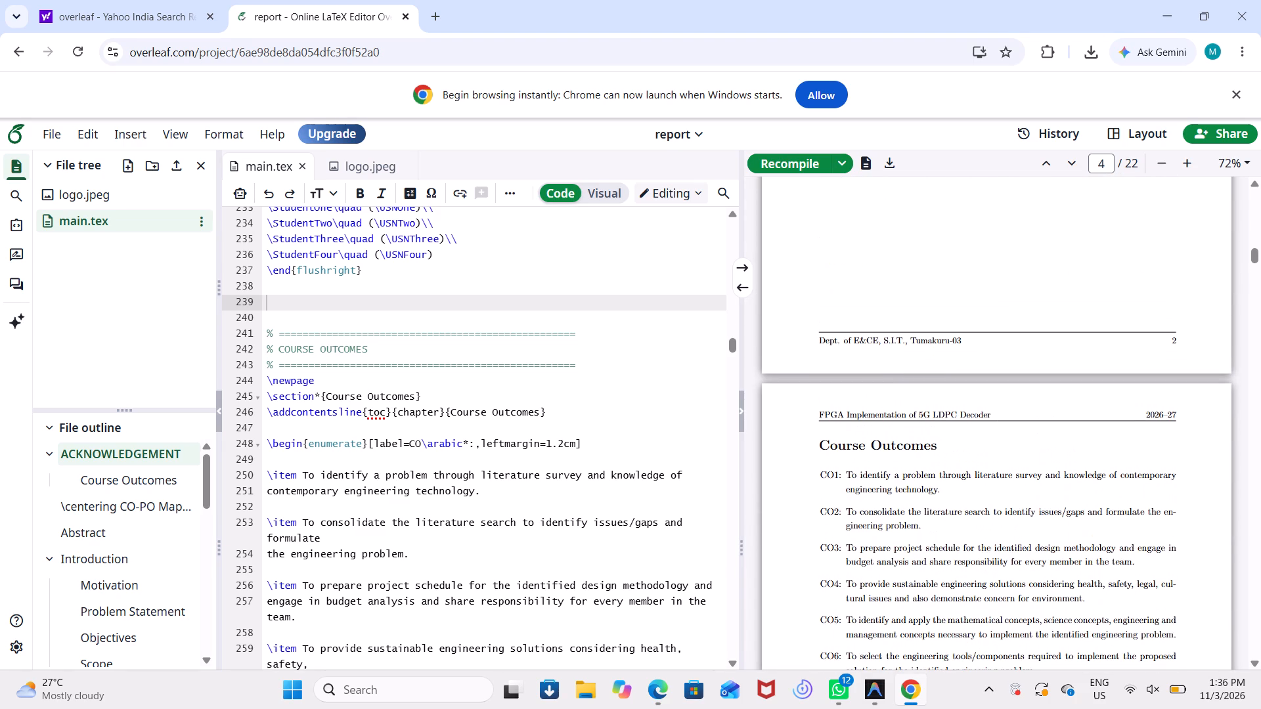
pyautogui.scroll(1, 393, 387)
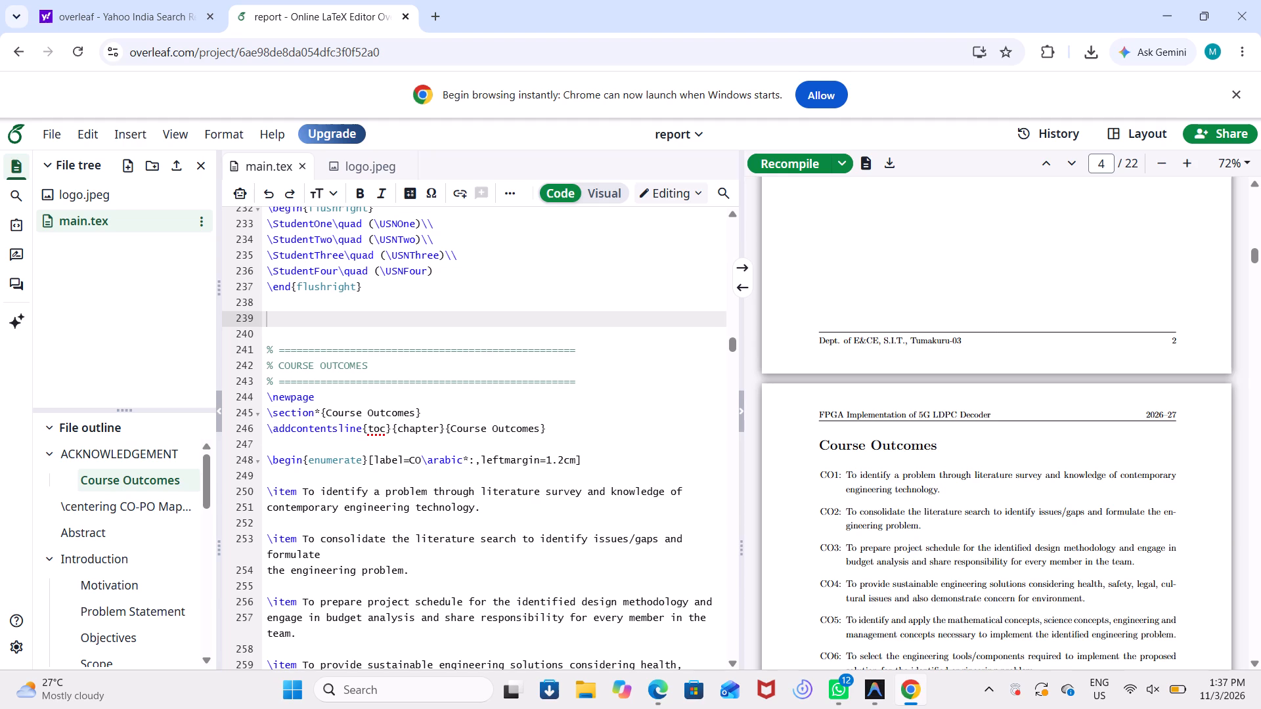
# Insert \clearpage and \thispagestyle{plain} on new lines between \newpage and \section*{Course Outcomes}.
pyautogui.click(333, 397)
pyautogui.press('Return')
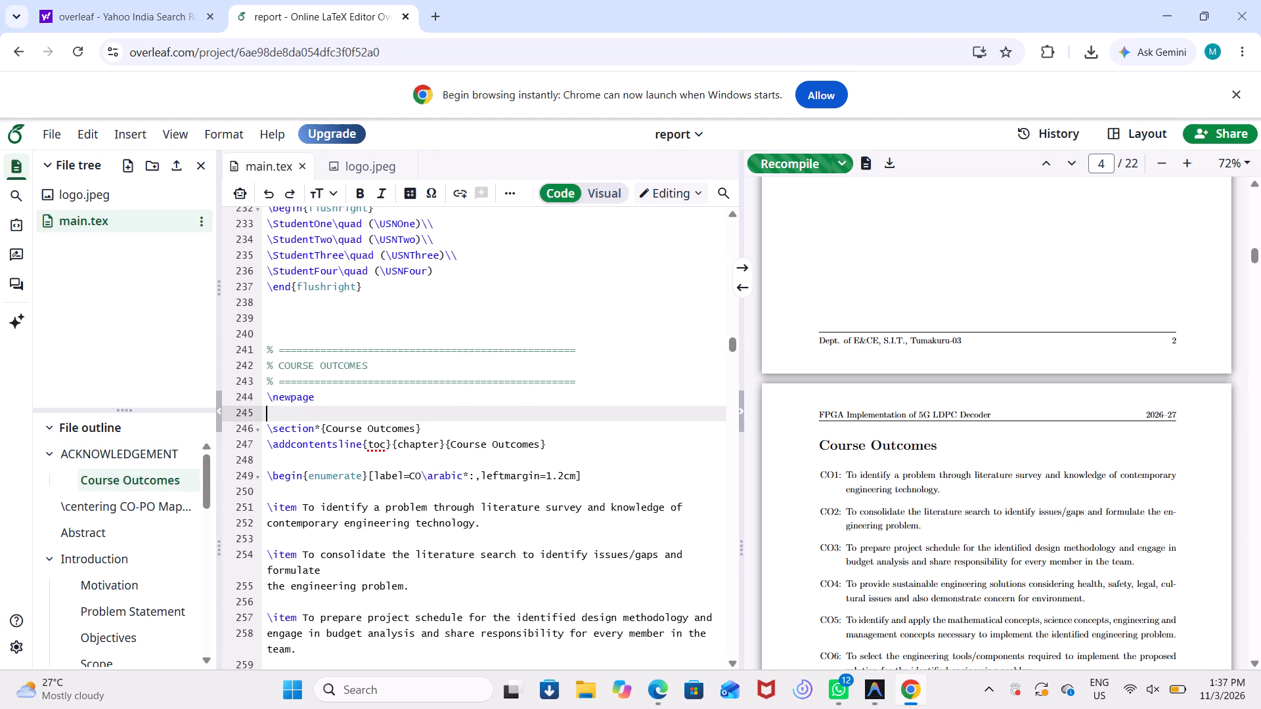
pyautogui.write('\\cleae')
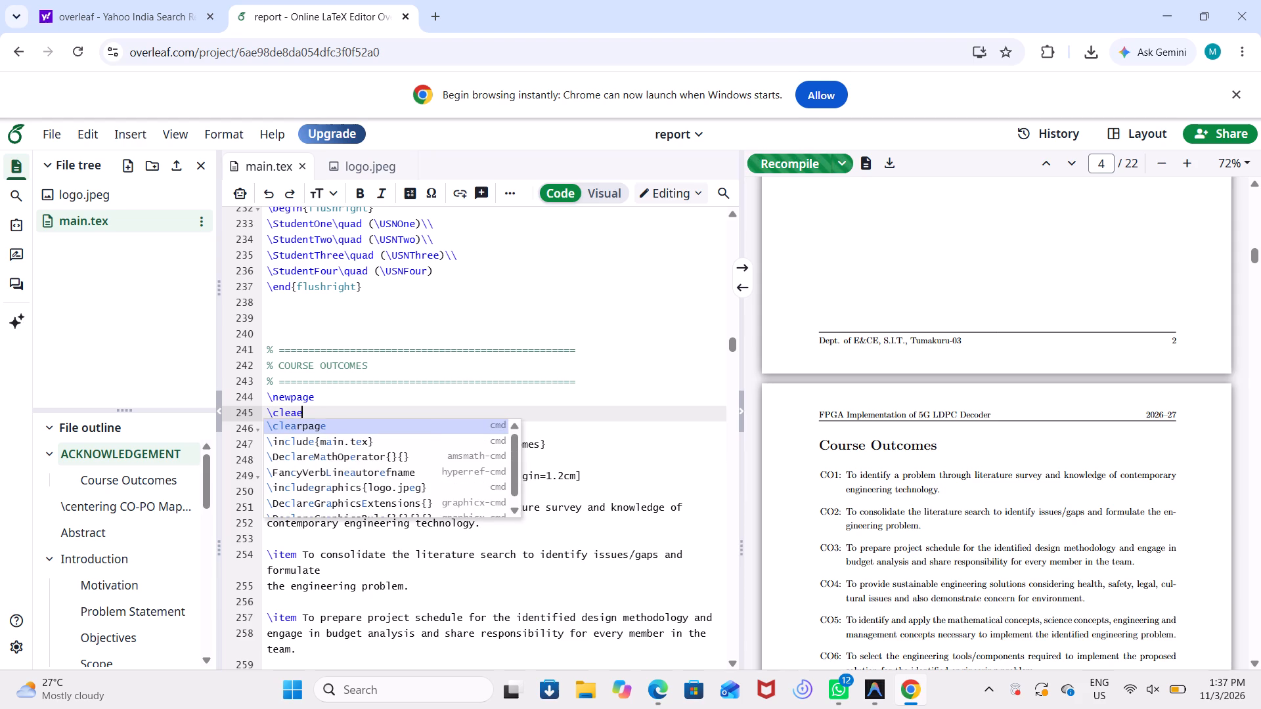
pyautogui.press('Return')
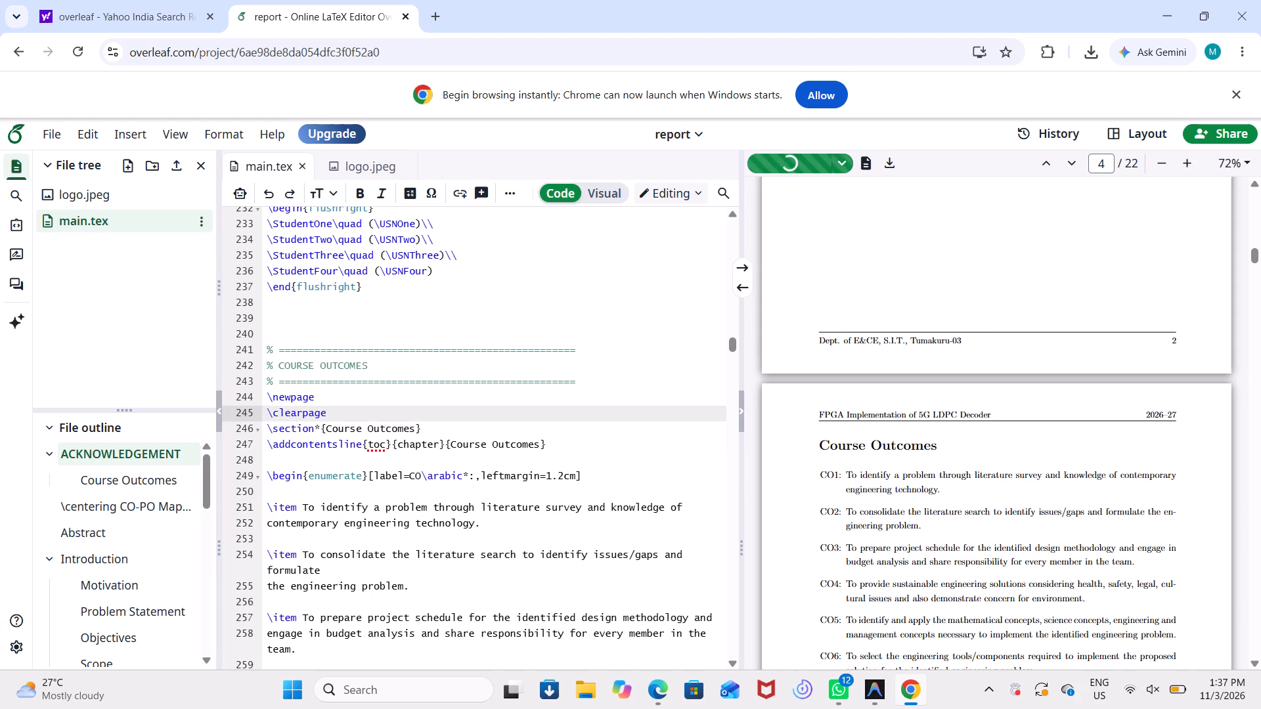
# Add \thispagestyle{plain} on its own line between \clearpage and \section*{Course Outcomes}.
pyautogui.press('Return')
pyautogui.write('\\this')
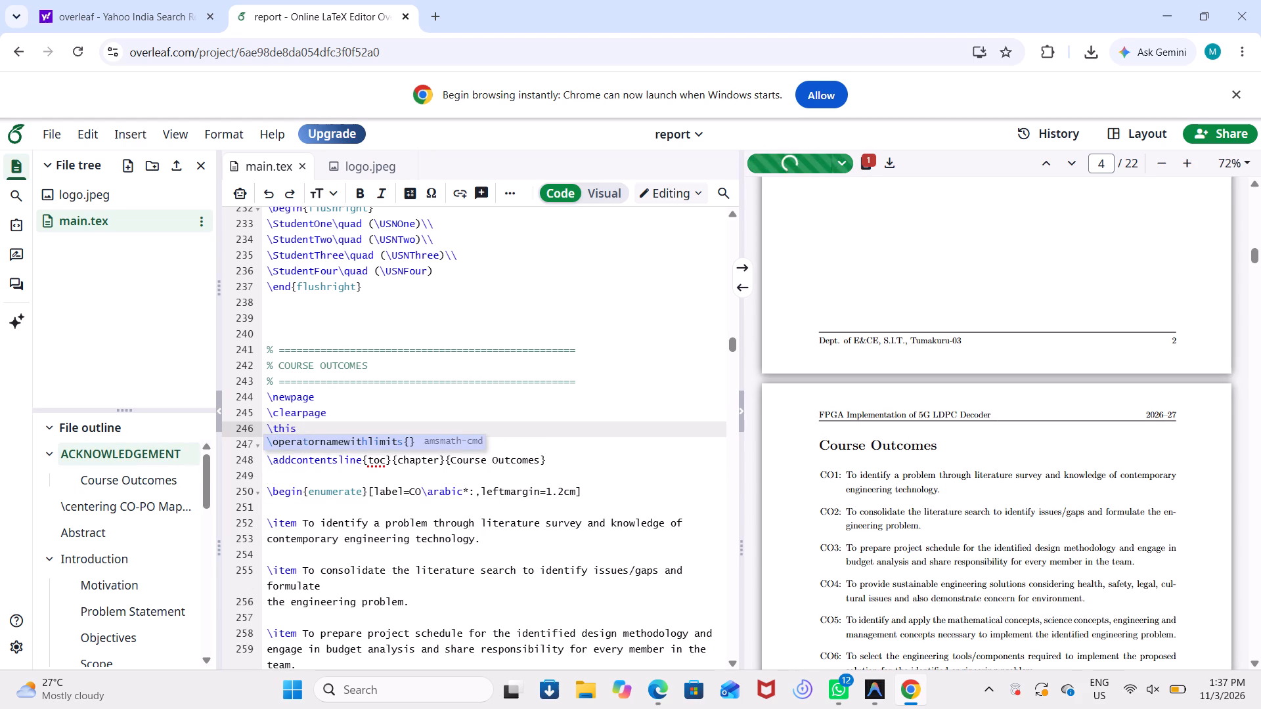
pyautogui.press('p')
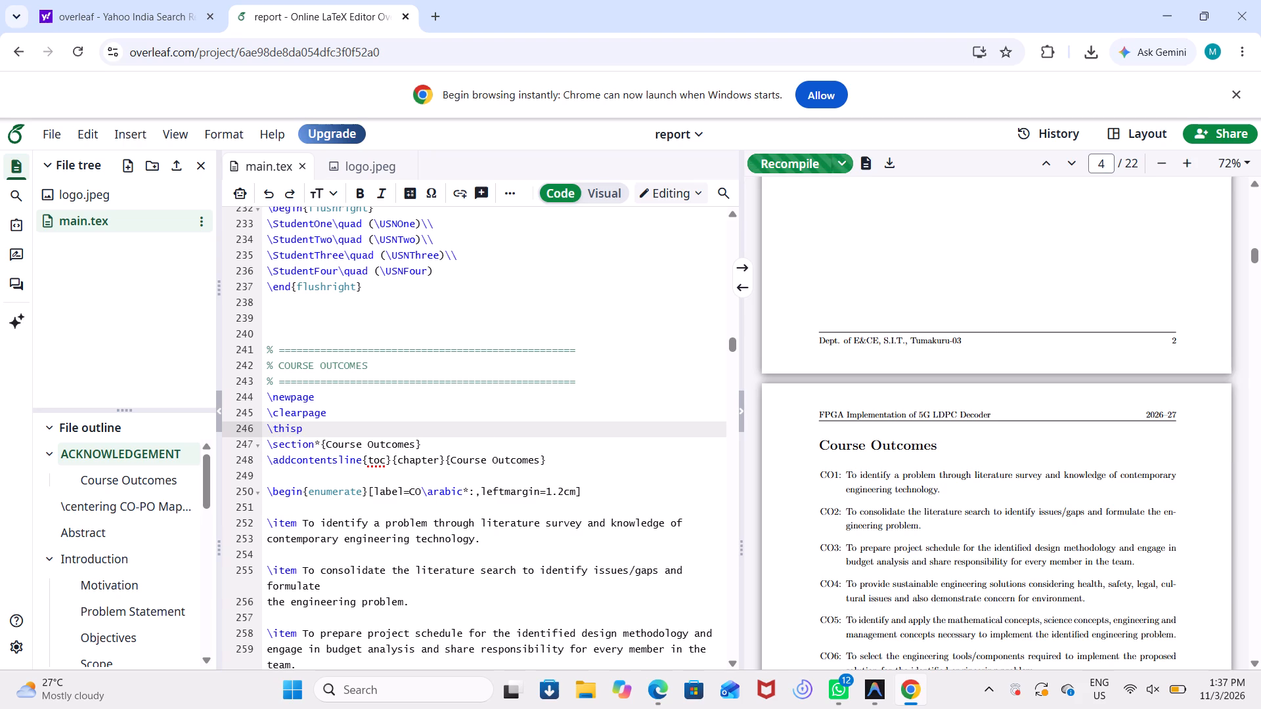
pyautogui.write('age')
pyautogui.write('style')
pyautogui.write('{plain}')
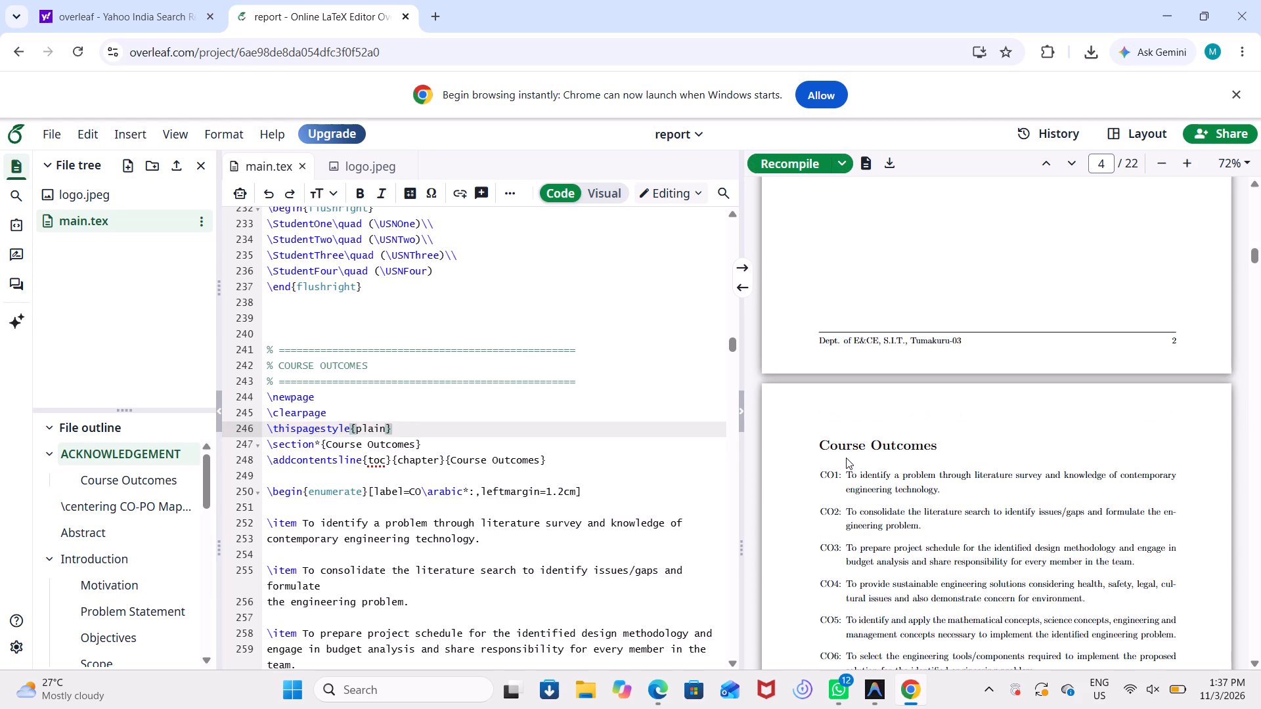
# Examine the PDF from the Course Outcomes page back to the Mini Project Report title page.
pyautogui.scroll(2, 846, 458)
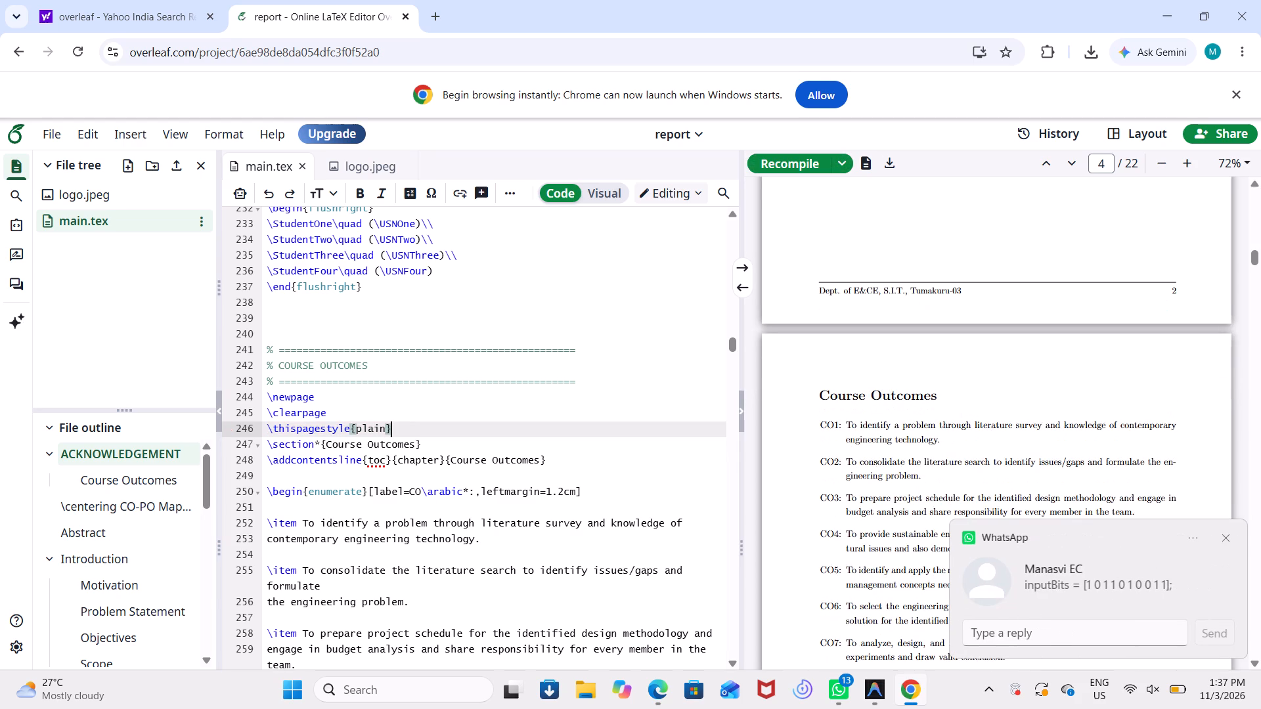
pyautogui.scroll(2, 846, 458)
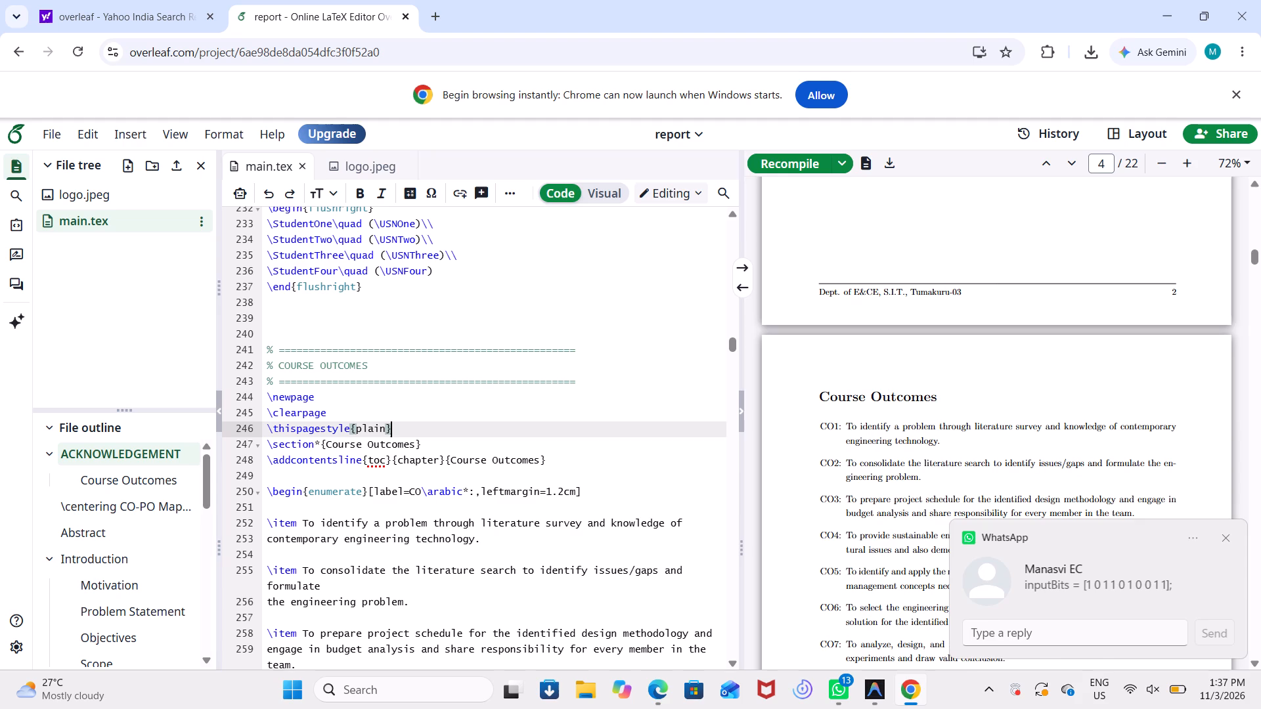
pyautogui.scroll(3, 846, 458)
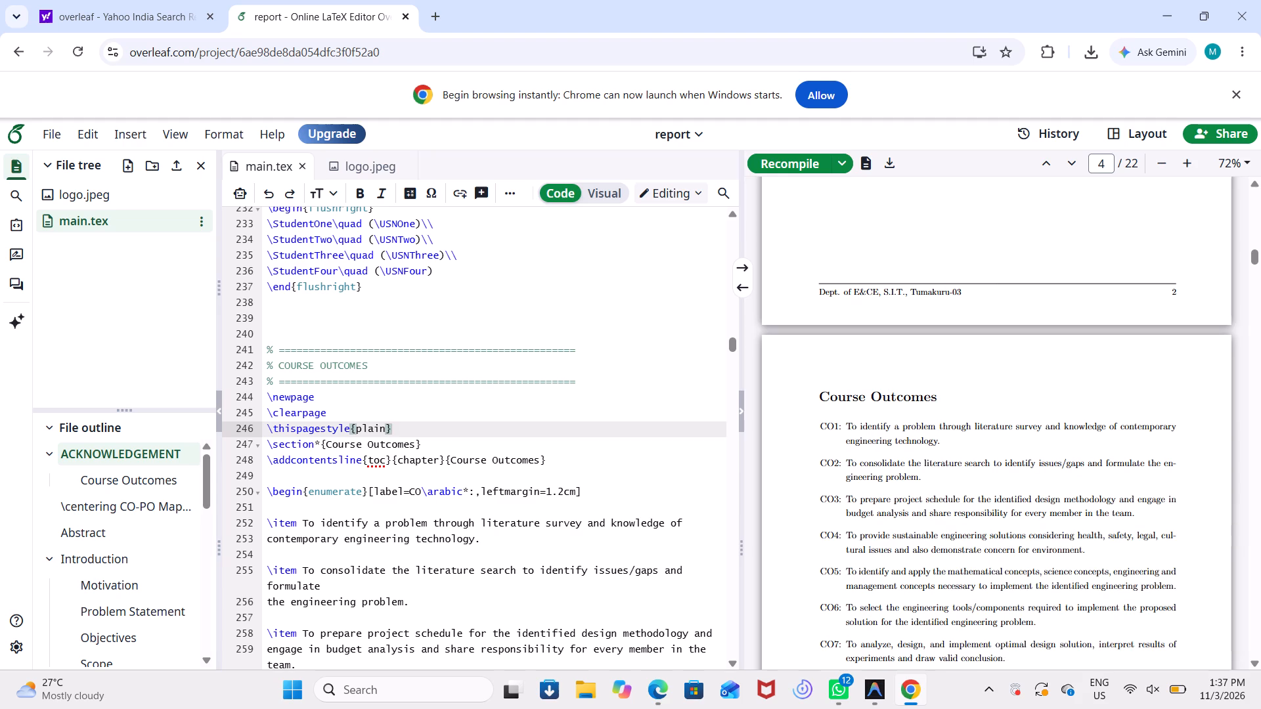
pyautogui.scroll(9, 846, 458)
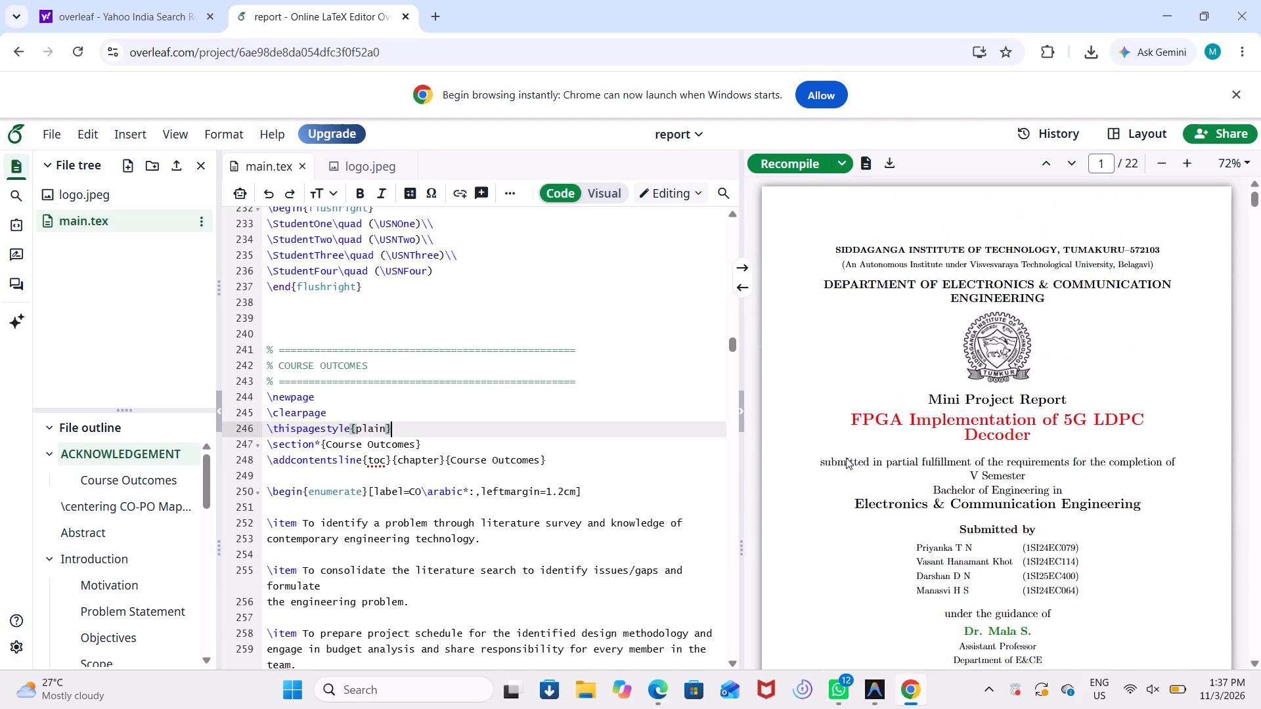
pyautogui.hscroll(5, 846, 458)
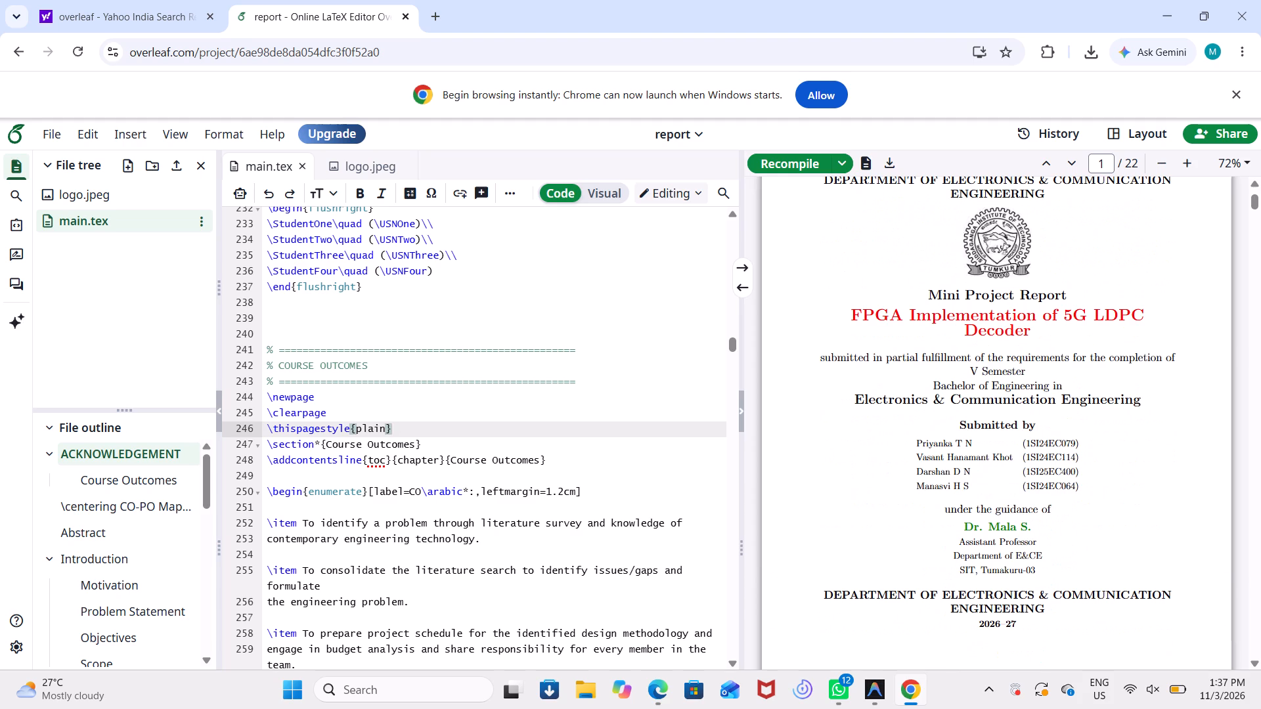
pyautogui.hscroll(1, 846, 458)
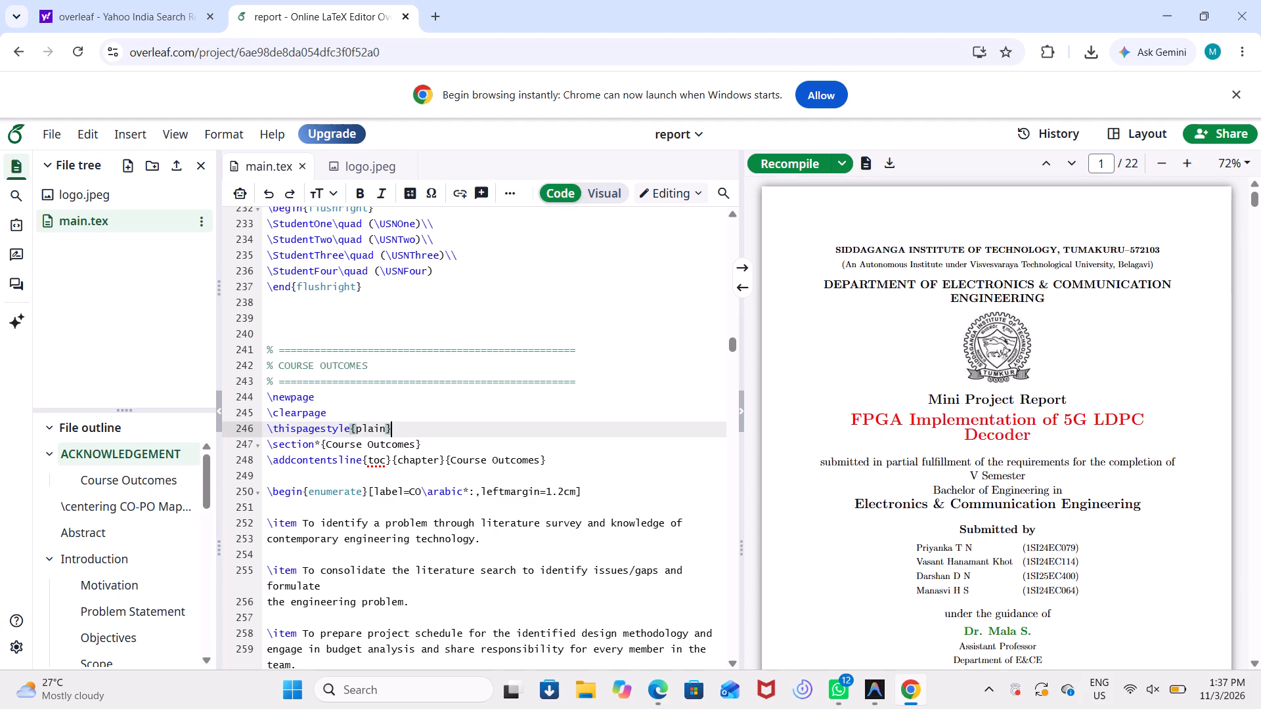
# Change the title page's "Mini Project Report" line in the source to read "Project Report on".
pyautogui.doubleClick(939, 404)
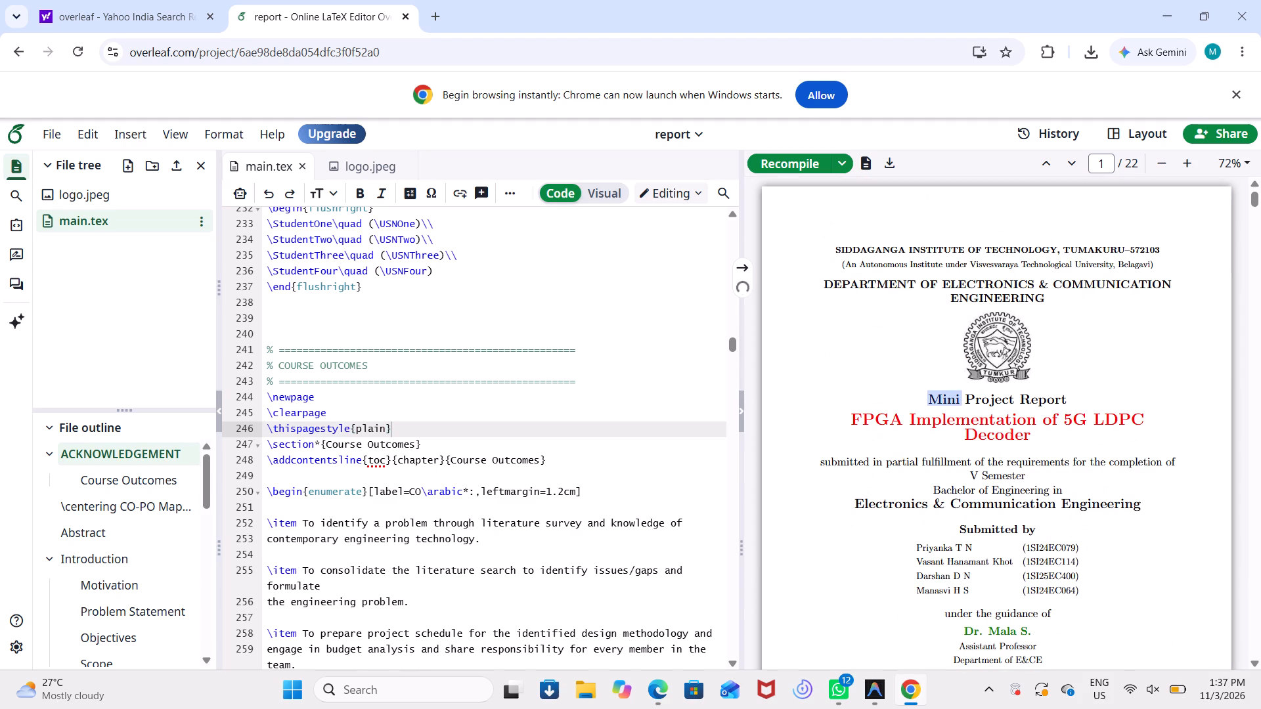
pyautogui.press('BackSpace')
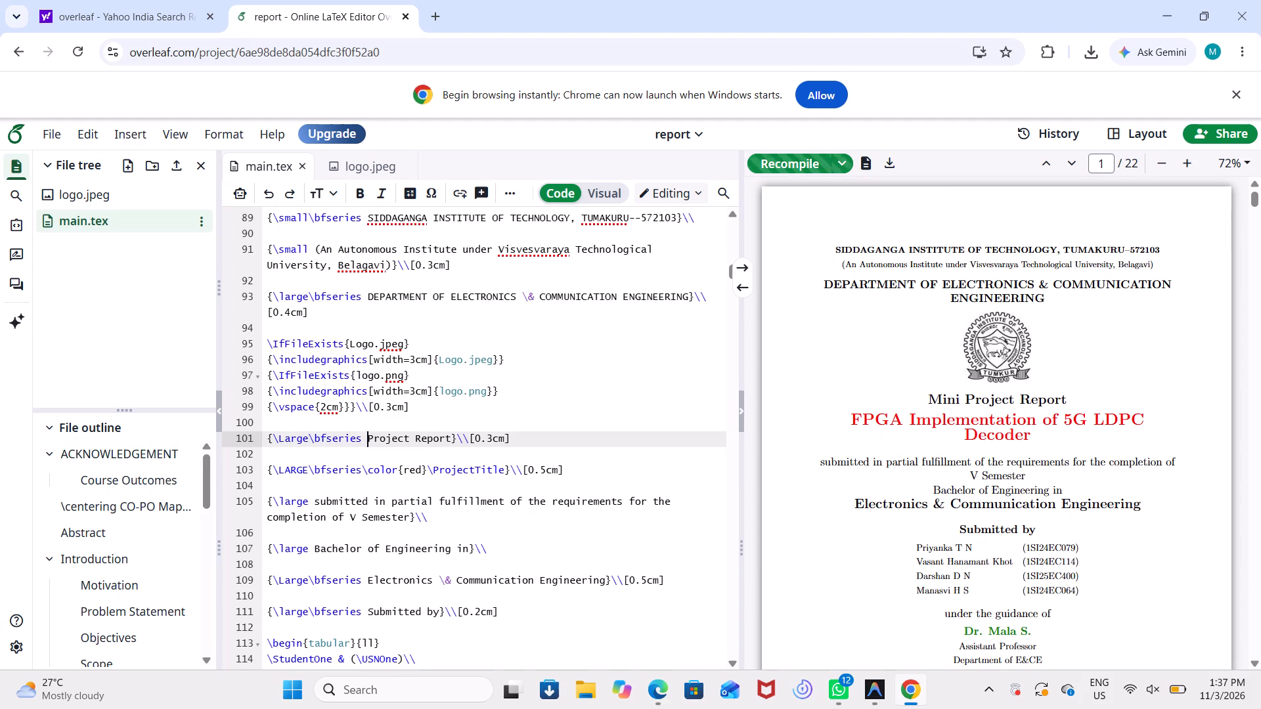
pyautogui.press('BackSpace')
pyautogui.press('space')
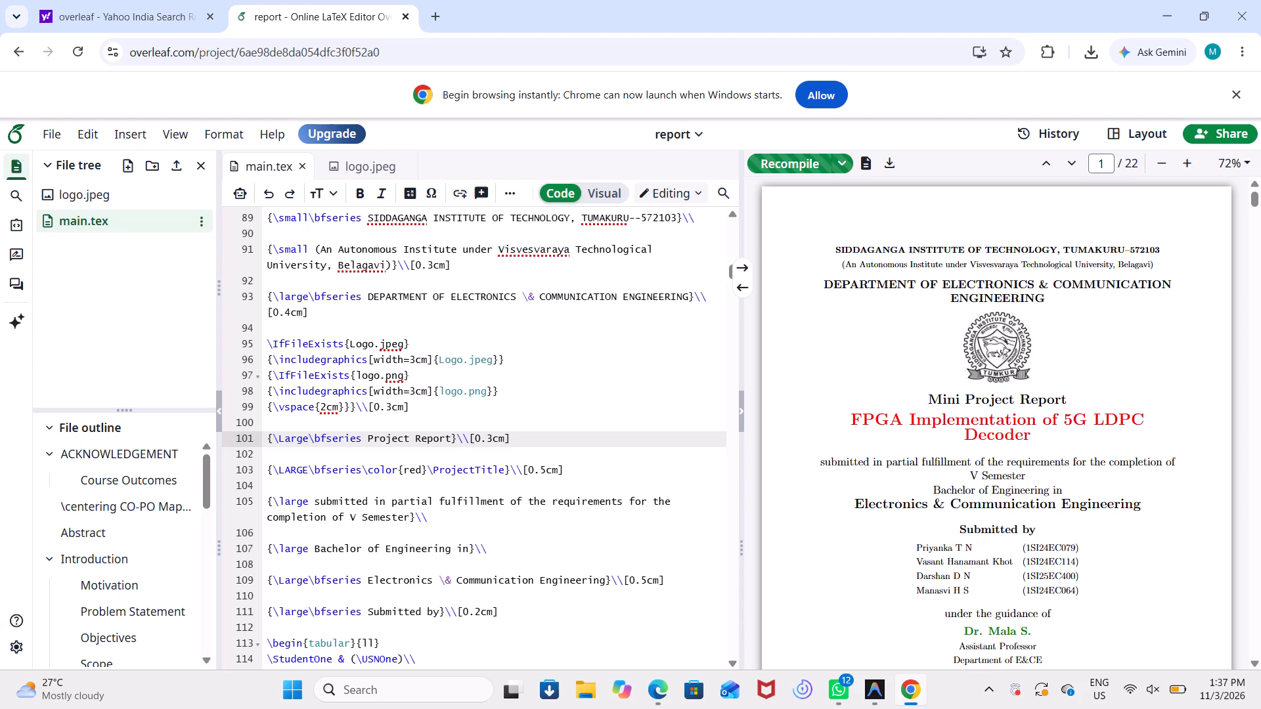
pyautogui.press('Right')
pyautogui.press('Right')
pyautogui.press('Right')
pyautogui.press('Right')
pyautogui.press('Right')
pyautogui.press('Right')
pyautogui.press('Right')
pyautogui.press('Right')
pyautogui.press('Right')
pyautogui.press('Right')
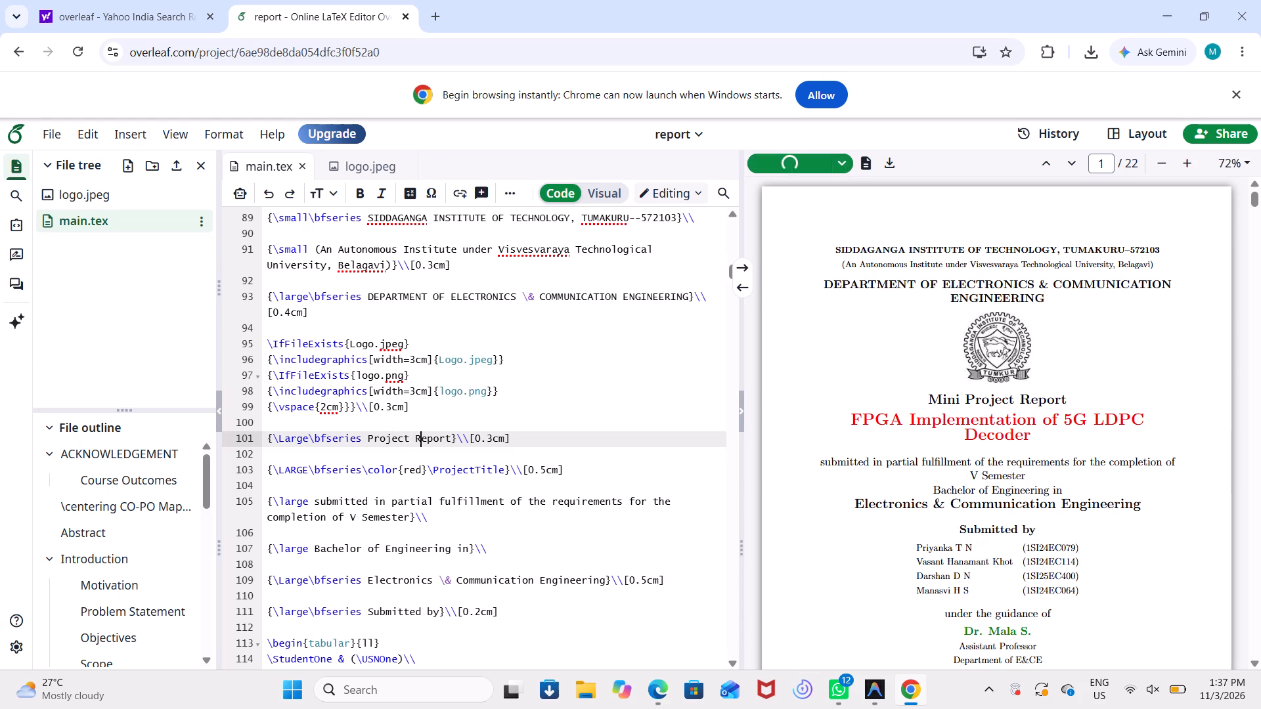
pyautogui.press('Right')
pyautogui.press('Right')
pyautogui.press('Right')
pyautogui.press('Right')
pyautogui.press('space')
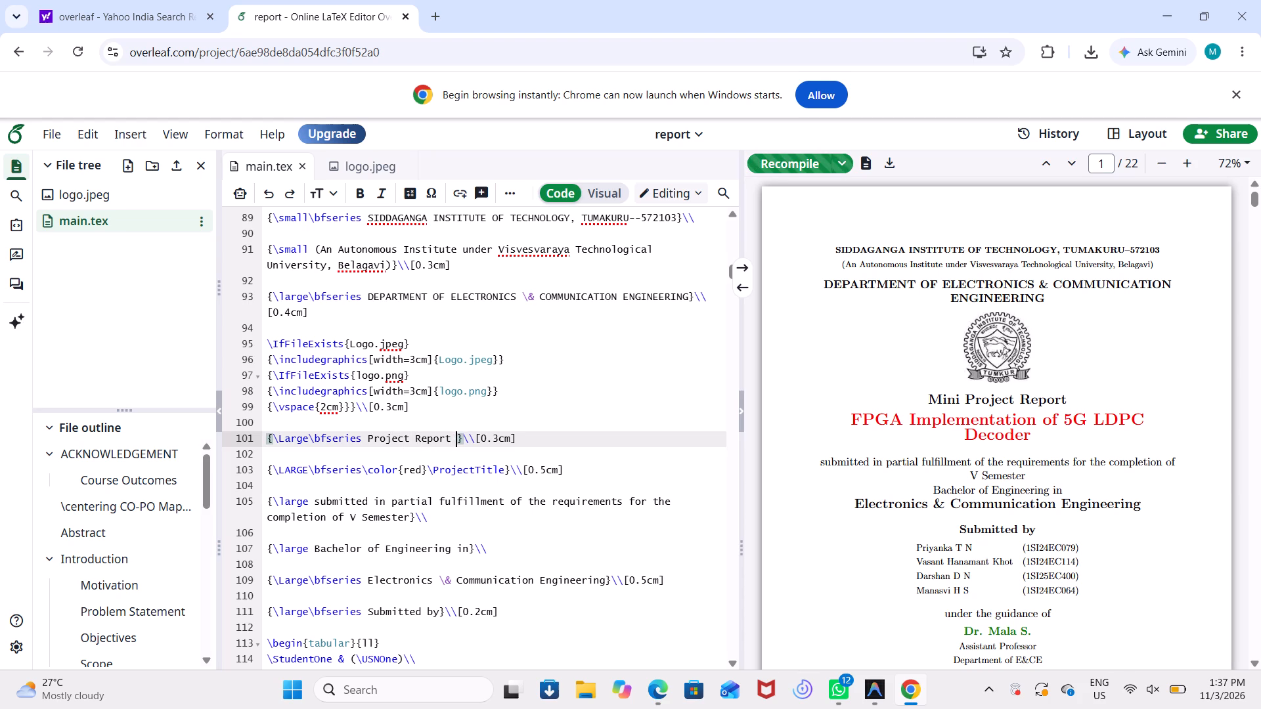
pyautogui.write('on')
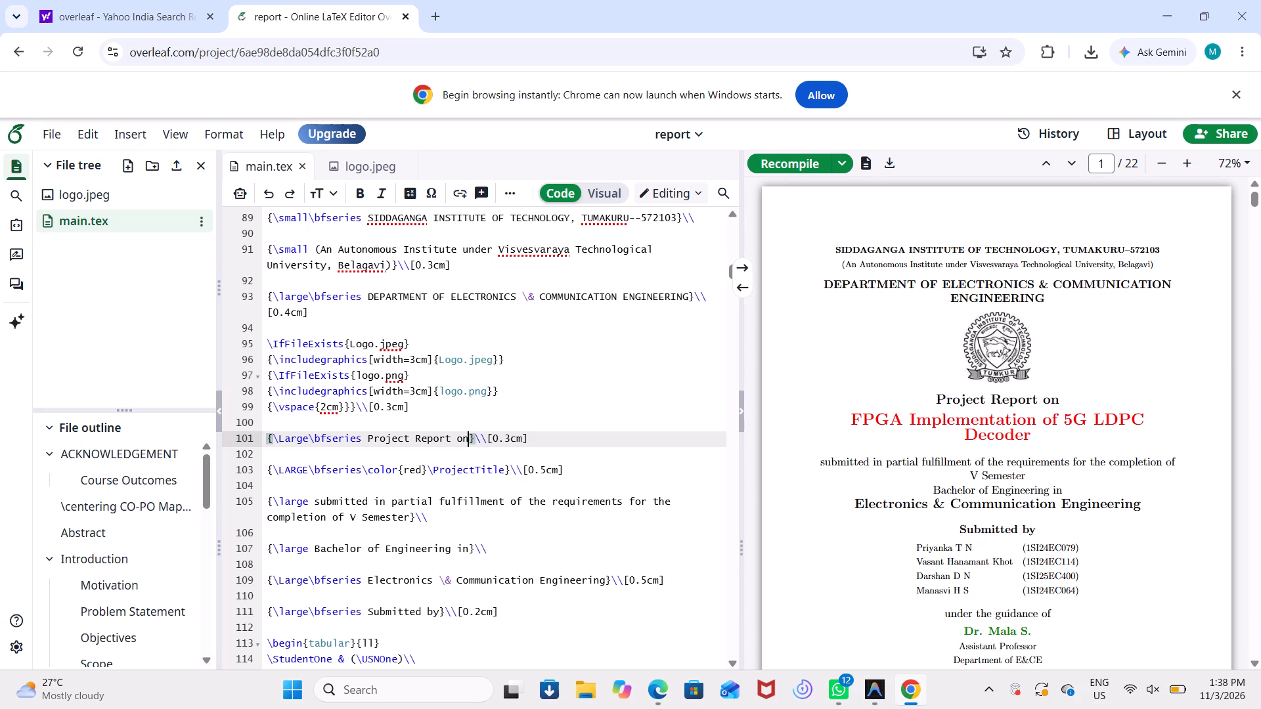
# Reword "V Semester" in the title page source to "V semester of" and set the spacing after that line to 0.2cm.
pyautogui.doubleClick(1020, 473)
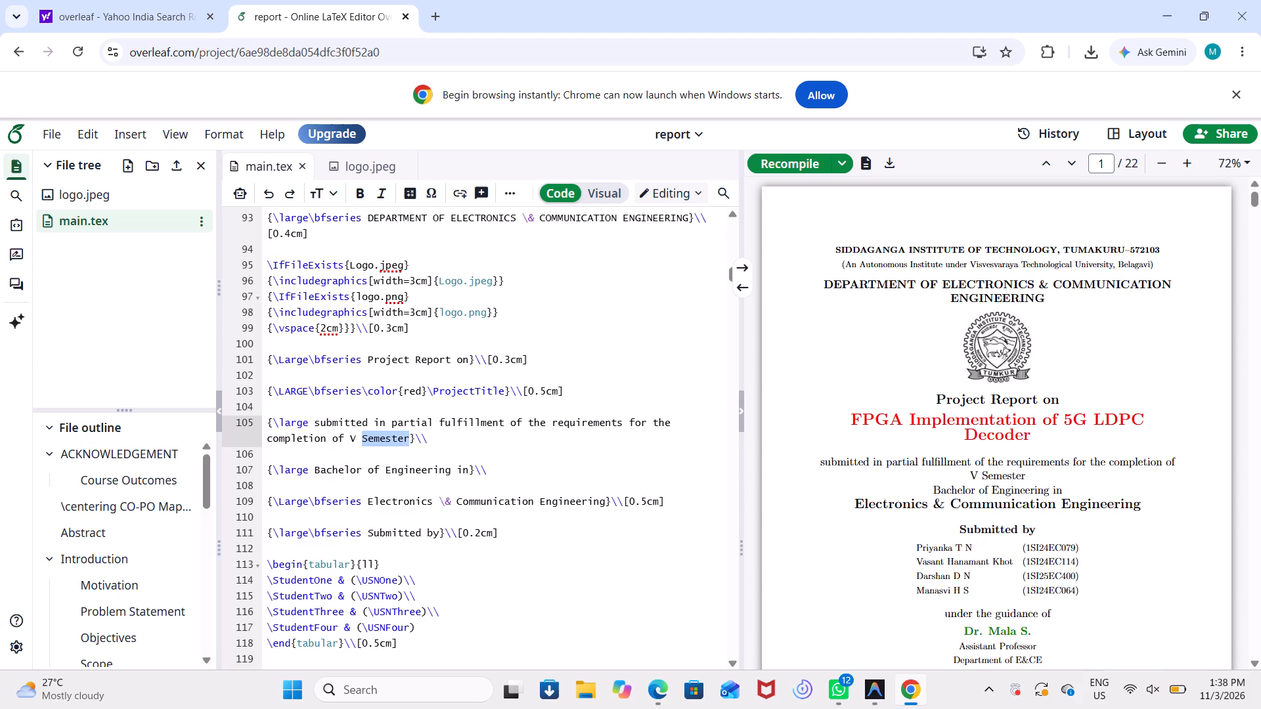
pyautogui.press('space')
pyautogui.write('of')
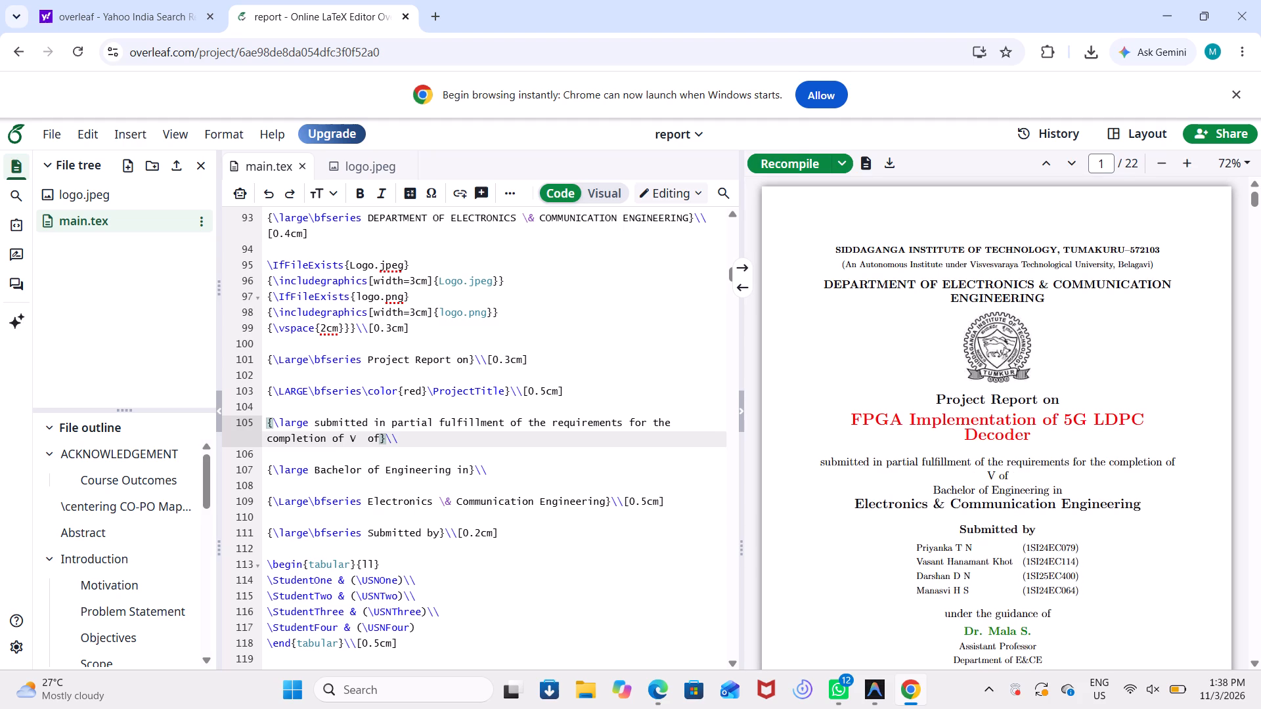
# Rewrite the end of the title page's submission line in the source to read "completion of V semester of".
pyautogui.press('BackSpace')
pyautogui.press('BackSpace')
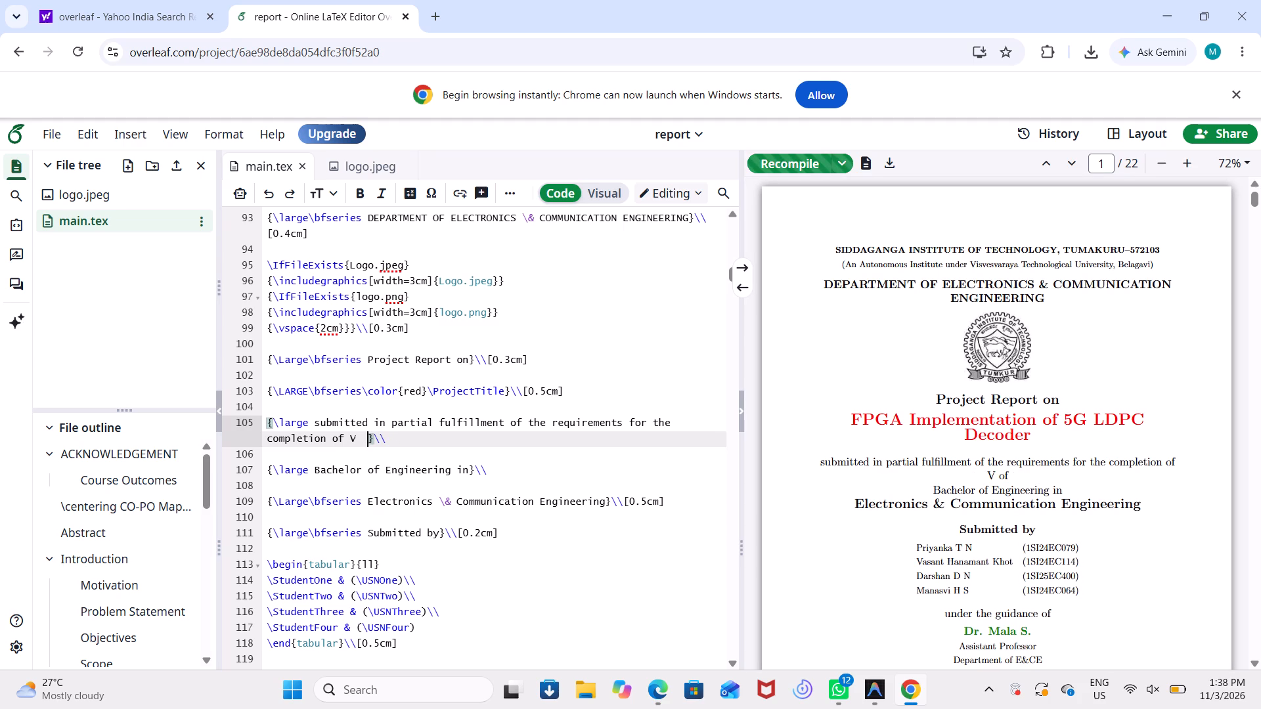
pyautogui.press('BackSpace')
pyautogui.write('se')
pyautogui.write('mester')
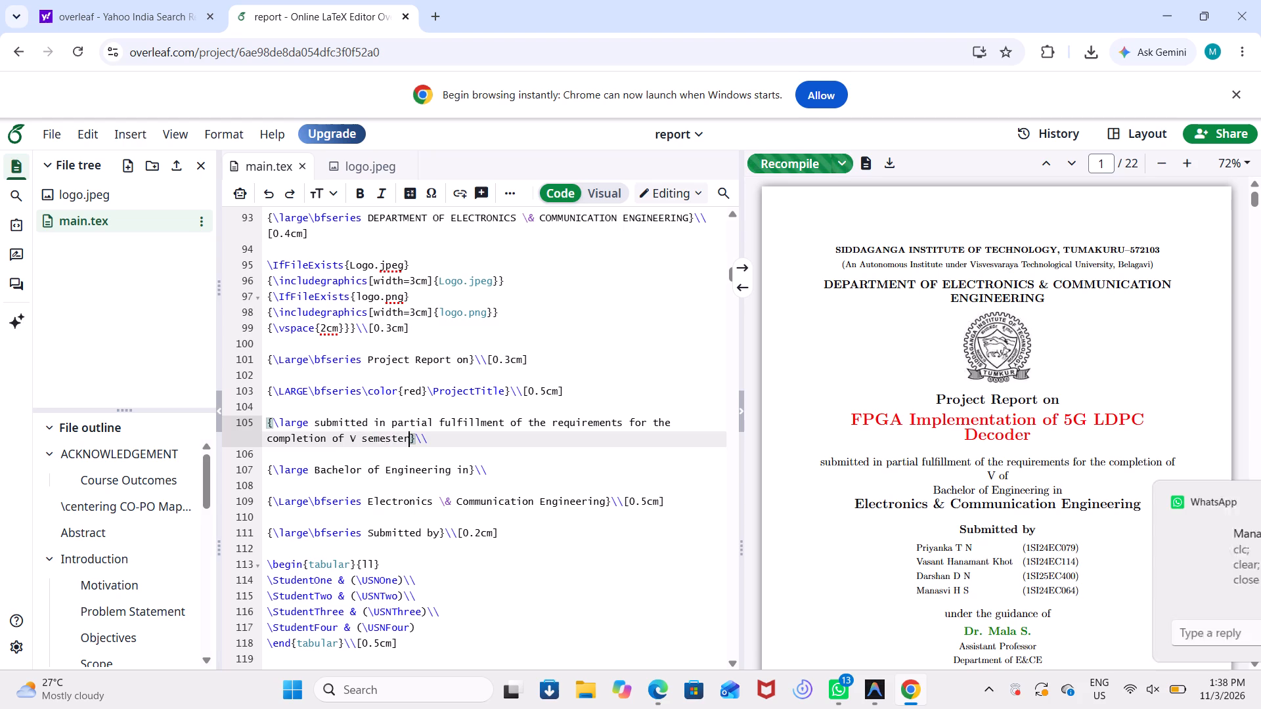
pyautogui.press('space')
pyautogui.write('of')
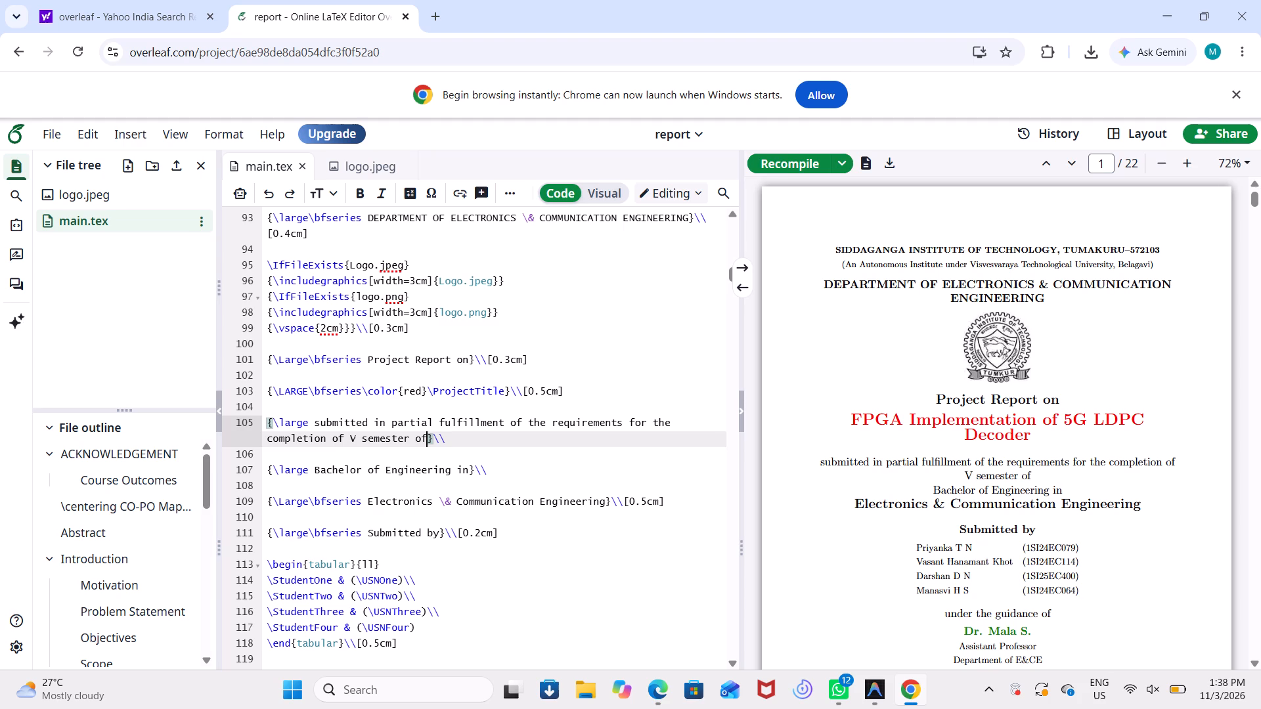
# Add [0.2cm] spacing after the line break that ends the "completion of V semester of" line.
pyautogui.click(462, 515)
pyautogui.press('Up')
pyautogui.press('Up')
pyautogui.press('Up')
pyautogui.press('Up')
pyautogui.press('Up')
pyautogui.press('Right')
pyautogui.press('Right')
pyautogui.press('Right')
pyautogui.press('Right')
pyautogui.press('Right')
pyautogui.press('Right')
pyautogui.press('Right')
pyautogui.press('Right')
pyautogui.press('Right')
pyautogui.press('Right')
pyautogui.press('Right')
pyautogui.press('Right')
pyautogui.press('Right')
pyautogui.press('Right')
pyautogui.press('Right')
pyautogui.press('Right')
pyautogui.press('Right')
pyautogui.press('Right')
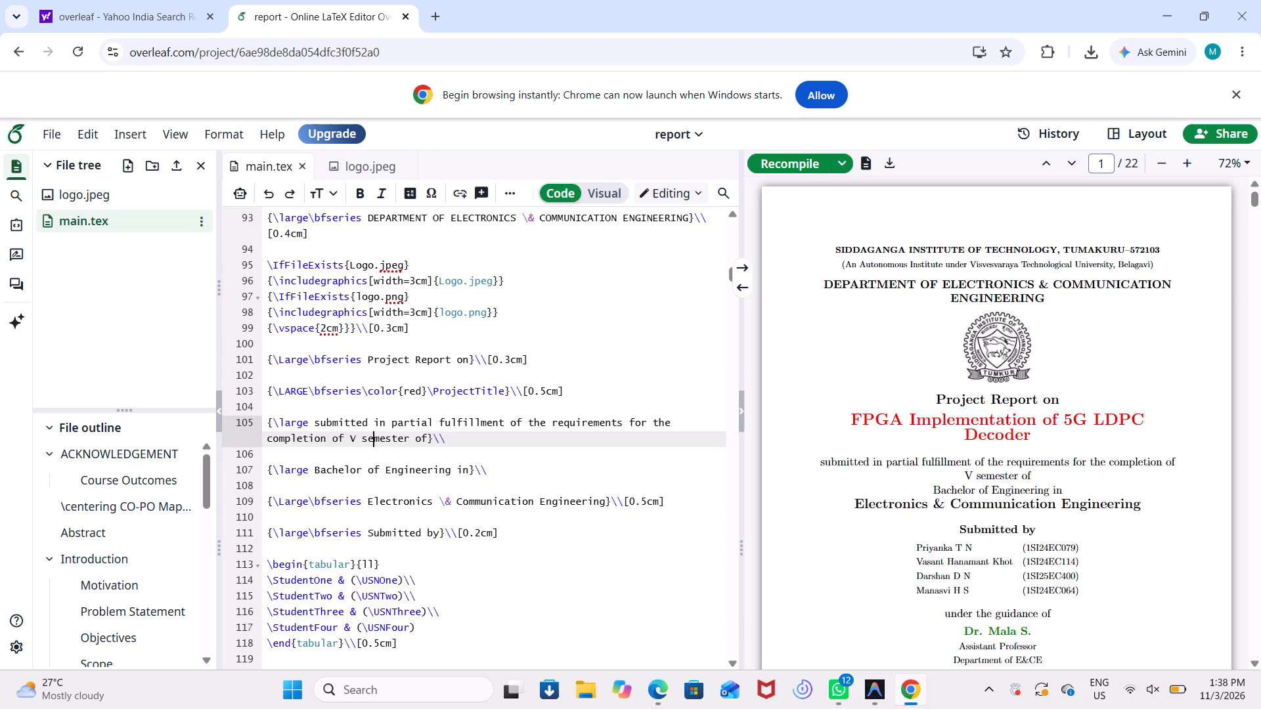
pyautogui.press('Right')
pyautogui.press('Right')
pyautogui.press('Right')
pyautogui.press('Right')
pyautogui.press('Right')
pyautogui.press('Right')
pyautogui.press('Right')
pyautogui.press('Right')
pyautogui.press('Right')
pyautogui.press('Right')
pyautogui.press('Right')
pyautogui.press('Right')
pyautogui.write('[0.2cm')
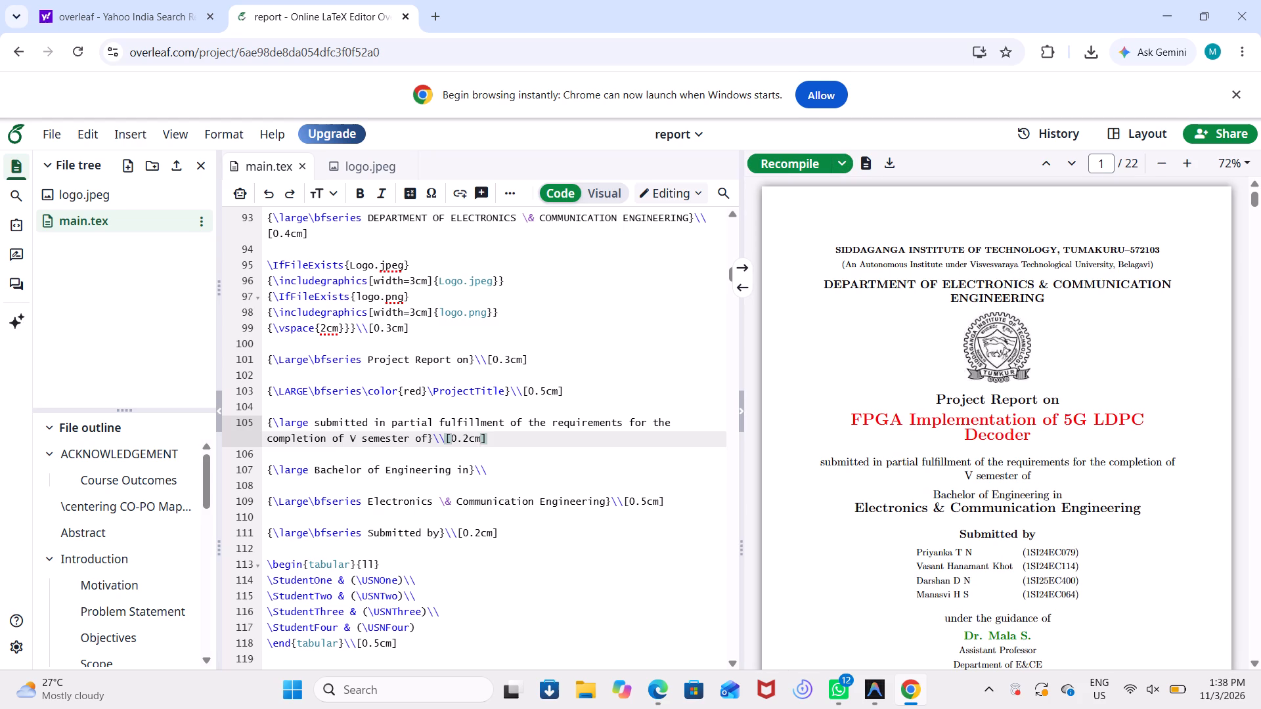
# Insert a \\ line break before "in" on the title page's "Bachelor of Engineering in" line.
pyautogui.click(456, 473)
pyautogui.write('\\\\')
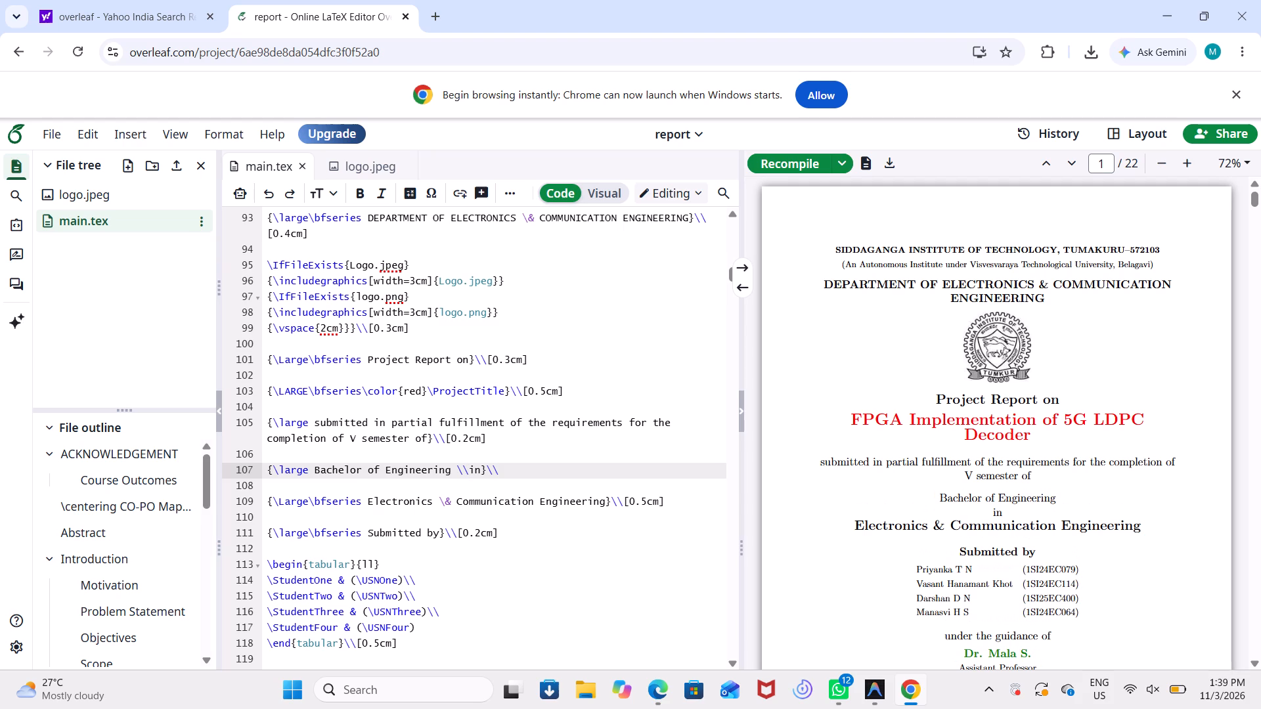
# Add \small inside the \textbf of the Certificate page's "DEPARTMENT OF ELECTRONICS \& COMMUNICATION ENGINEERING" heading.
pyautogui.scroll(-1, 728, 636)
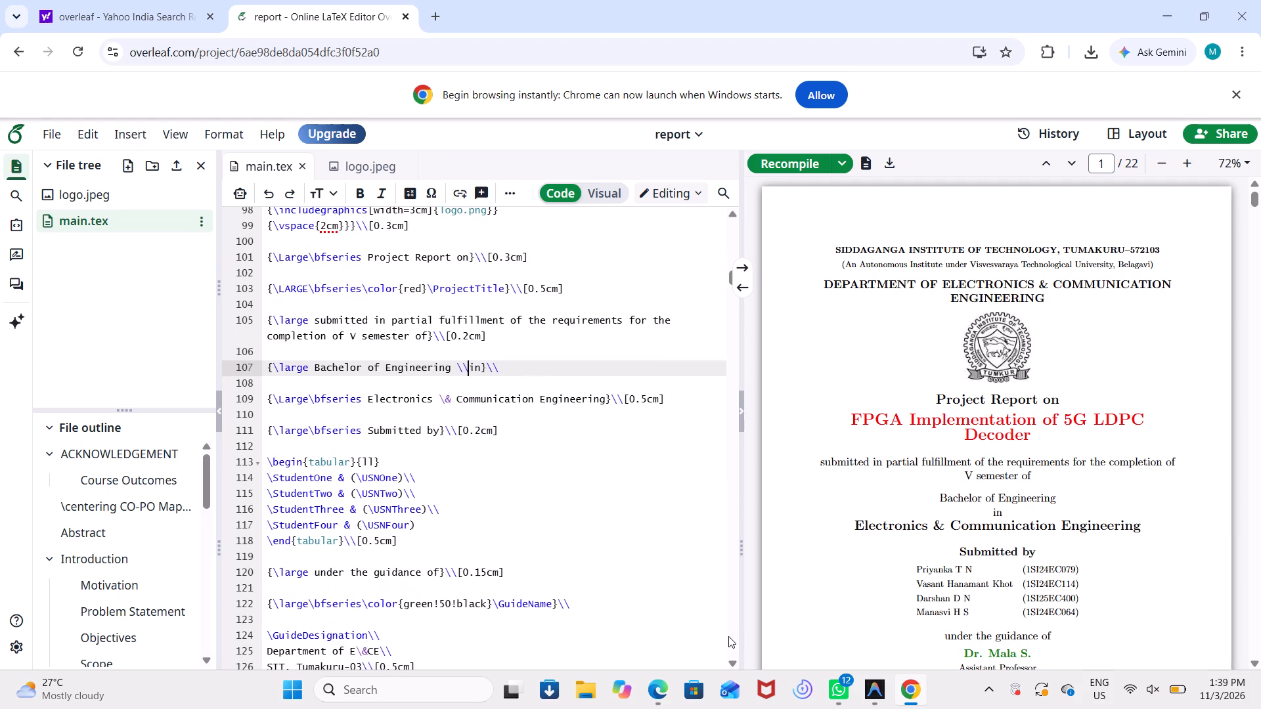
pyautogui.scroll(-1, 728, 636)
pyautogui.scroll(-2, 992, 605)
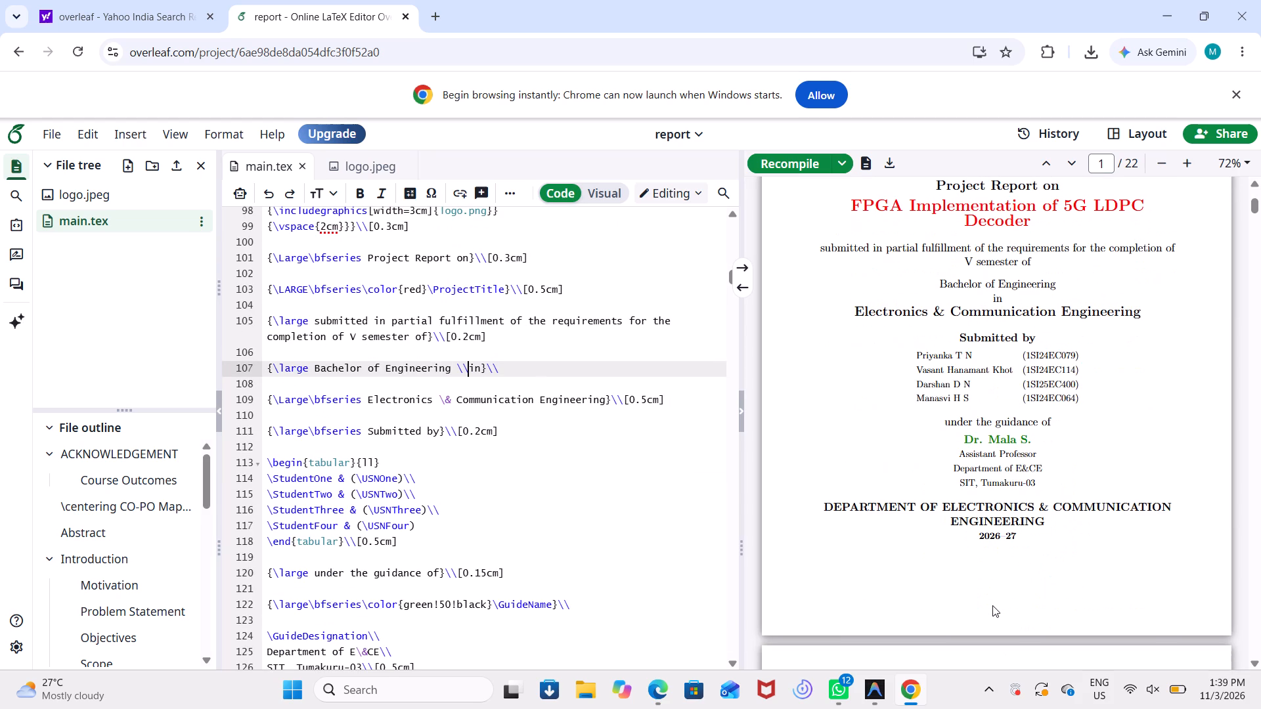
pyautogui.scroll(-2, 992, 605)
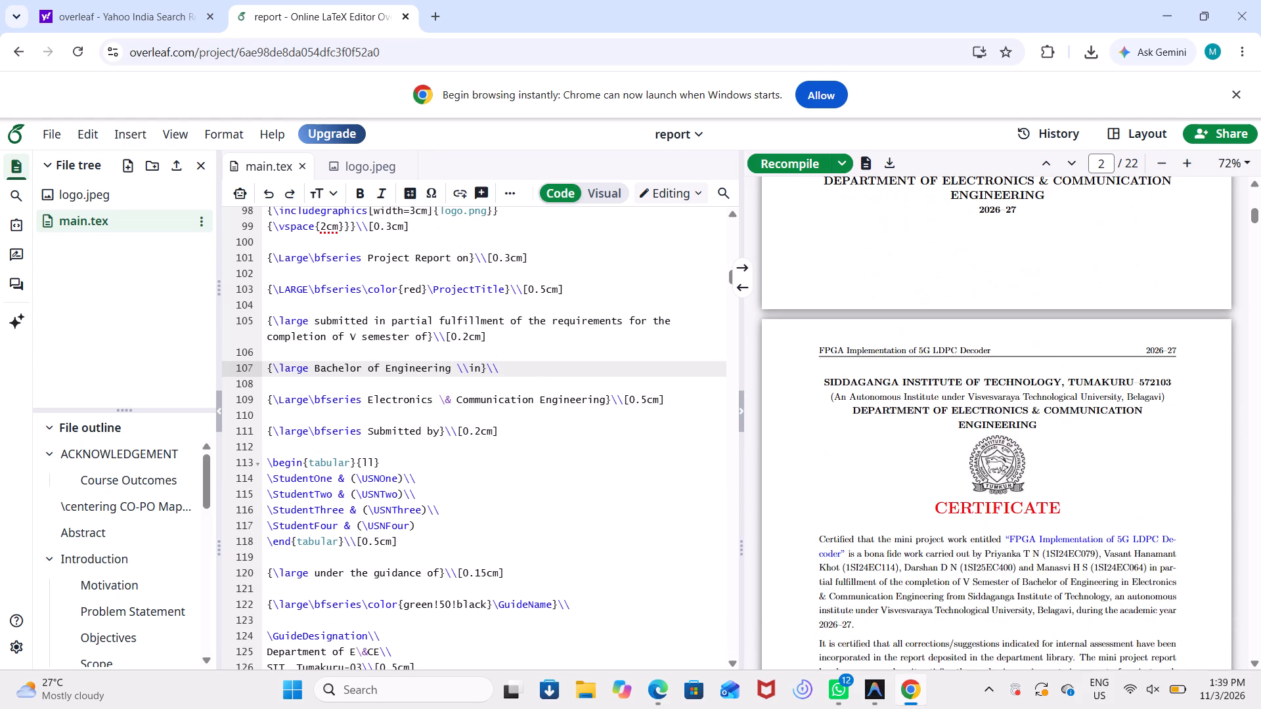
pyautogui.scroll(-1, 992, 605)
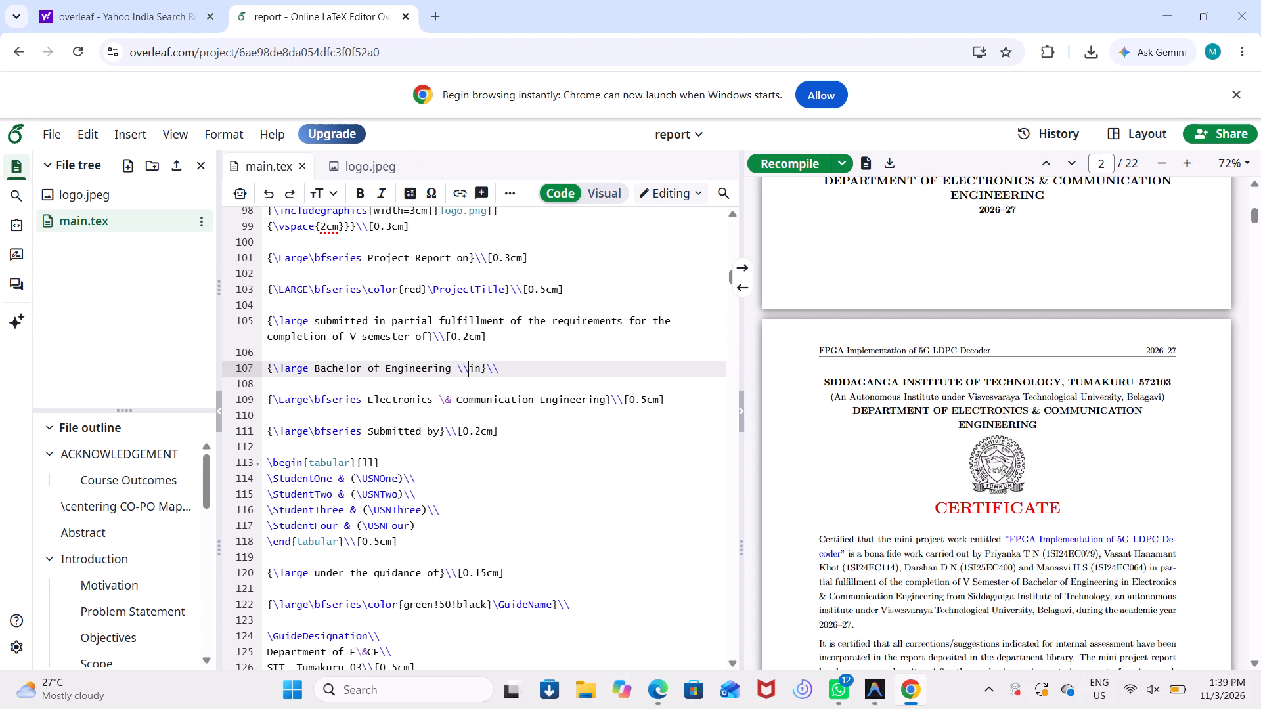
pyautogui.moveTo(535, 565); pyautogui.dragTo(550, 528)
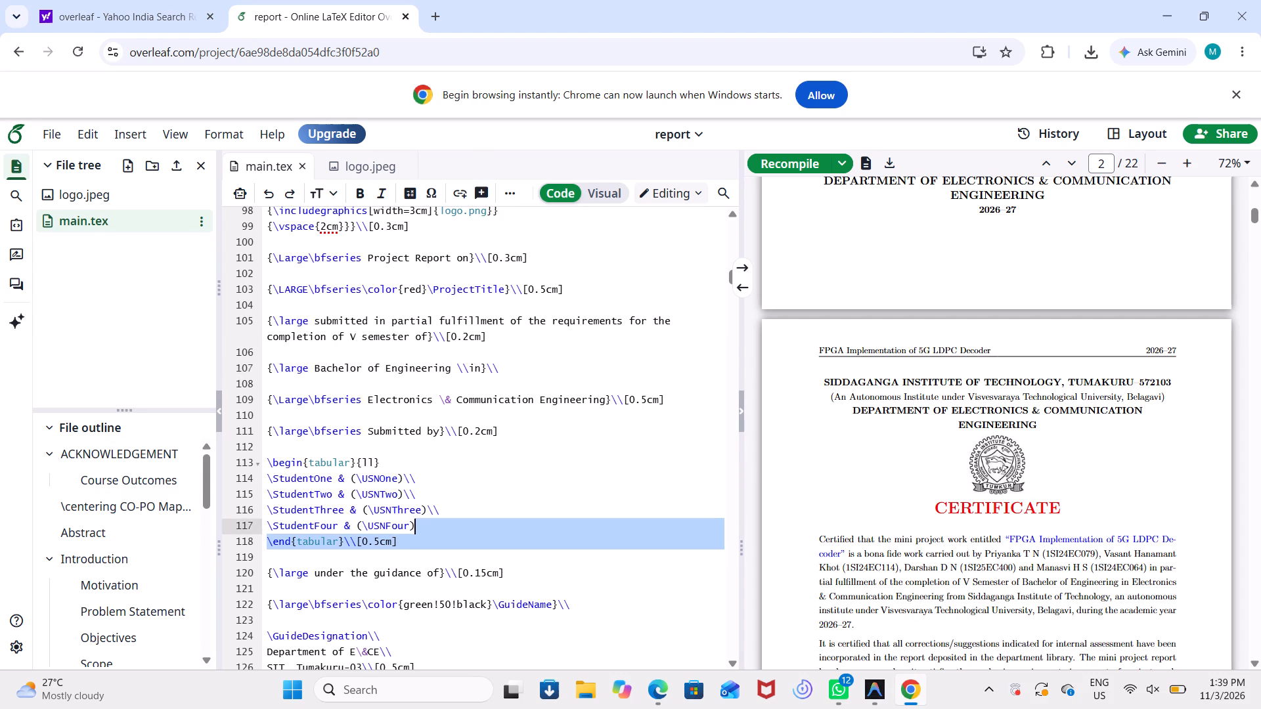
pyautogui.doubleClick(887, 411)
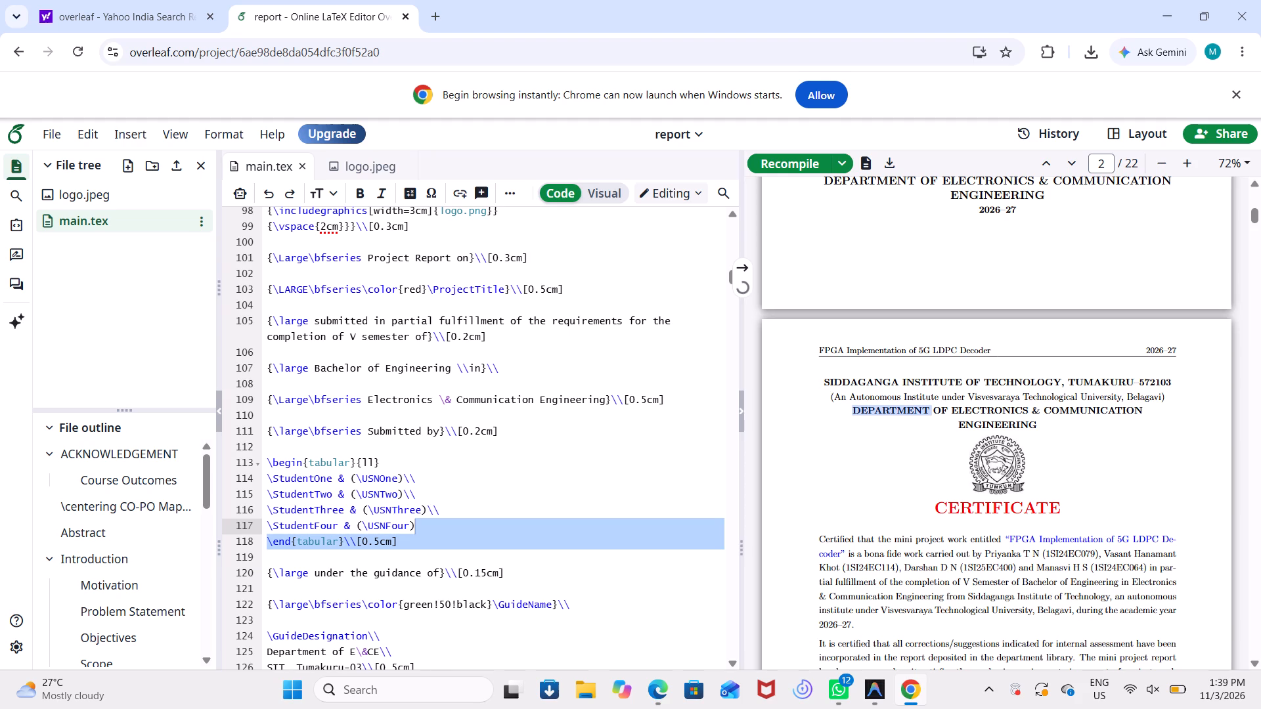
pyautogui.doubleClick(870, 406)
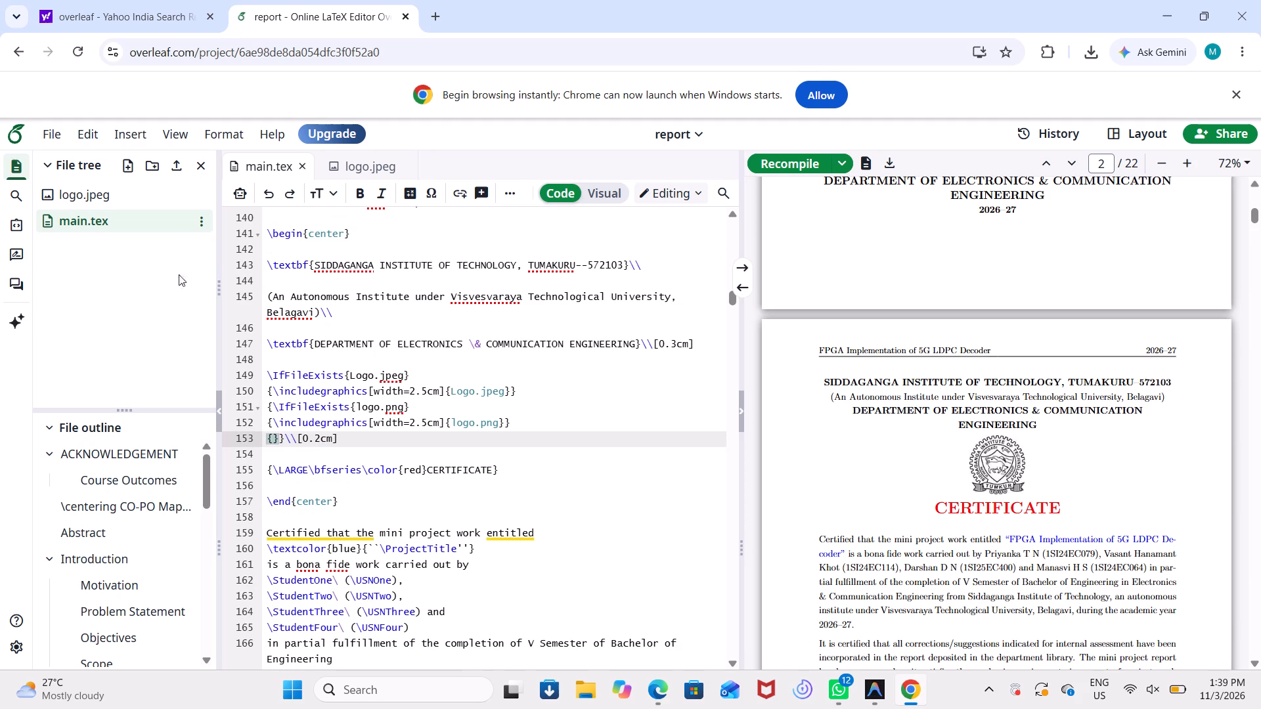
pyautogui.click(313, 345)
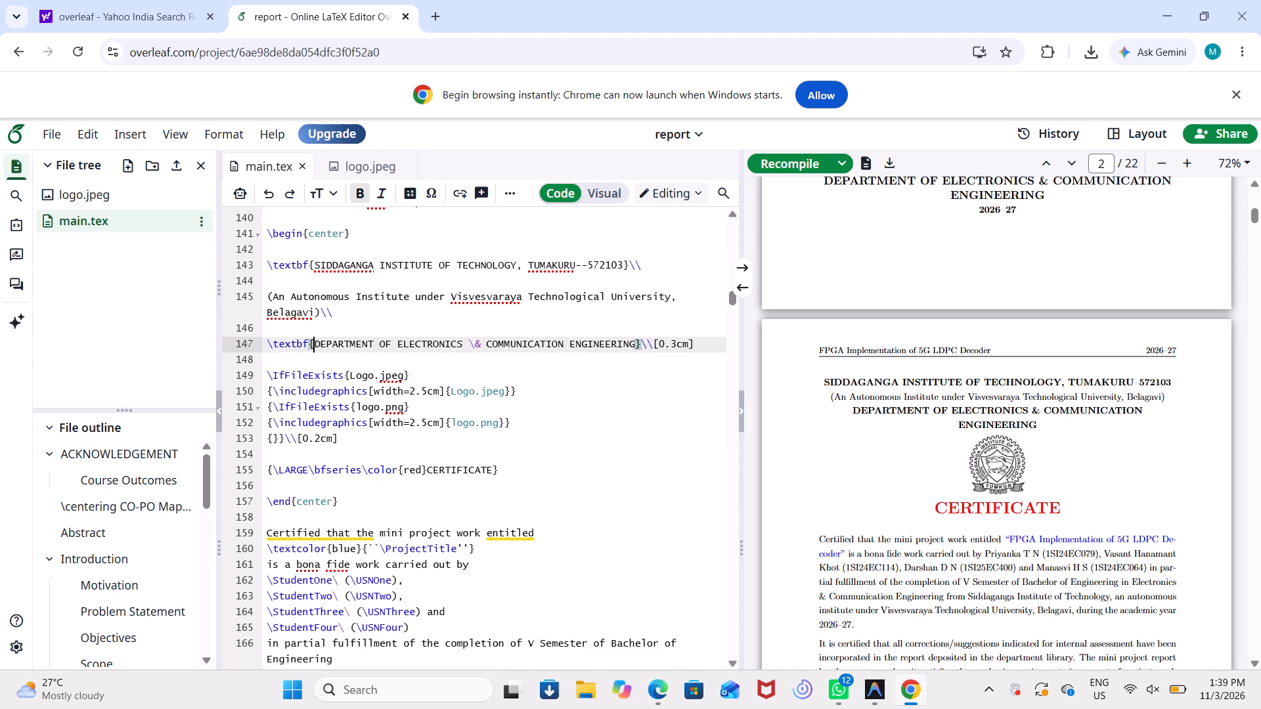
pyautogui.press('\\')
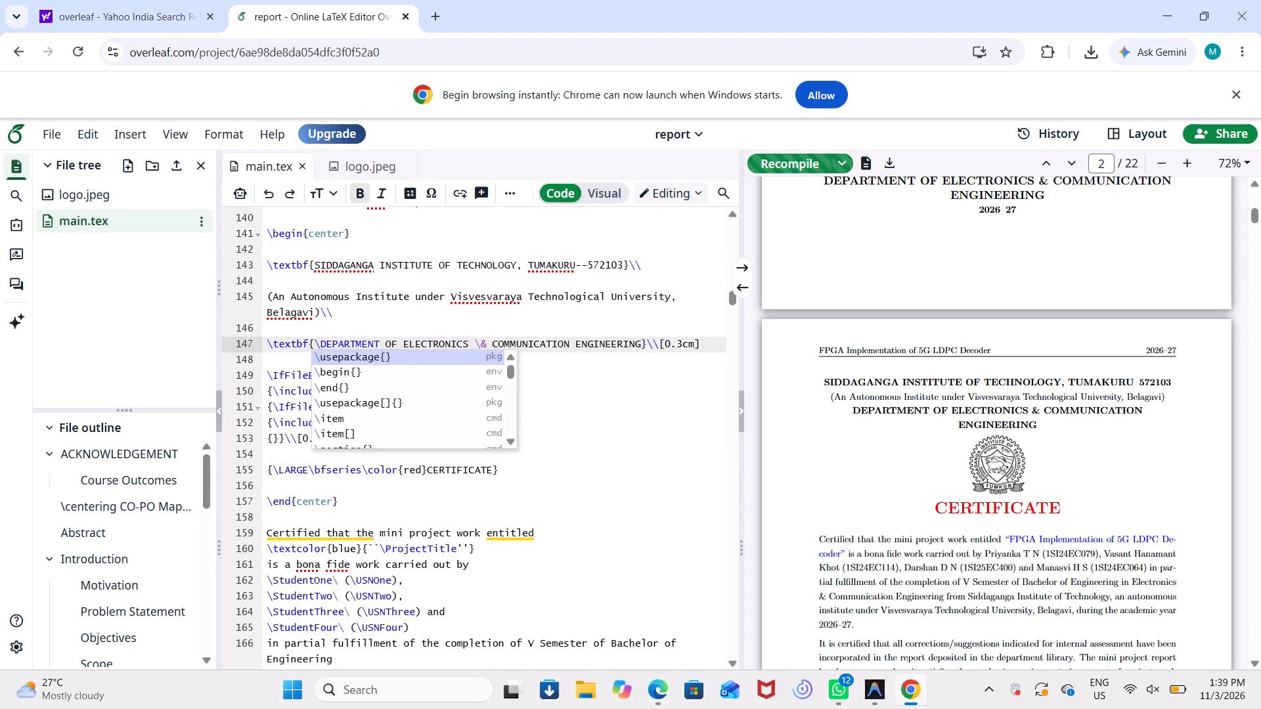
pyautogui.press('s')
pyautogui.write('mall')
pyautogui.press('space')
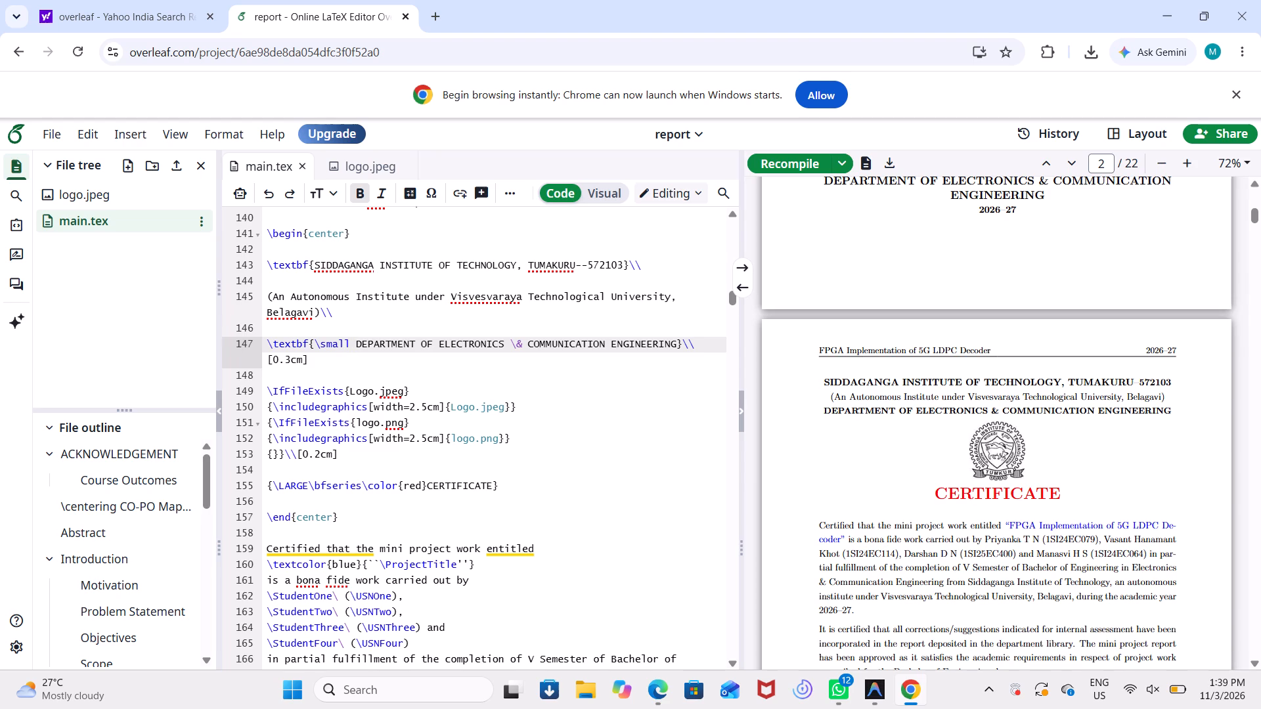
# Insert \clearpage and \thispagestyle{plain} on new lines after \newpage in the CERTIFICATE section.
pyautogui.scroll(1, 348, 272)
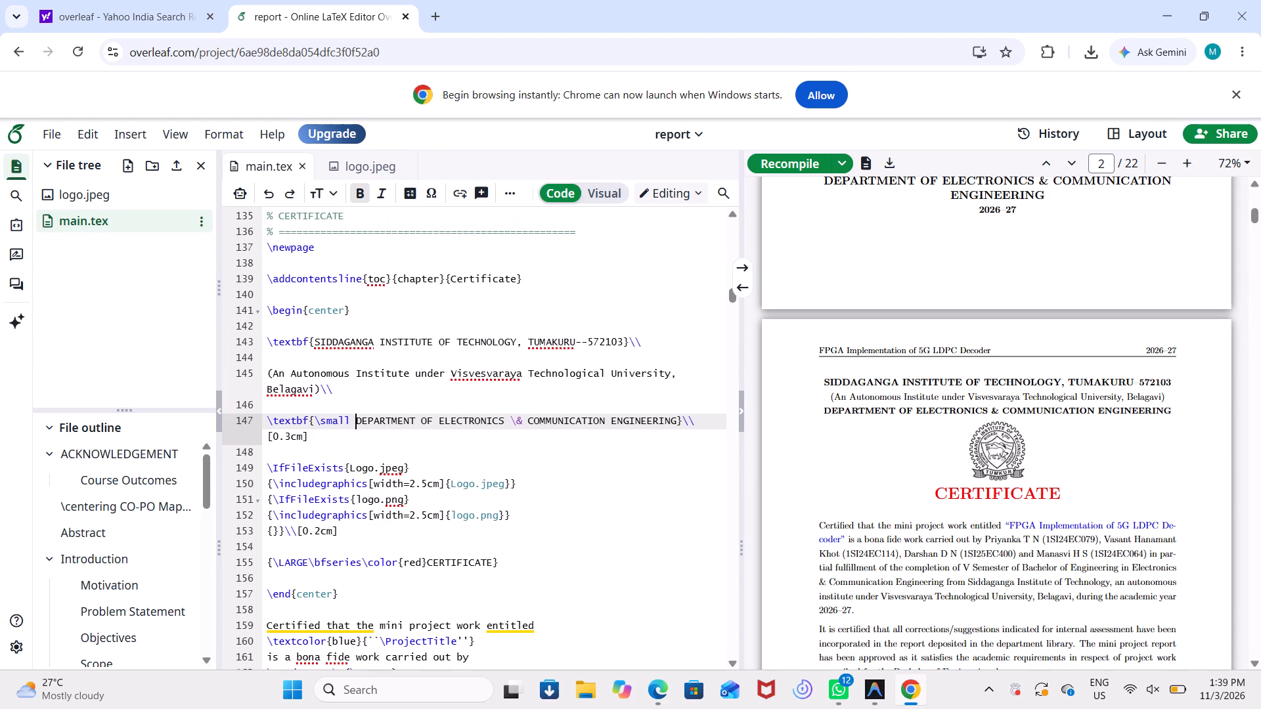
pyautogui.click(365, 251)
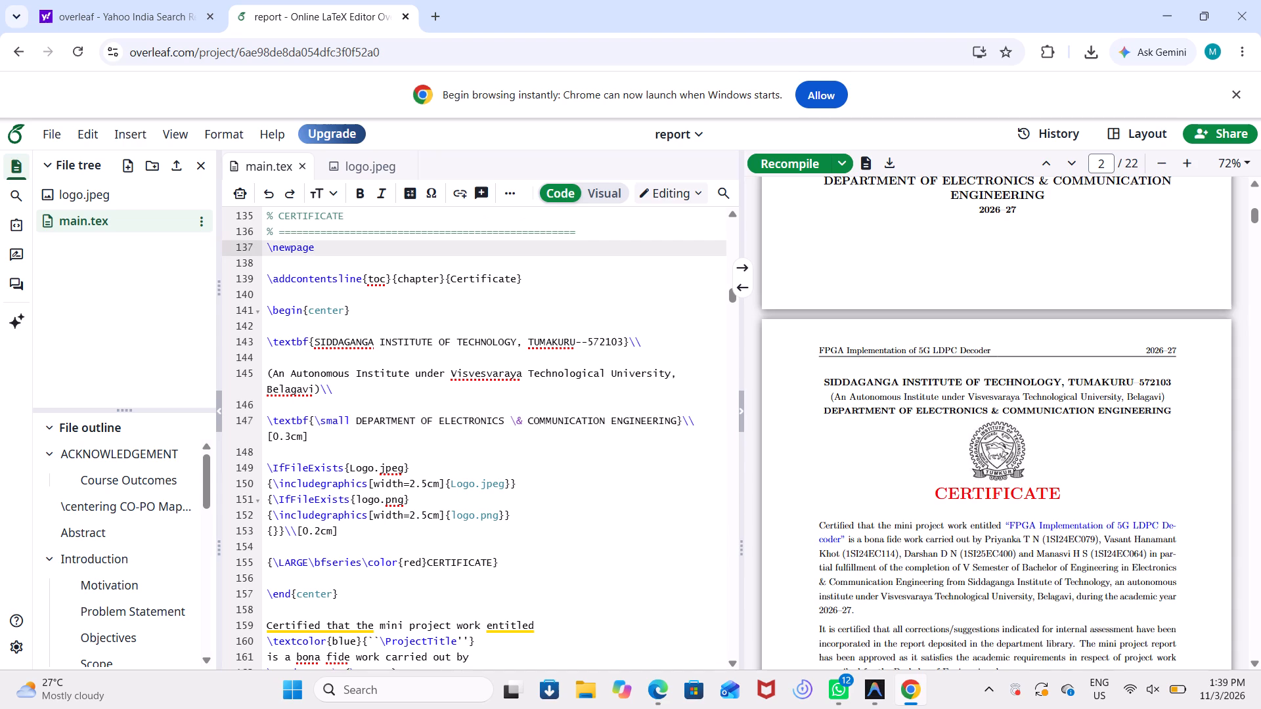
pyautogui.press('Return')
pyautogui.write('\\clearpage')
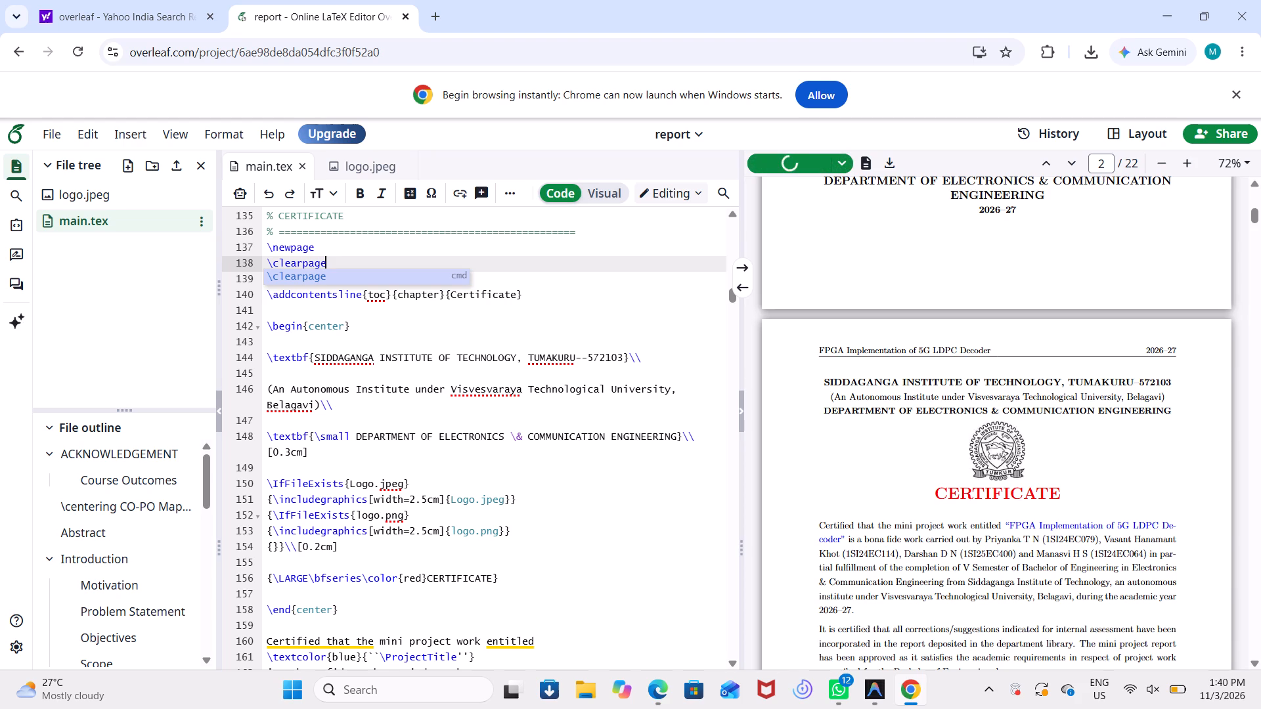
pyautogui.press('Return')
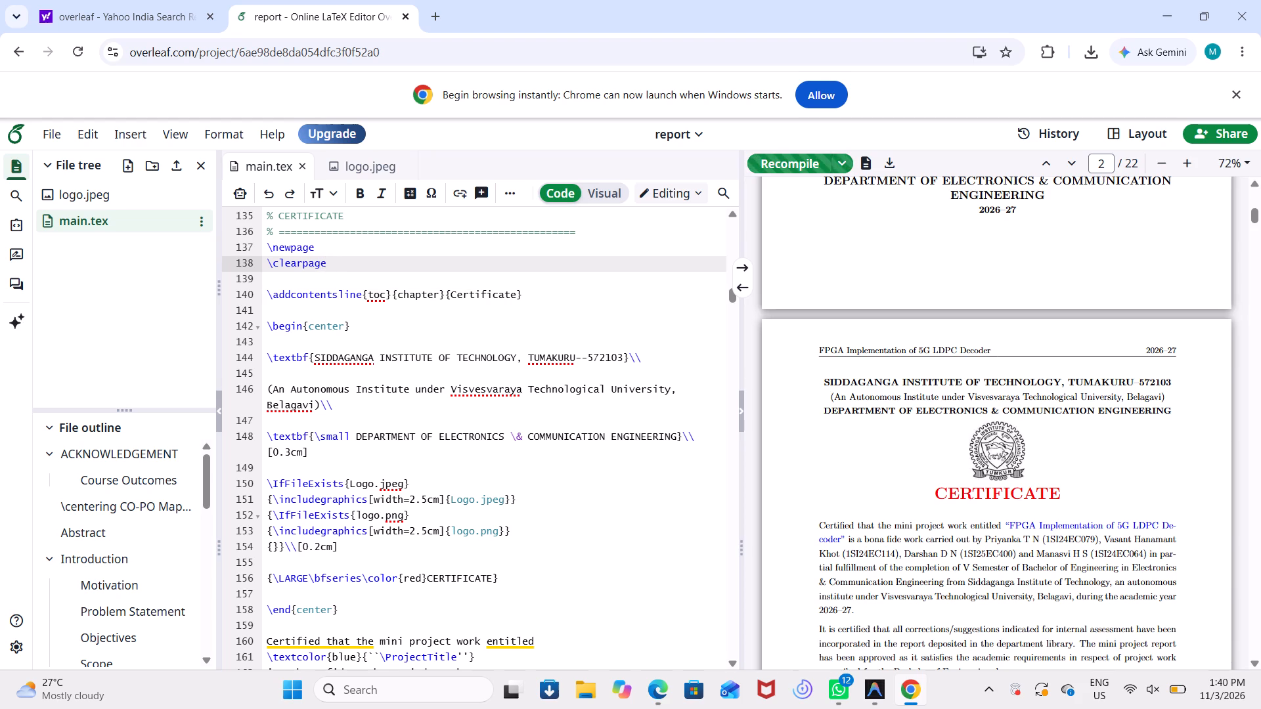
pyautogui.press('Return')
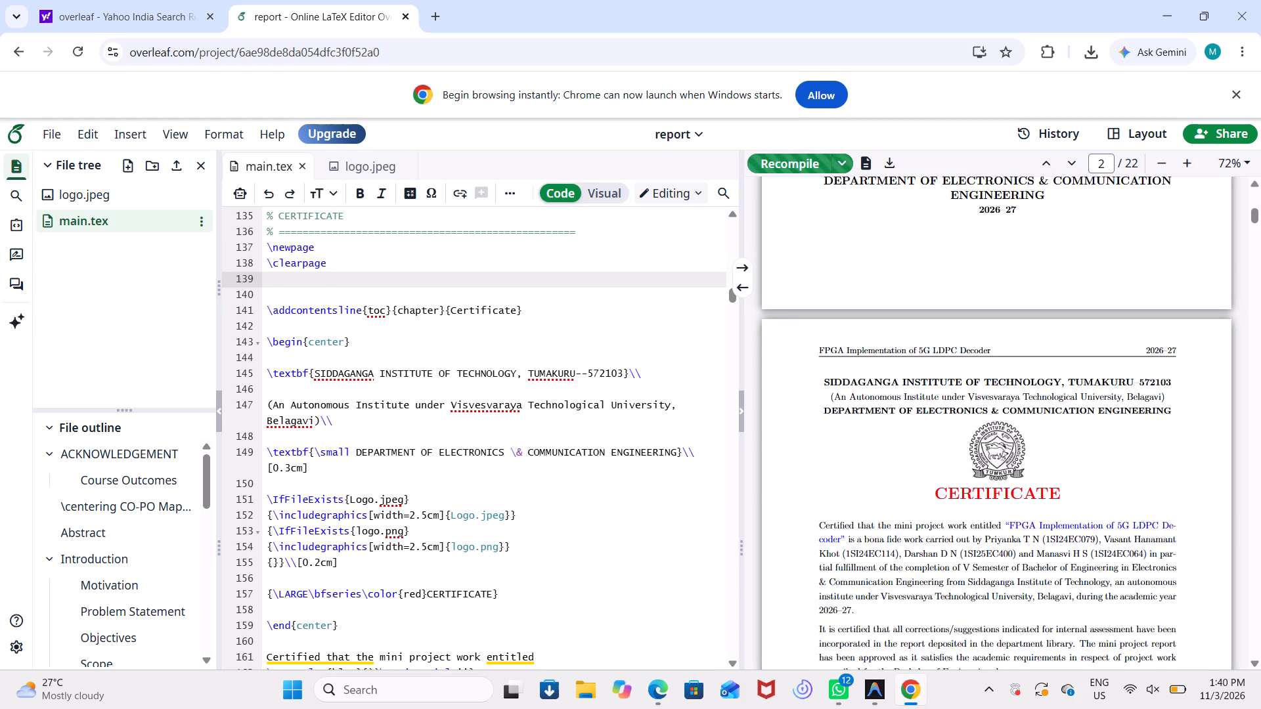
pyautogui.write('\\th')
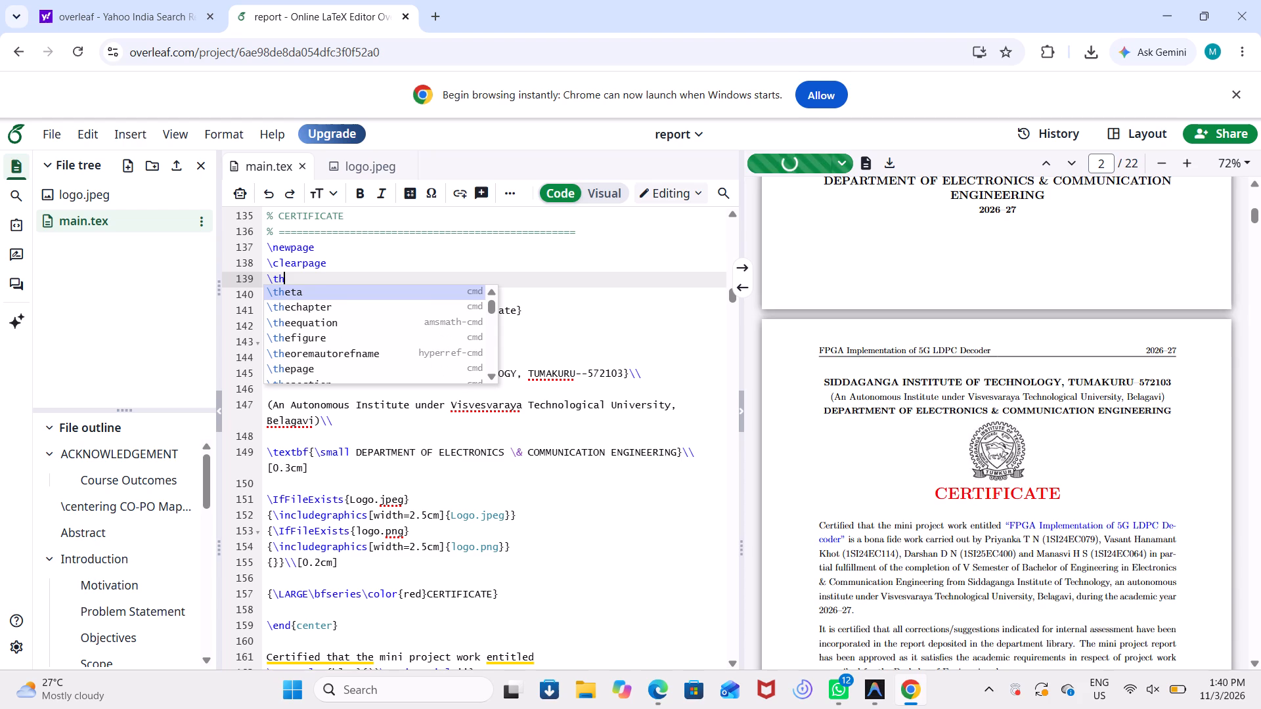
pyautogui.write('is')
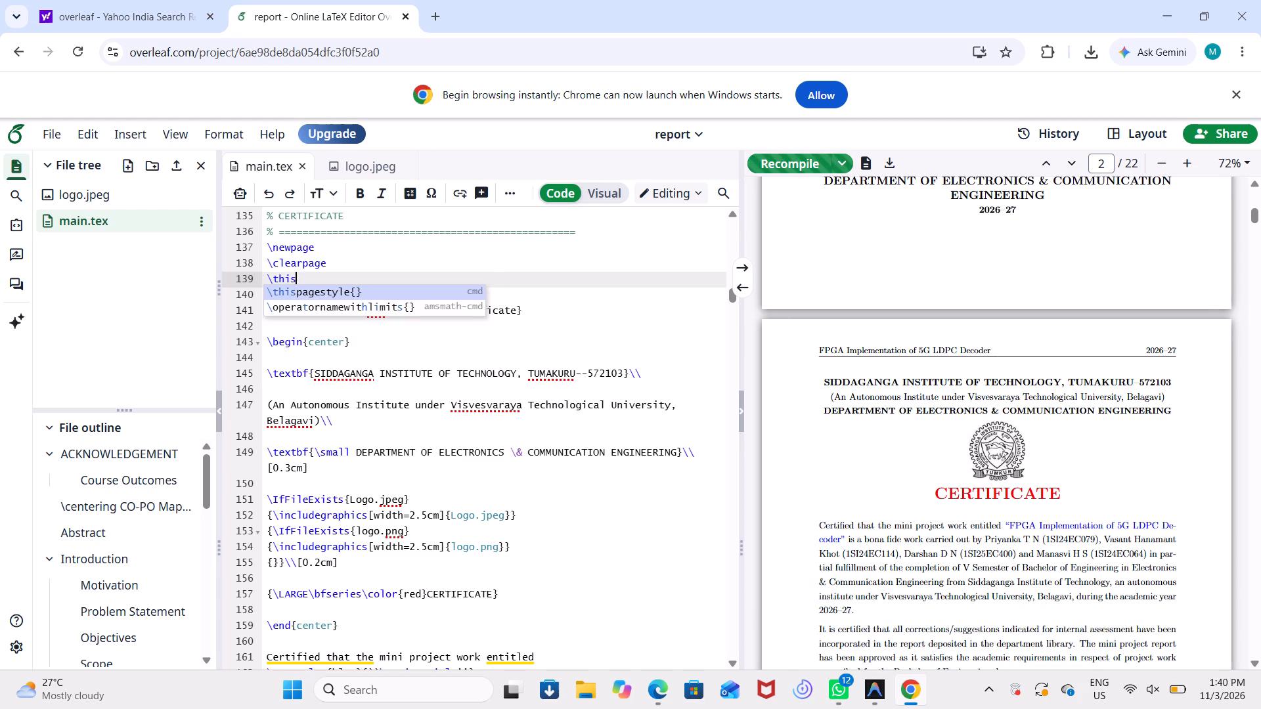
pyautogui.write('pagestyle')
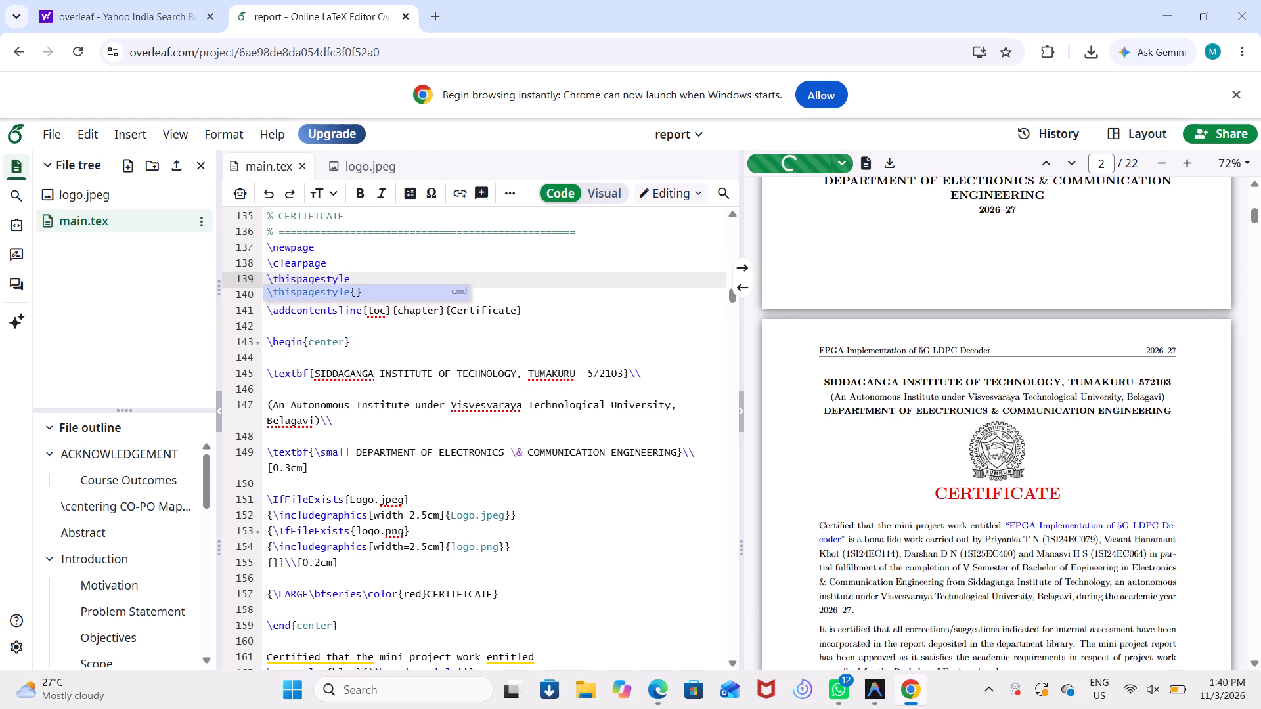
pyautogui.write('{plain')
pyautogui.hotkey('shift', '}')
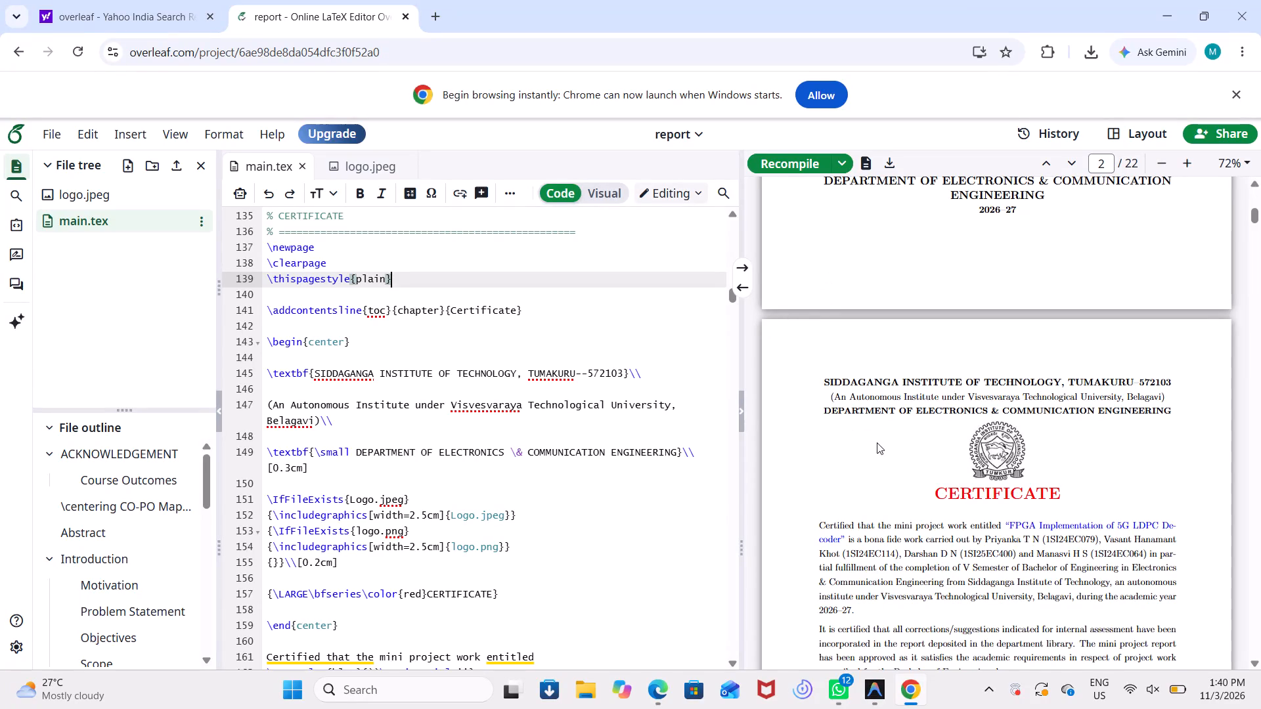
# Examine the compiled Certificate page from the certification text down to the signature and external viva blocks.
pyautogui.scroll(-3, 877, 442)
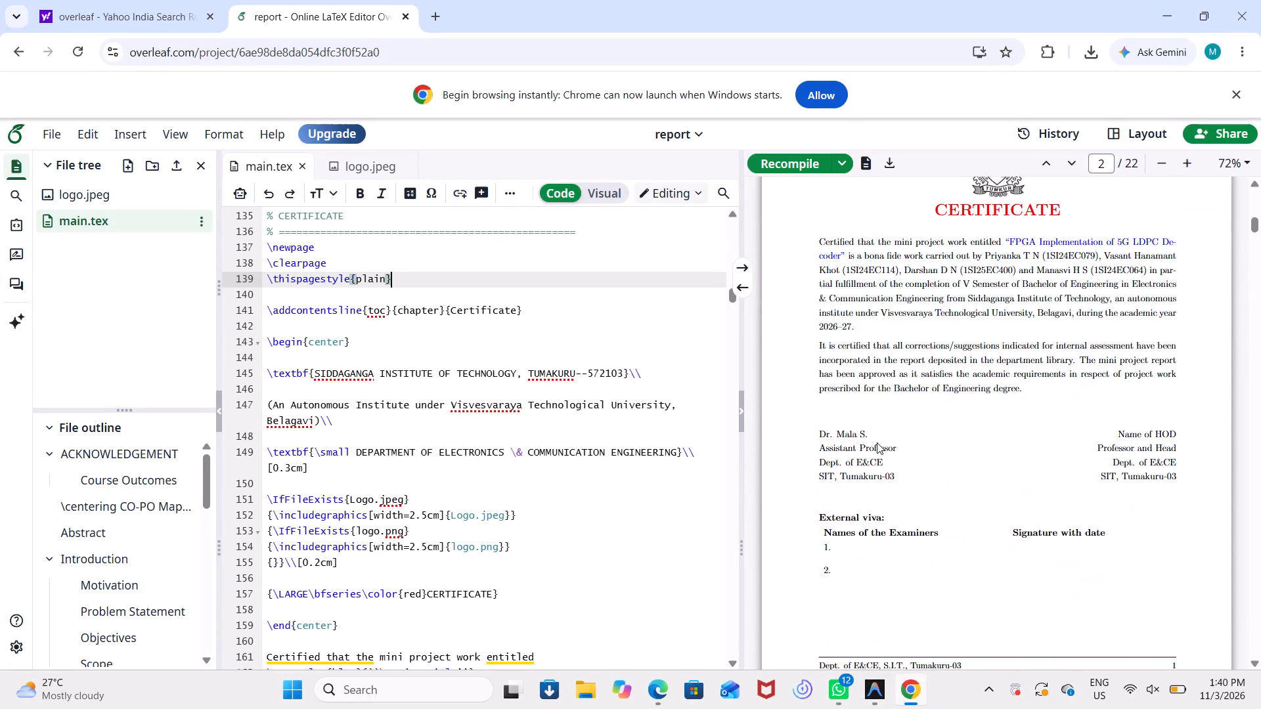
pyautogui.scroll(-1, 877, 442)
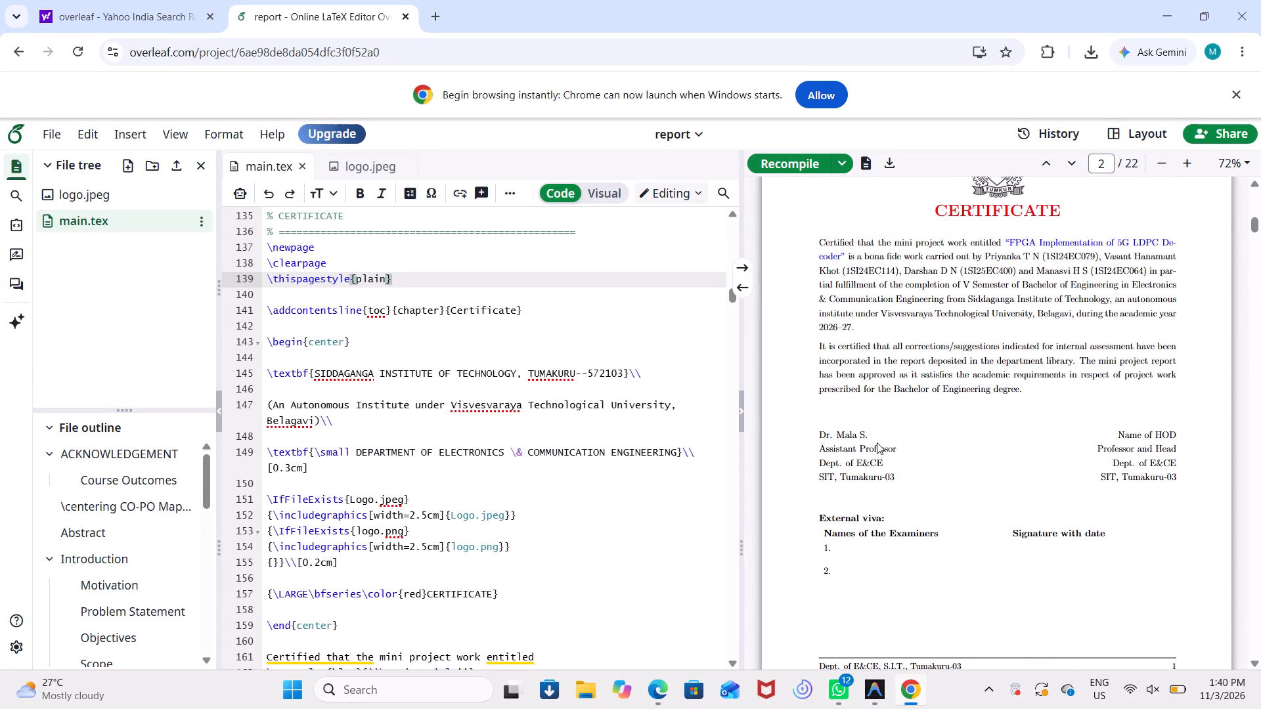
pyautogui.scroll(-2, 877, 442)
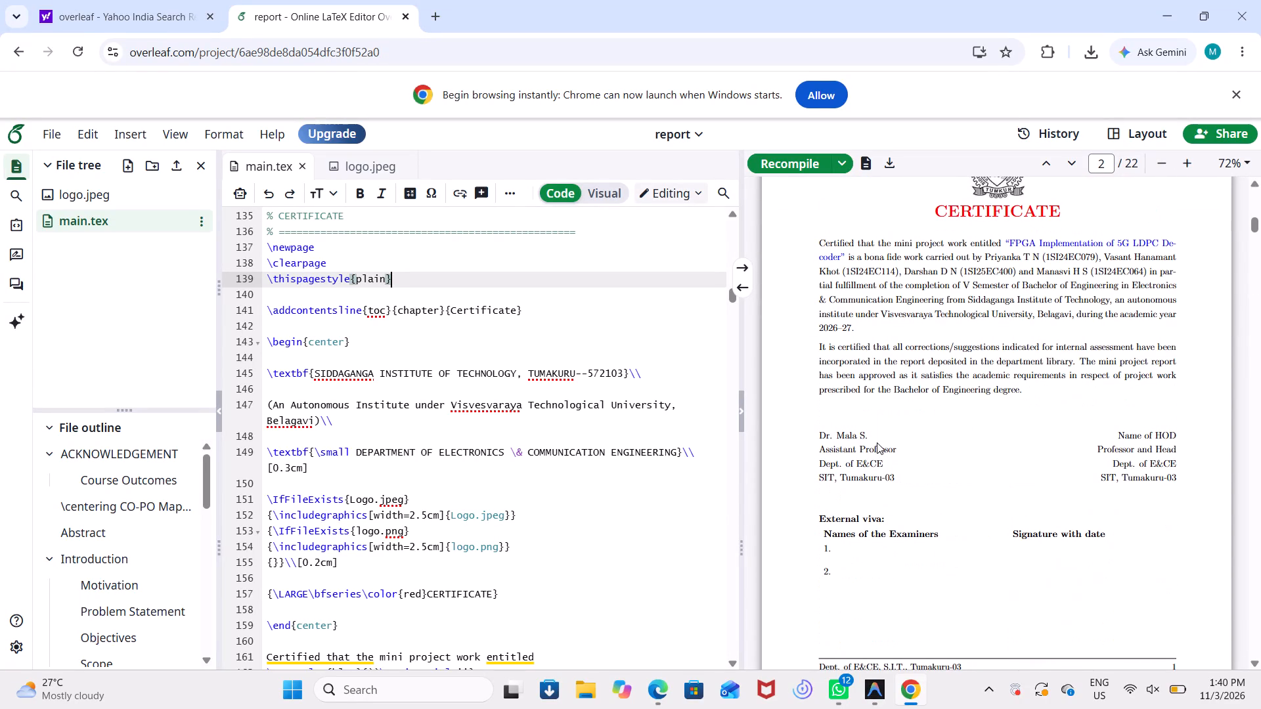
pyautogui.scroll(-3, 877, 442)
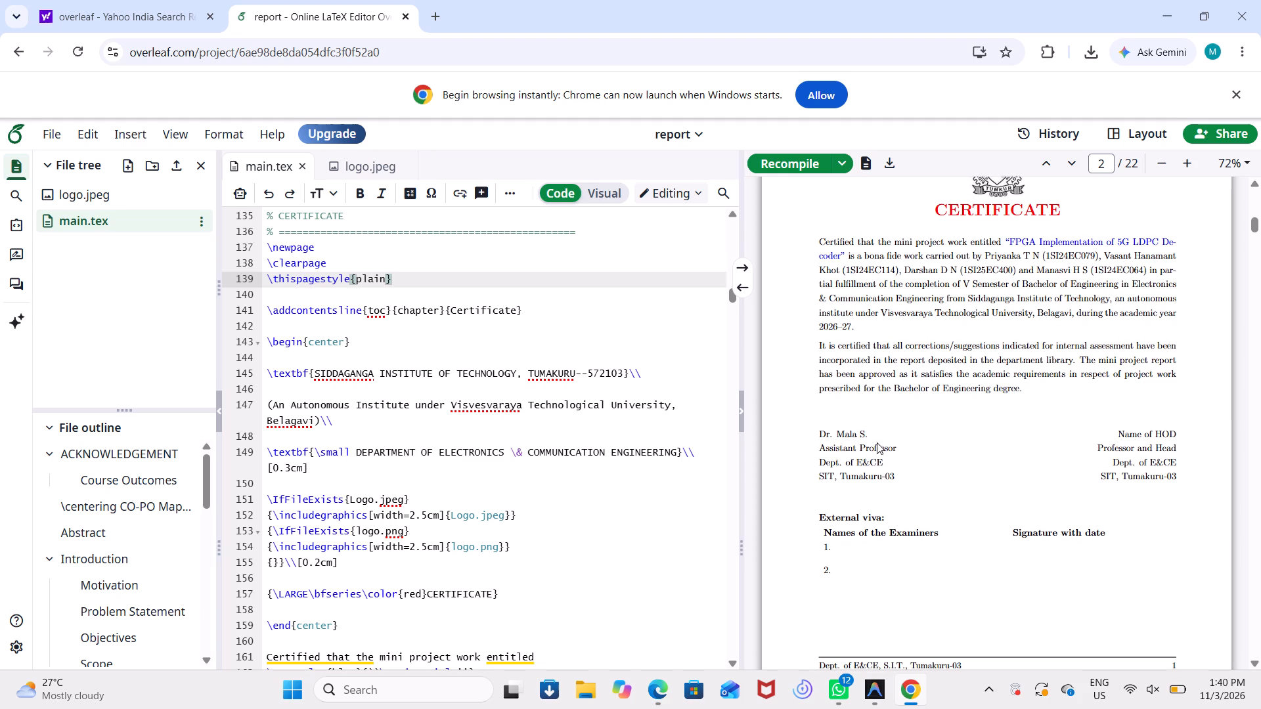
pyautogui.scroll(-2, 877, 442)
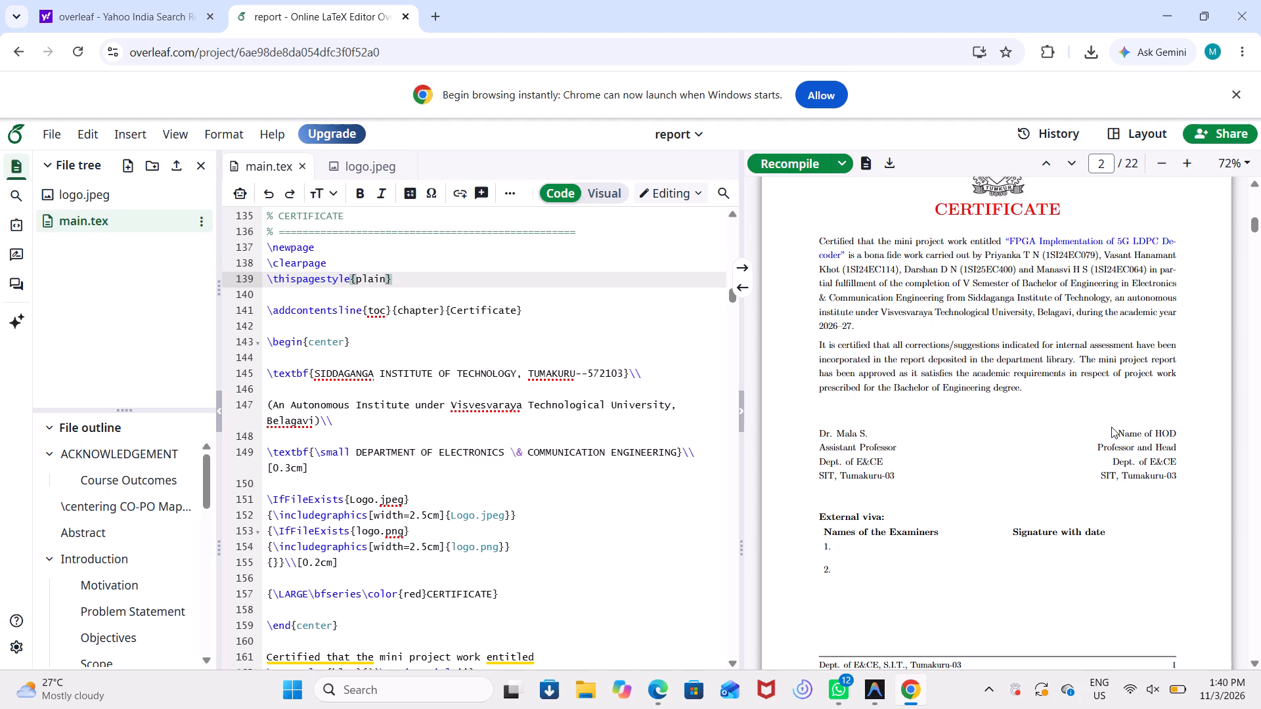
# Locate the HOD signature lines in the main.tex source and review the project details, page style and Certificate code around them.
pyautogui.doubleClick(1124, 425)
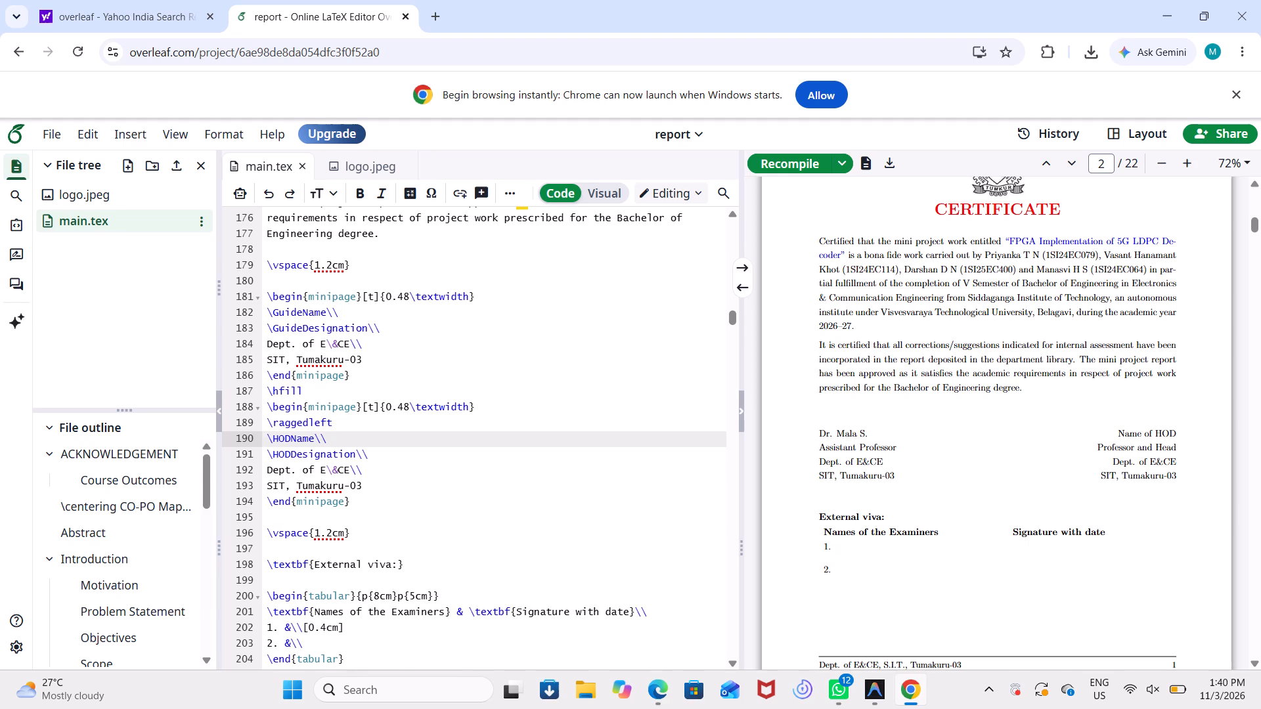
pyautogui.scroll(14, 315, 462)
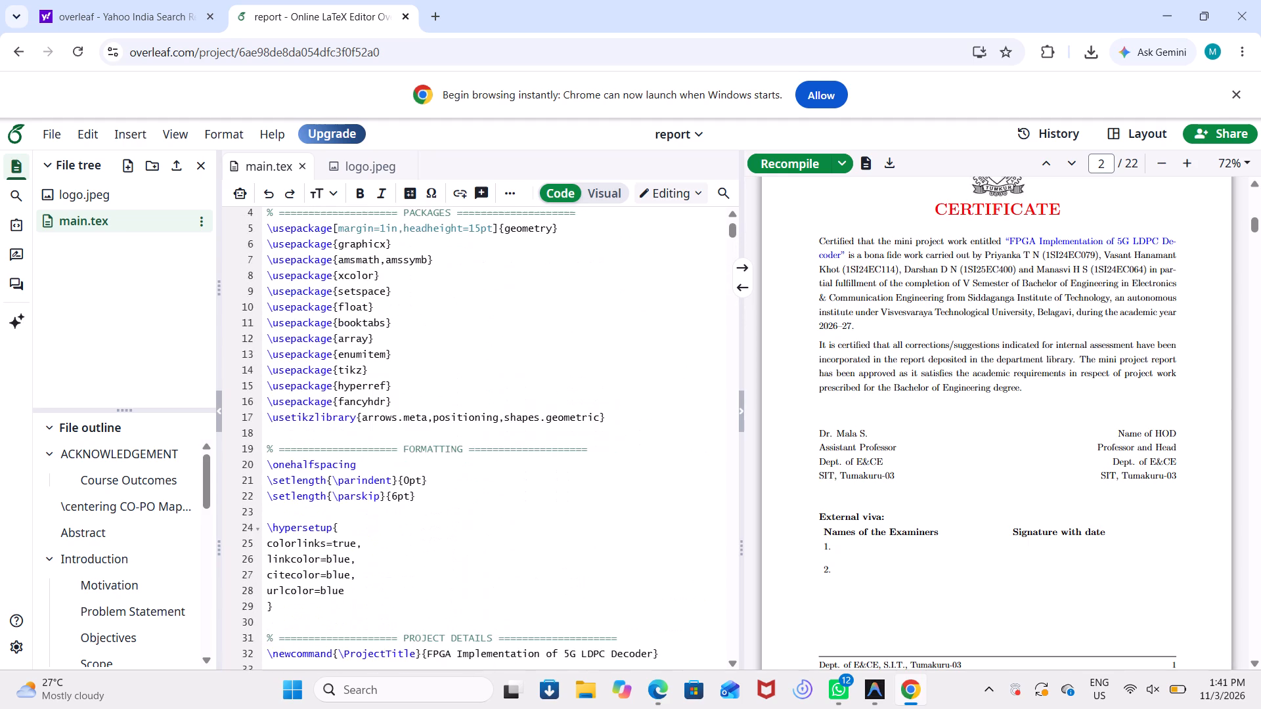
pyautogui.scroll(1, 315, 462)
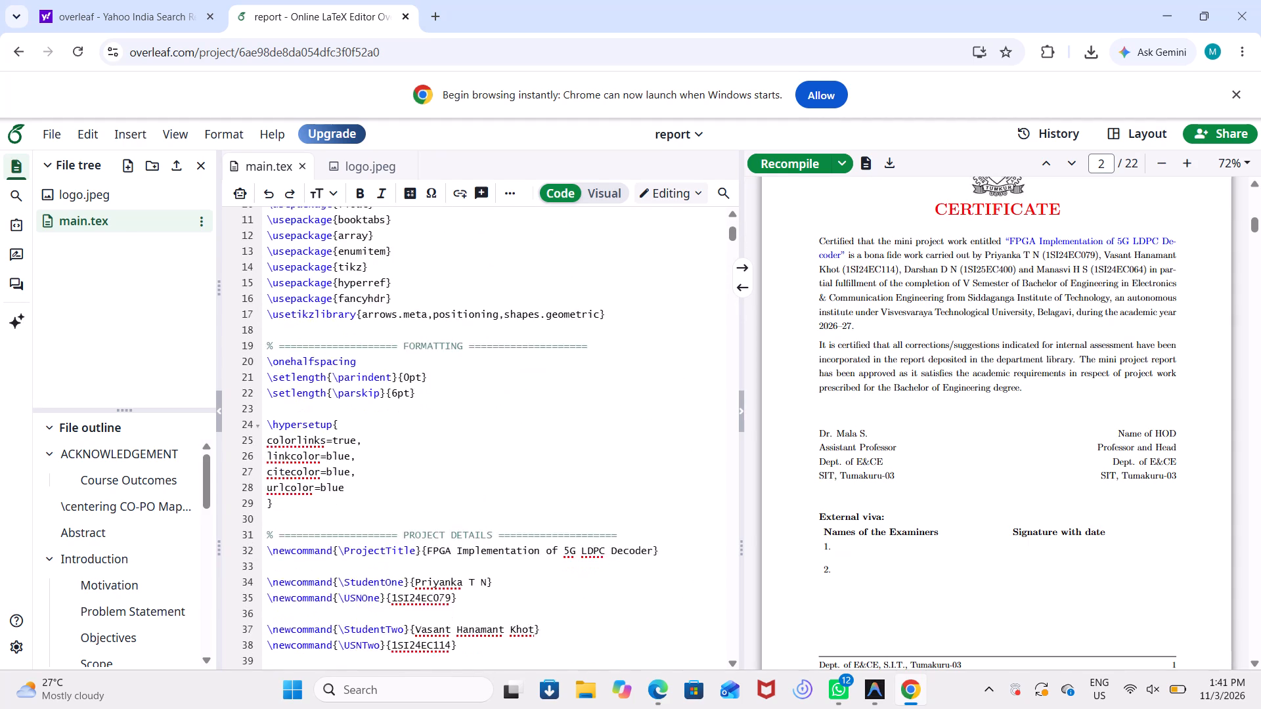
pyautogui.scroll(1, 315, 462)
pyautogui.scroll(-6, 315, 462)
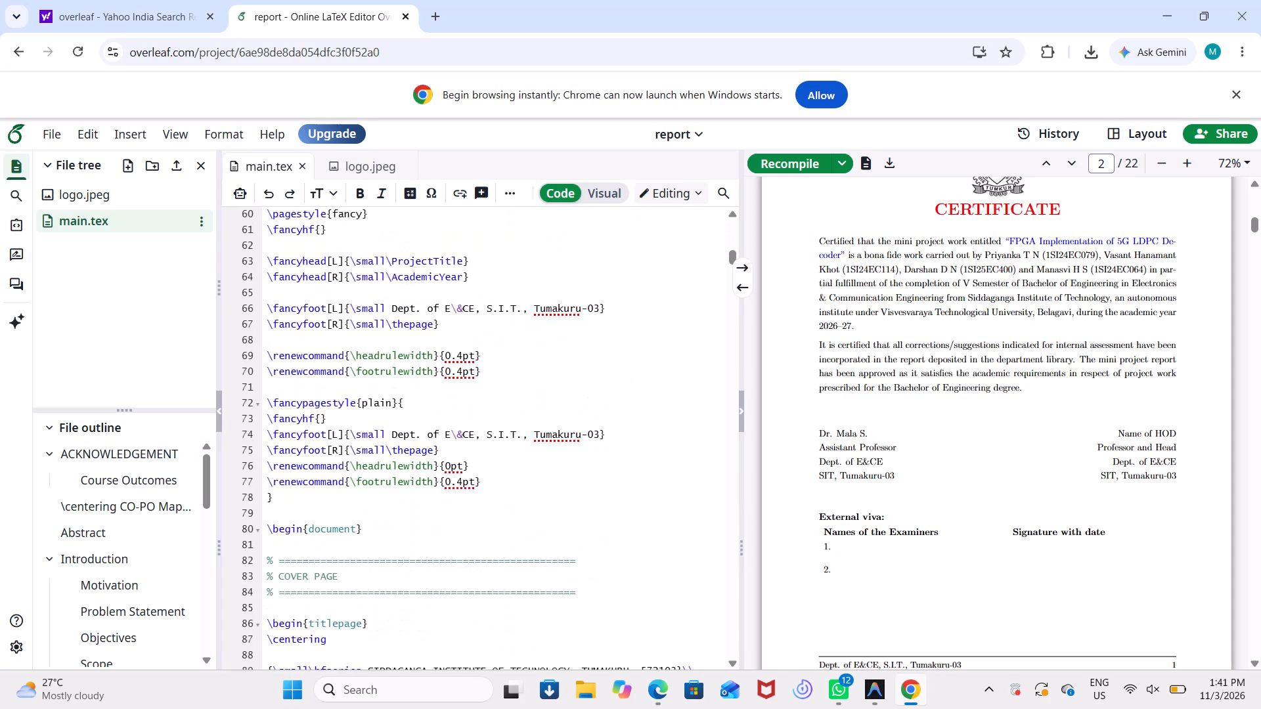
pyautogui.scroll(-1, 315, 462)
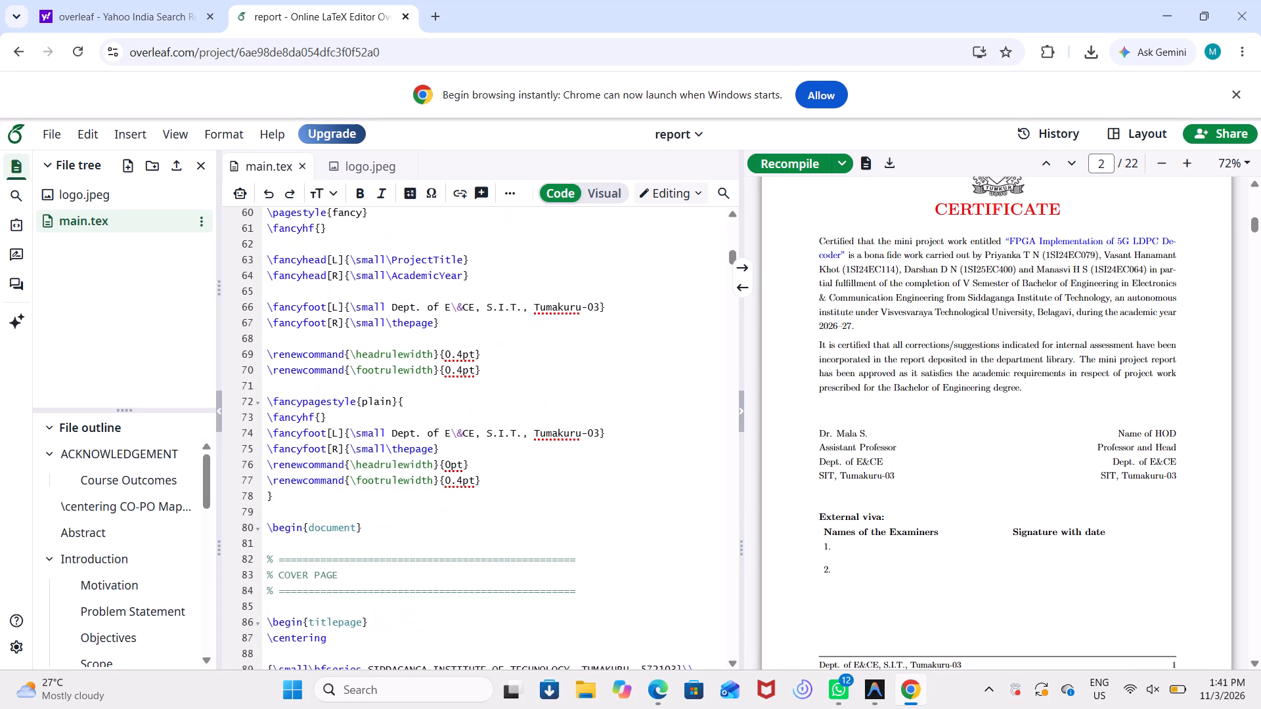
pyautogui.scroll(-4, 315, 462)
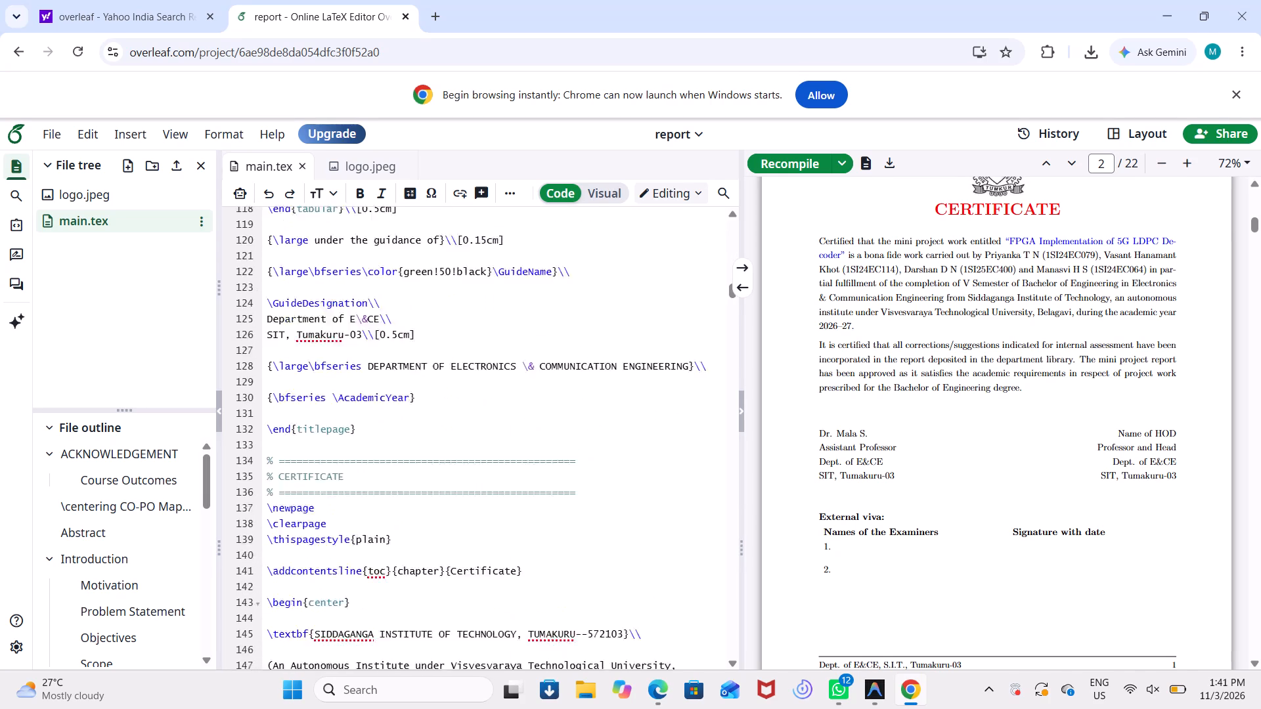
pyautogui.scroll(-9, 315, 462)
pyautogui.scroll(1, 315, 462)
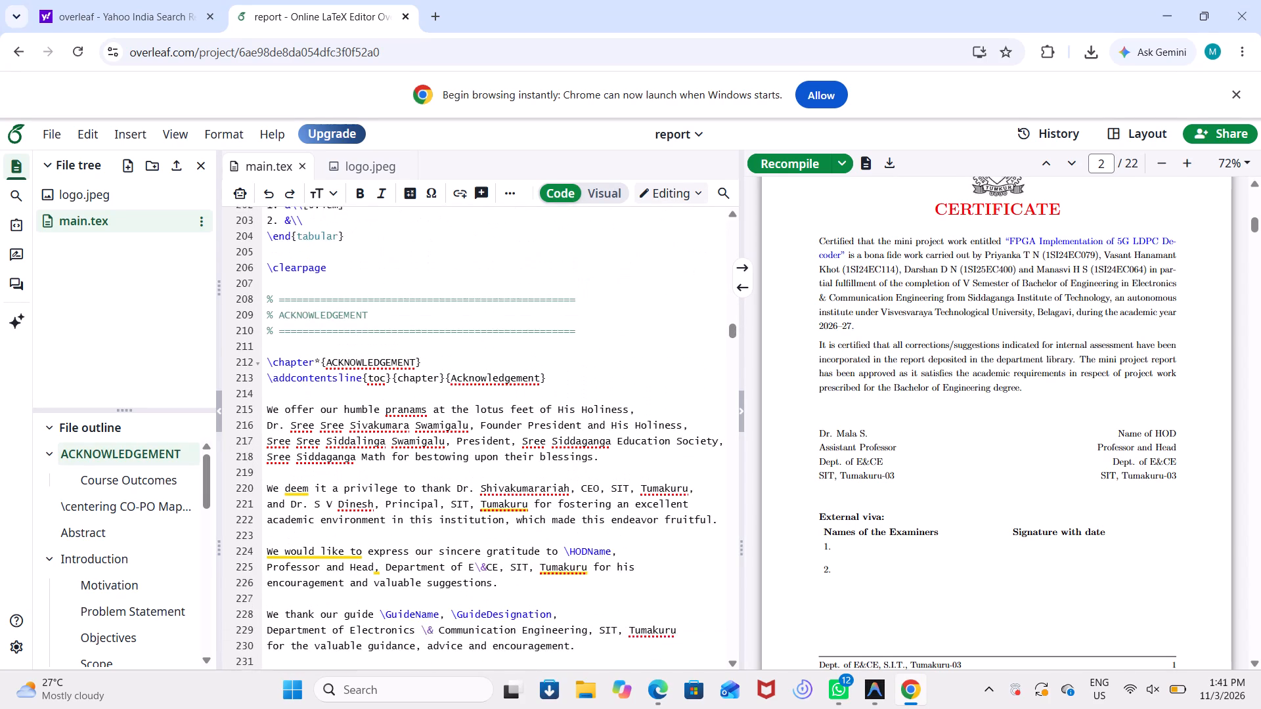
pyautogui.scroll(2, 315, 462)
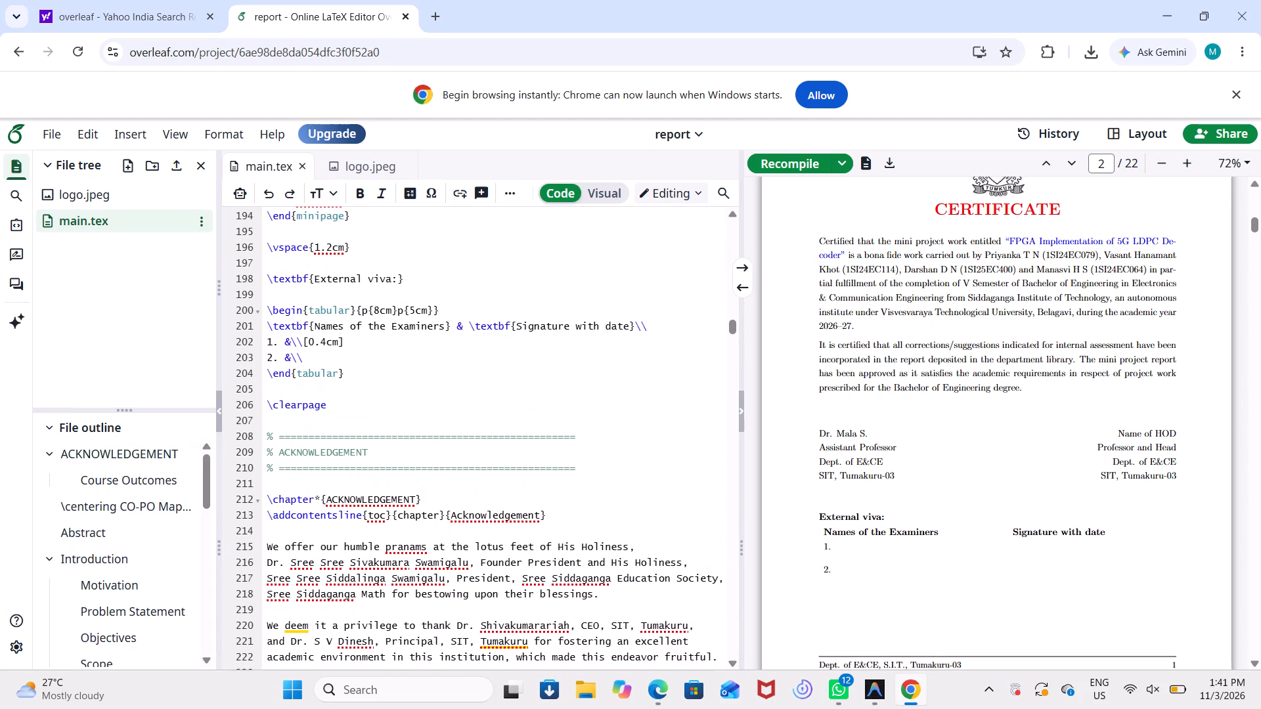
pyautogui.scroll(3, 315, 462)
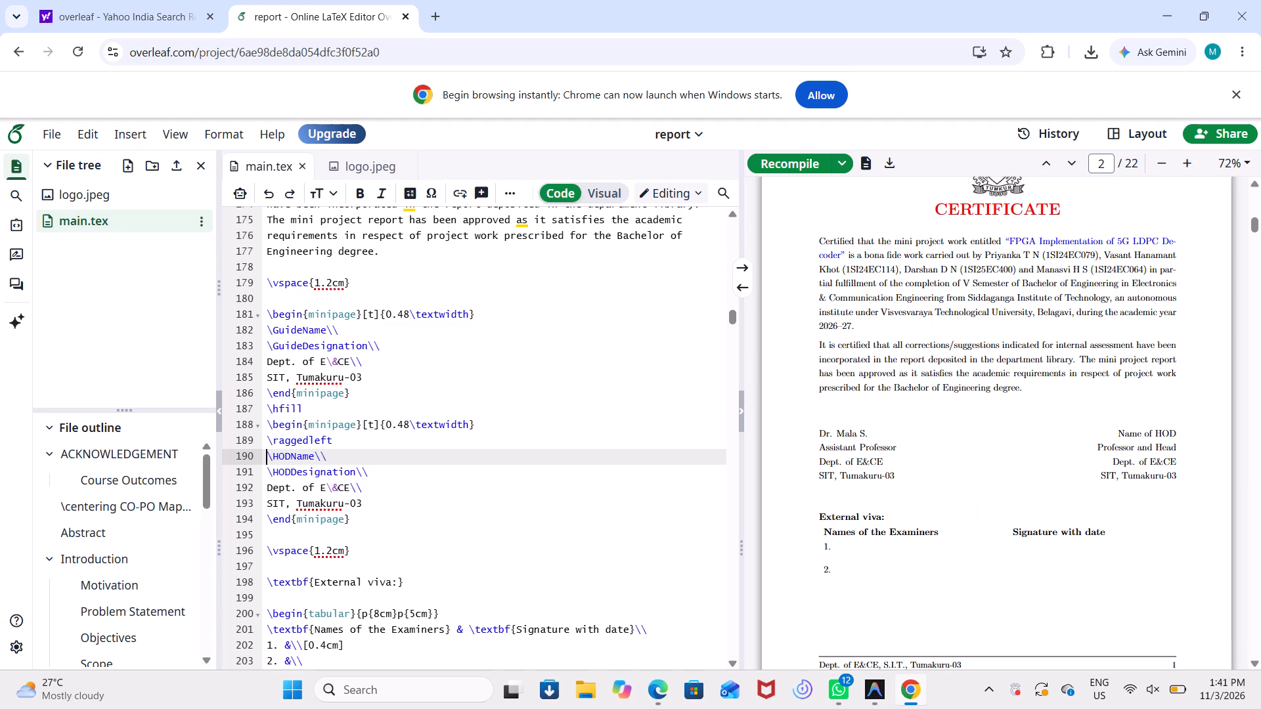
# Replace \HODDesignation with \Head of Department on the line below \HODName in the Certificate's HOD signature block.
pyautogui.click(354, 472)
pyautogui.press('BackSpace')
pyautogui.press('BackSpace')
pyautogui.press('BackSpace')
pyautogui.press('BackSpace')
pyautogui.press('BackSpace')
pyautogui.press('BackSpace')
pyautogui.press('BackSpace')
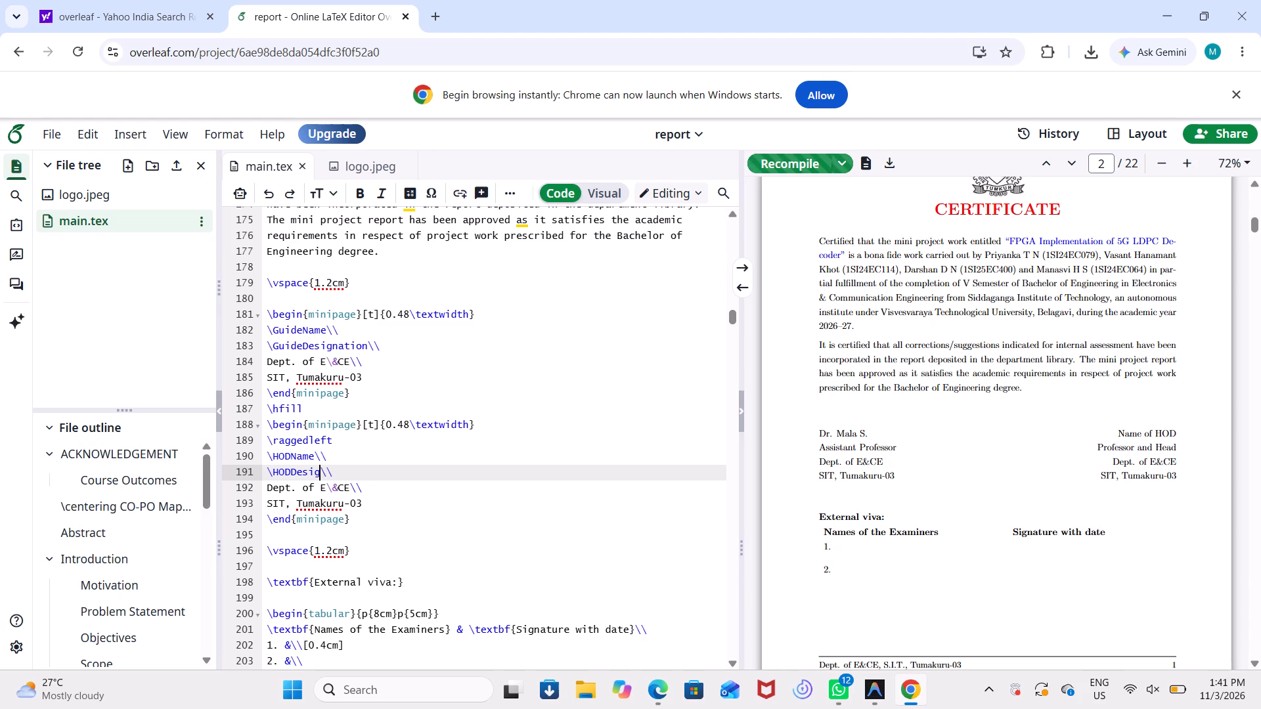
pyautogui.press('BackSpace')
pyautogui.press('BackSpace')
pyautogui.press('BackSpace')
pyautogui.press('BackSpace')
pyautogui.press('BackSpace')
pyautogui.press('BackSpace')
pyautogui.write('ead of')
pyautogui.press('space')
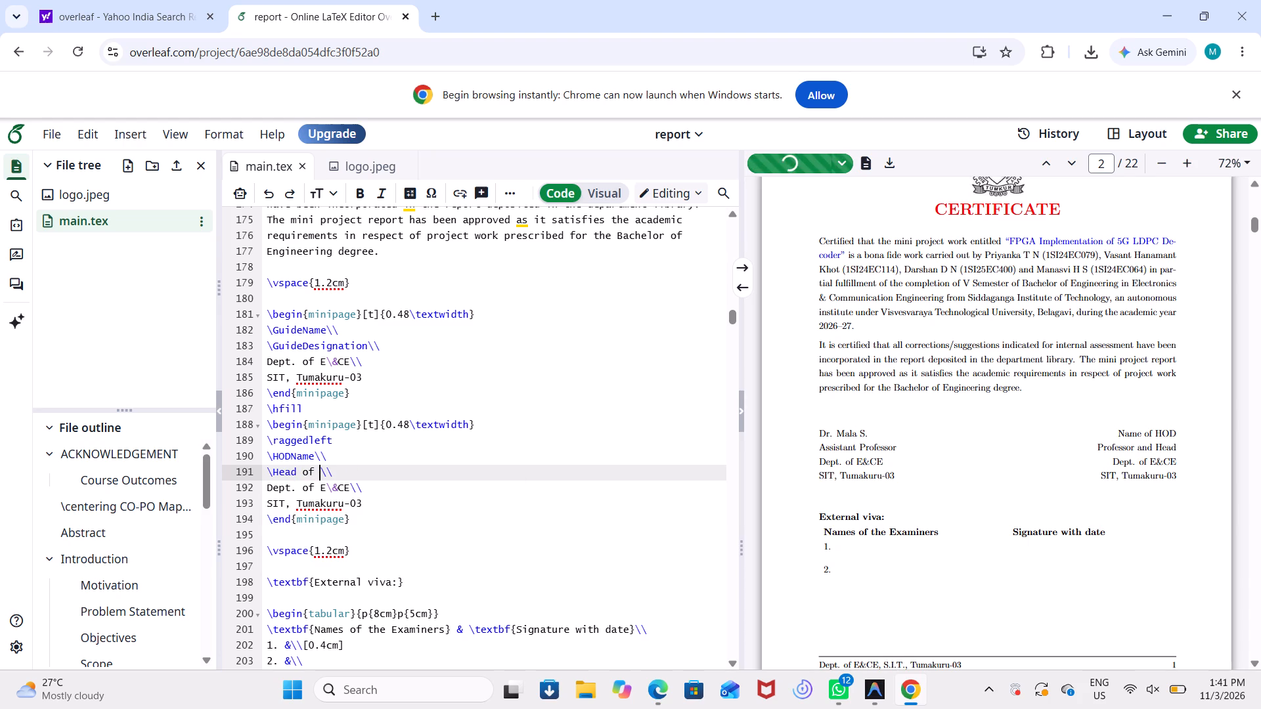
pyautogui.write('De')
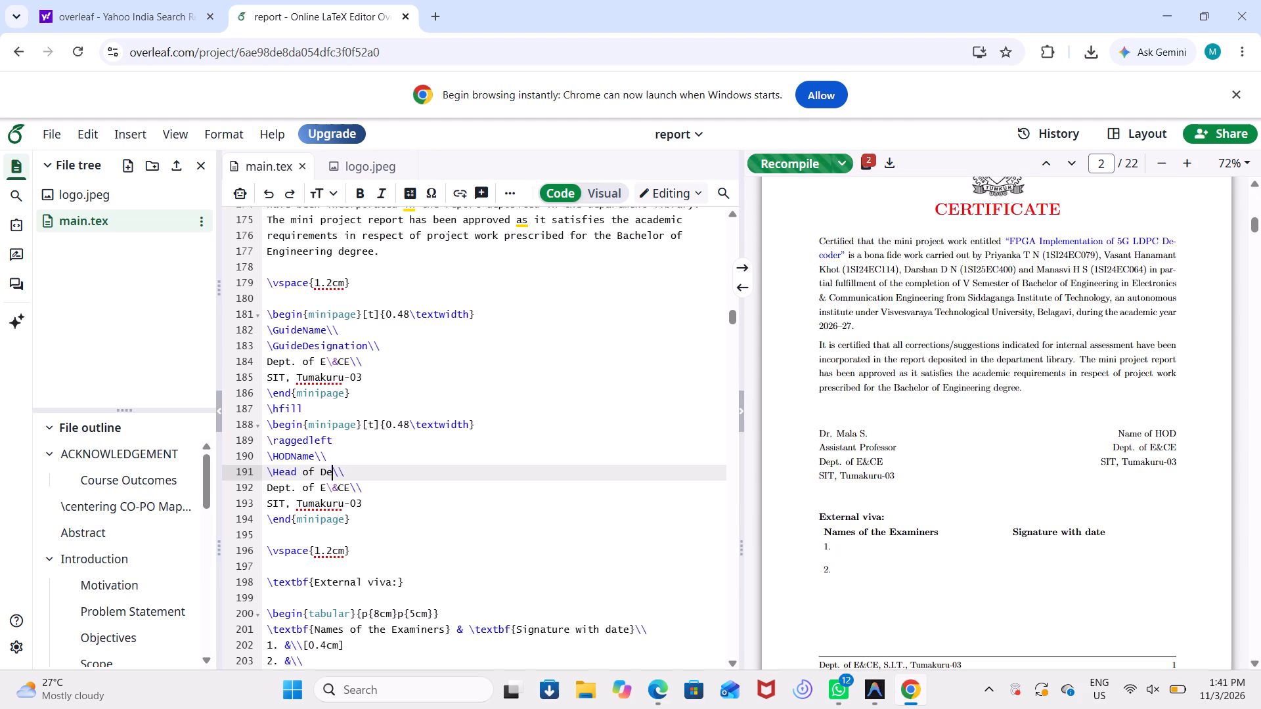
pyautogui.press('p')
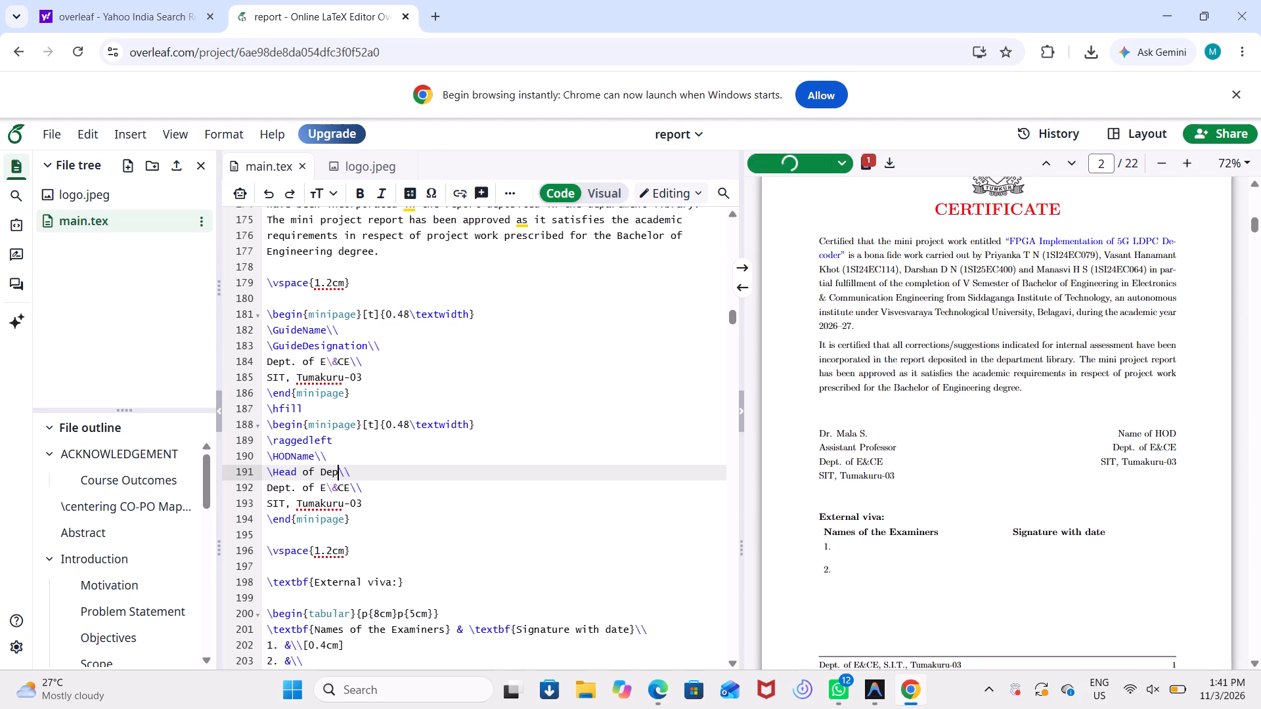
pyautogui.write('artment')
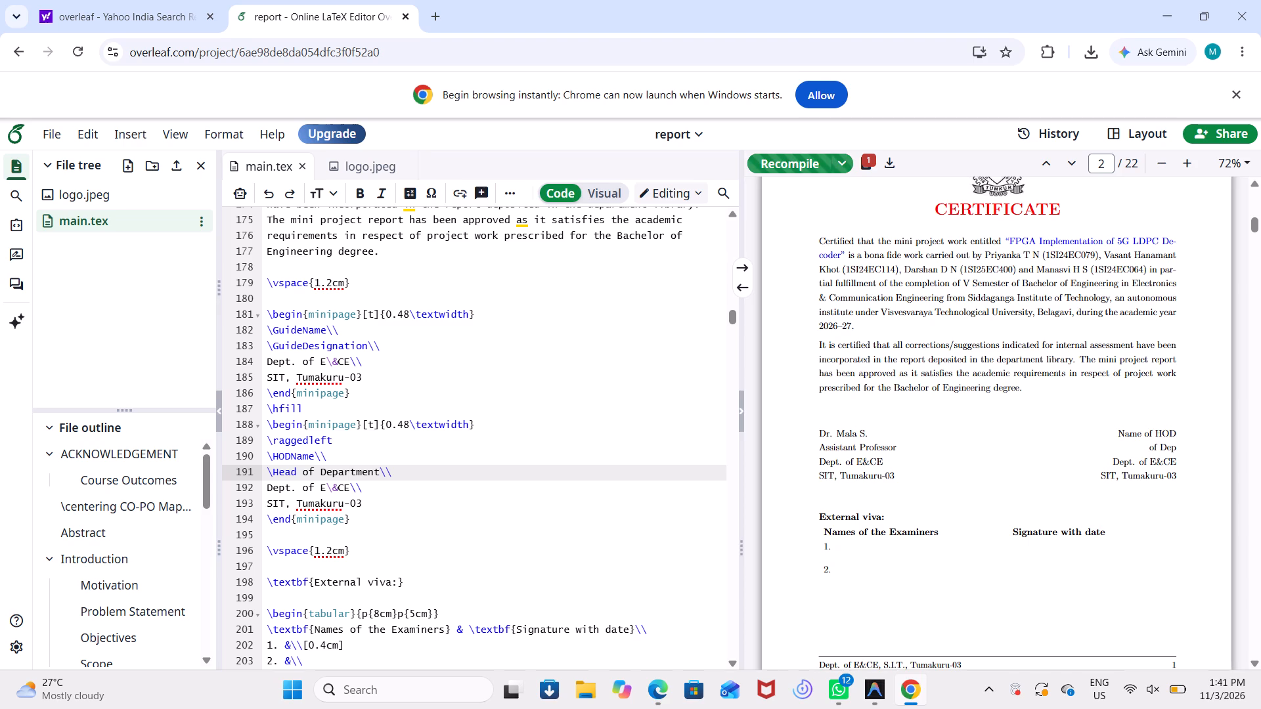
# Delete \HODName\\ from the line above \Head of Department in the Certificate's signature block.
pyautogui.click(330, 456)
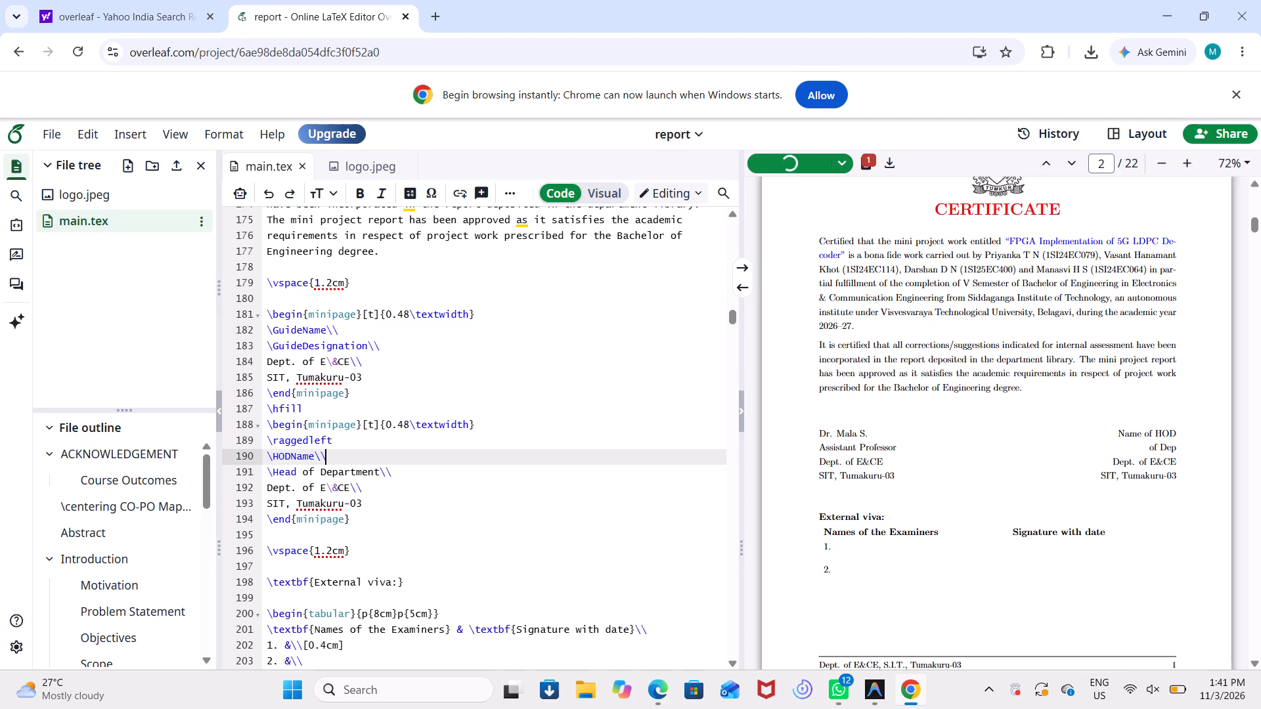
pyautogui.press('BackSpace')
pyautogui.press('BackSpace')
pyautogui.press('BackSpace')
pyautogui.press('BackSpace')
pyautogui.press('BackSpace')
pyautogui.press('BackSpace')
pyautogui.press('BackSpace')
pyautogui.press('BackSpace')
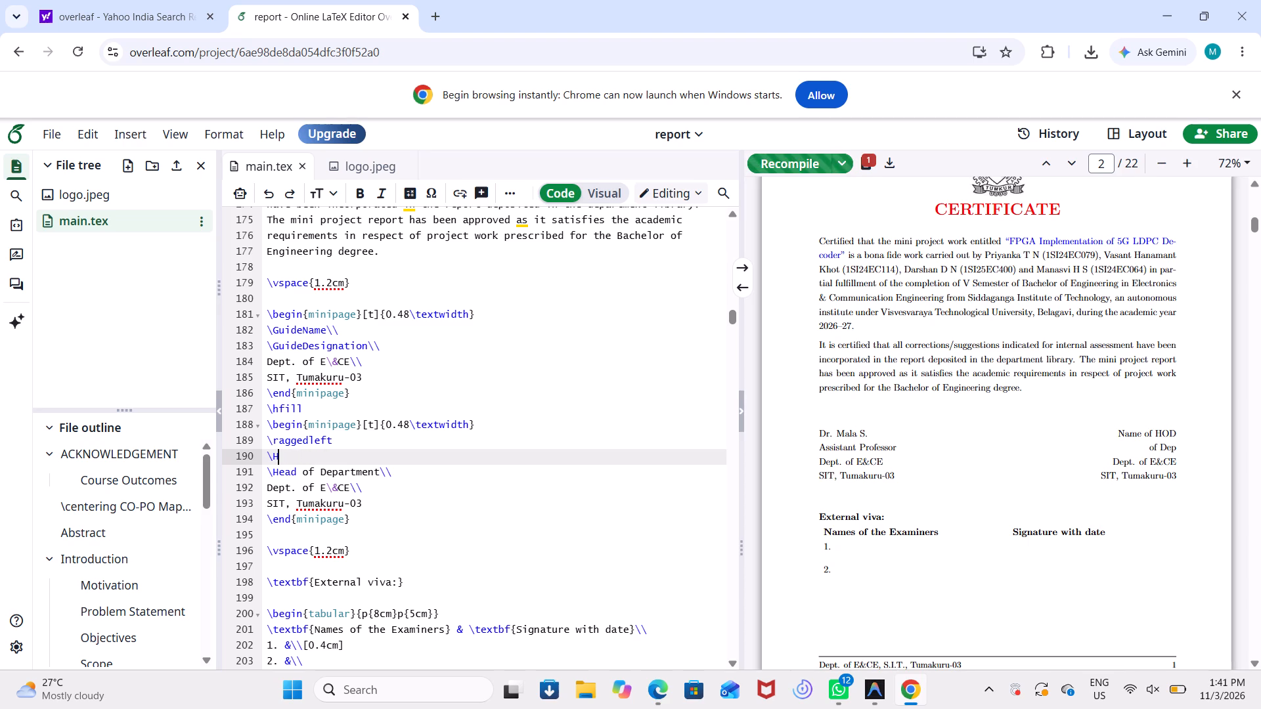
pyautogui.press('BackSpace')
pyautogui.press('BackSpace')
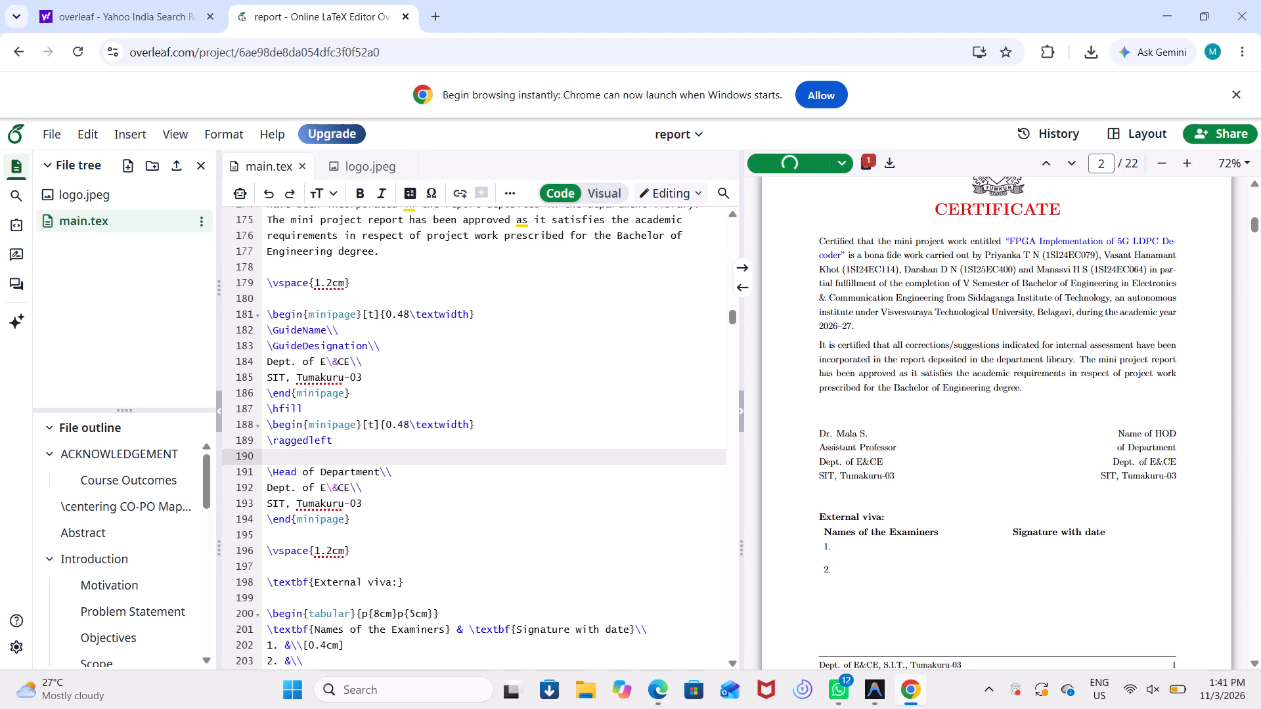
# Insert a space between the backslash and Head in the \Head of Department line of the Certificate's signature block.
pyautogui.press('Left')
pyautogui.press('Left')
pyautogui.press('Left')
pyautogui.press('Left')
pyautogui.press('Left')
pyautogui.press('Left')
pyautogui.press('Left')
pyautogui.press('Left')
pyautogui.press('Left')
pyautogui.press('Left')
pyautogui.press('Left')
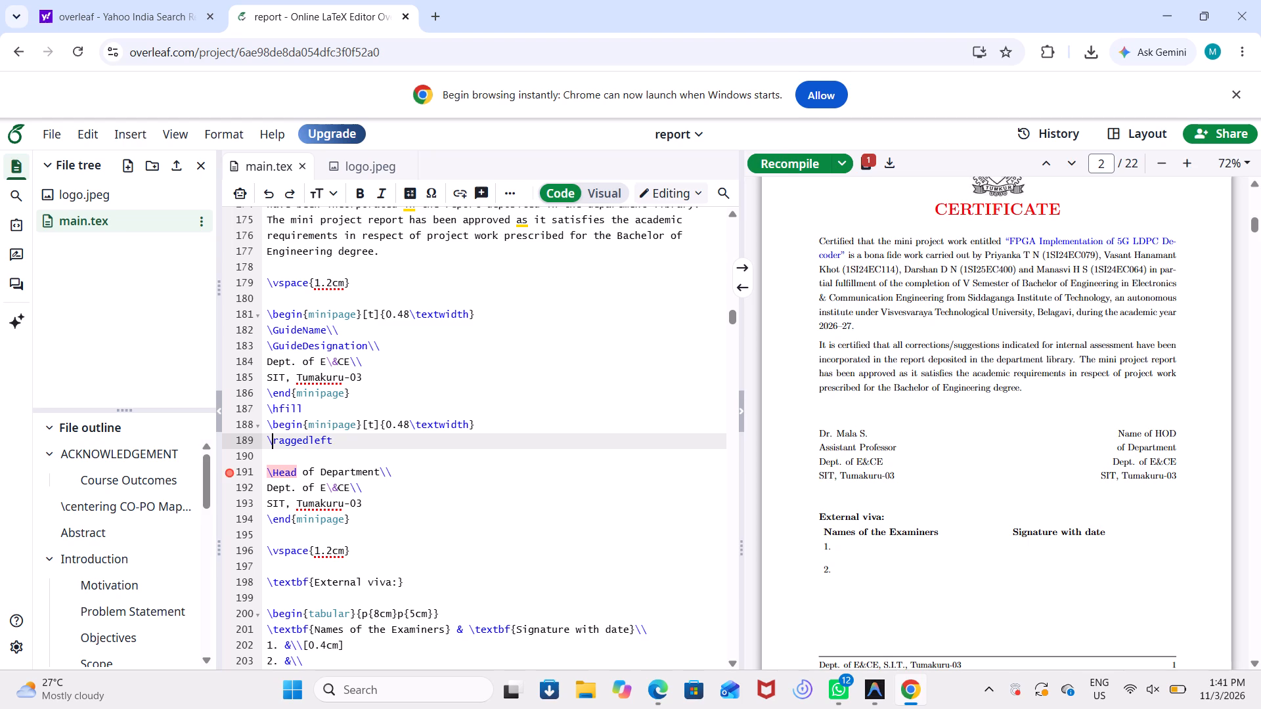
pyautogui.press('Down')
pyautogui.press('Right')
pyautogui.press('Right')
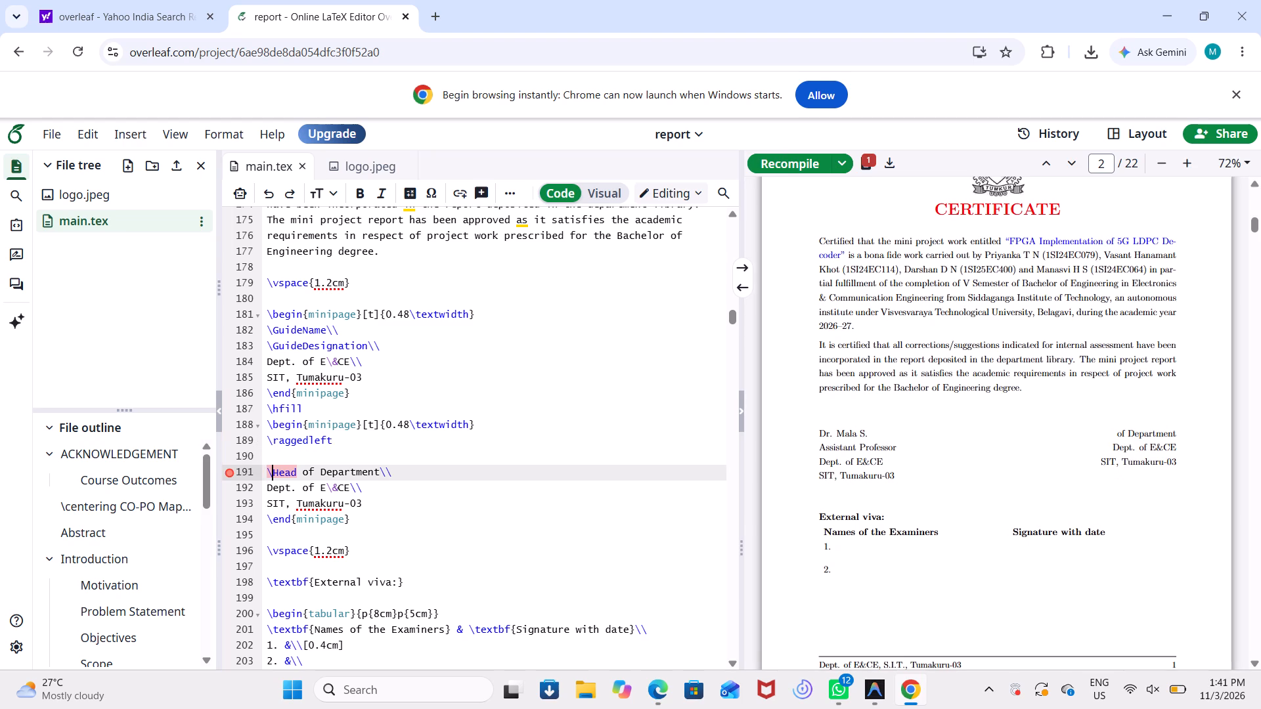
pyautogui.press('space')
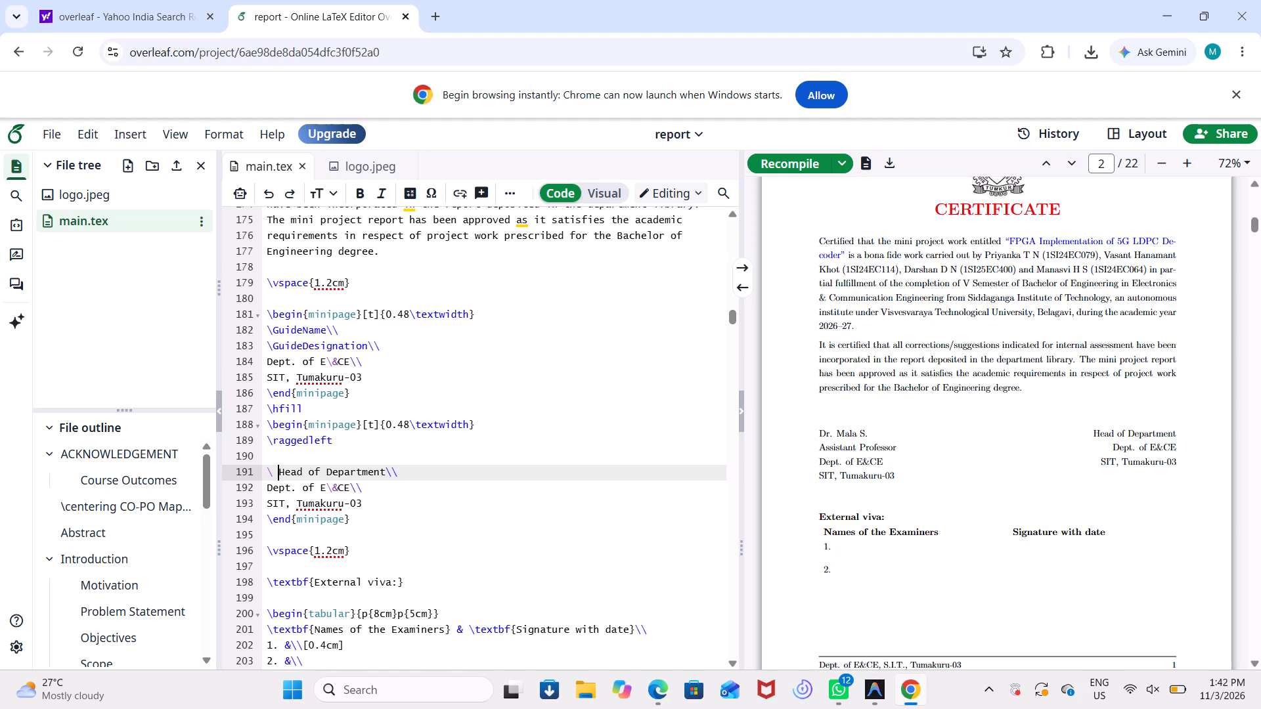
# Locate the main.tex source of the "Dept. of E&CE, S.I.T., Tumakuru-03" footer from the compiled Certificate page.
pyautogui.scroll(-1, 322, 490)
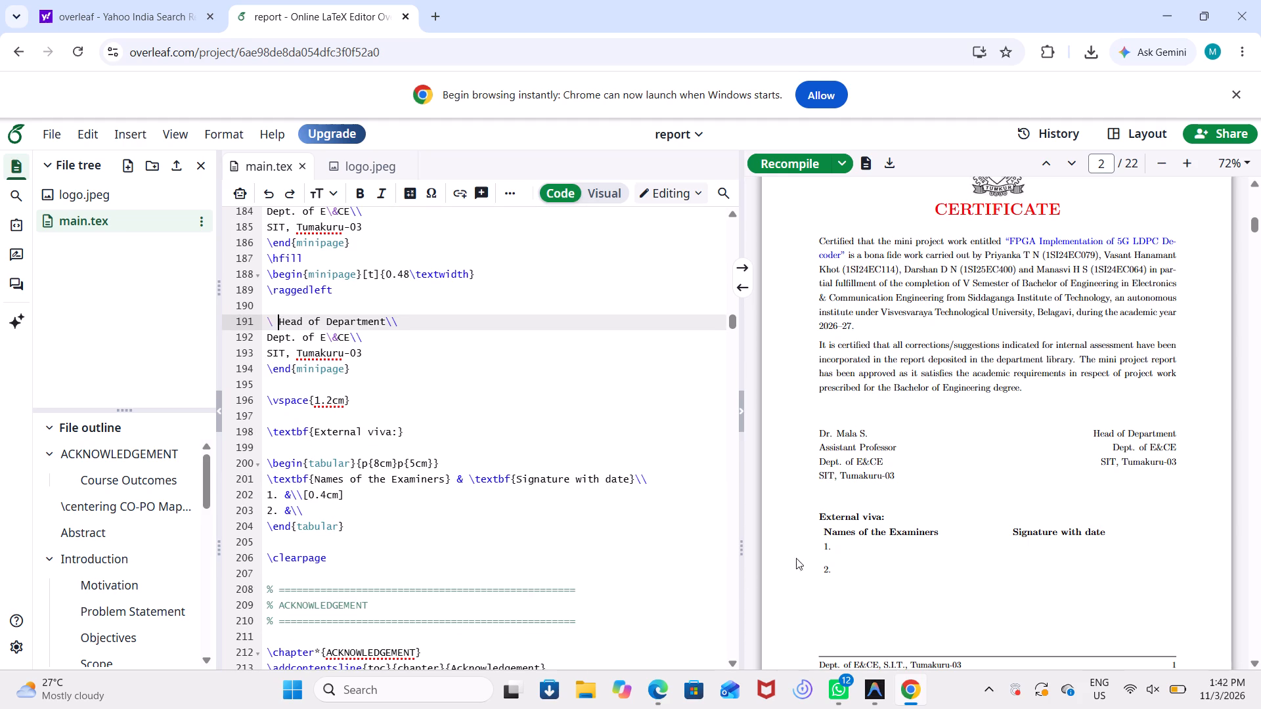
pyautogui.scroll(-1, 686, 559)
pyautogui.scroll(-1, 958, 495)
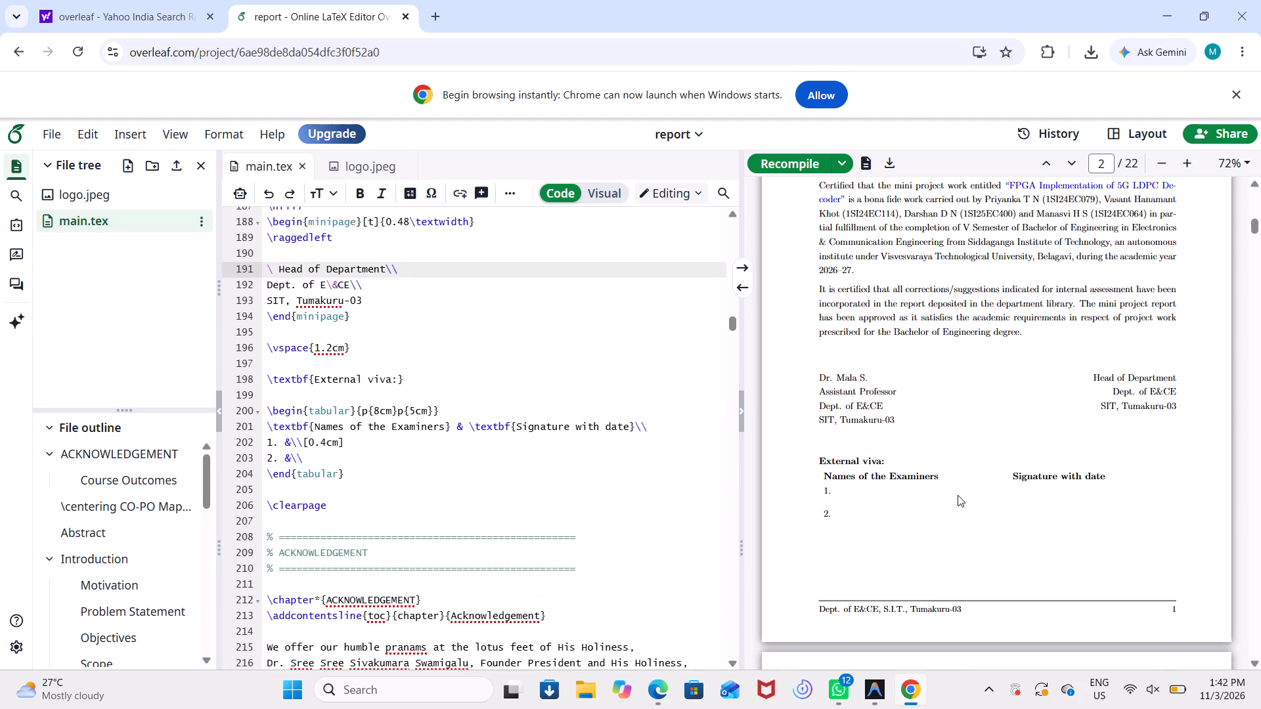
pyautogui.scroll(-3, 958, 495)
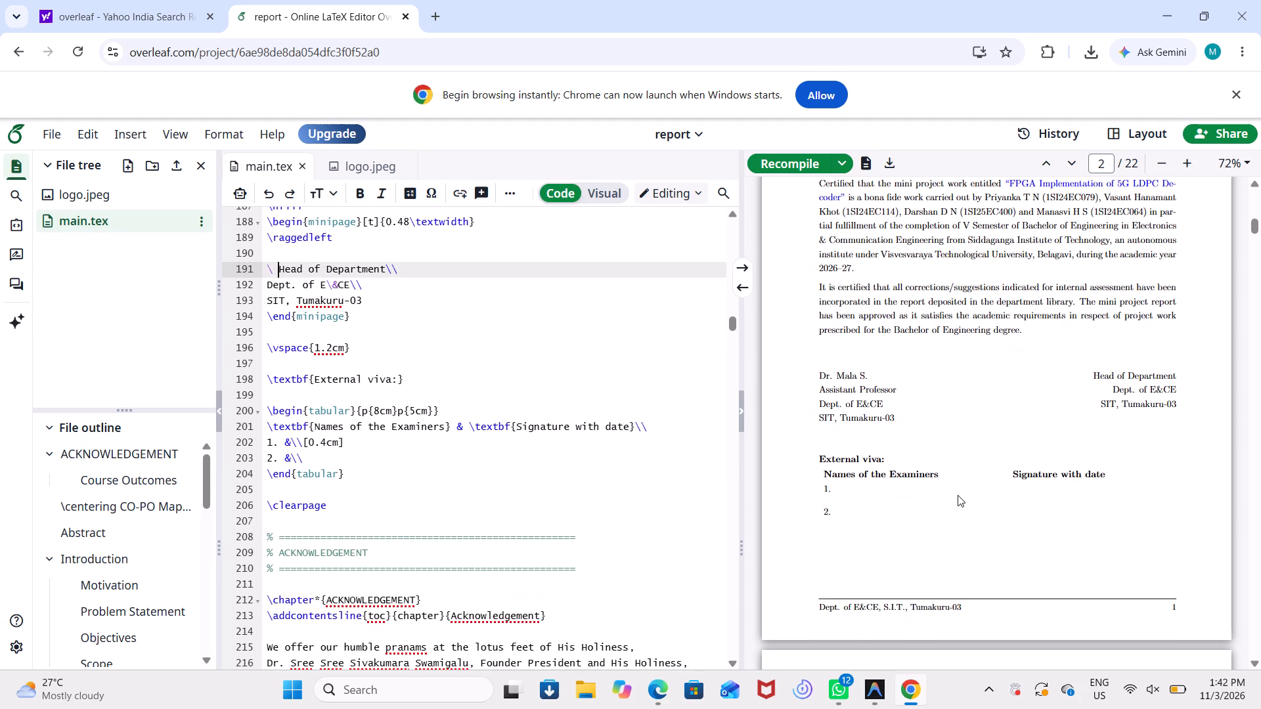
pyautogui.scroll(-1, 958, 495)
pyautogui.doubleClick(894, 592)
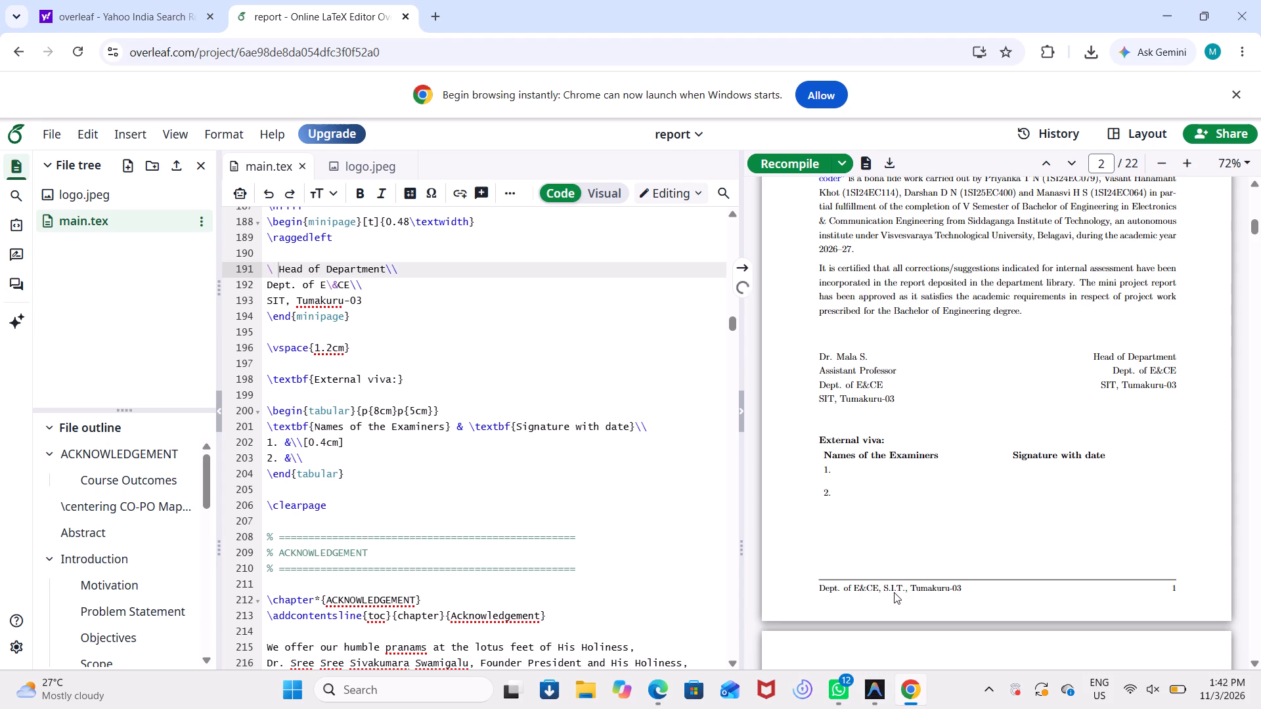
pyautogui.doubleClick(894, 592)
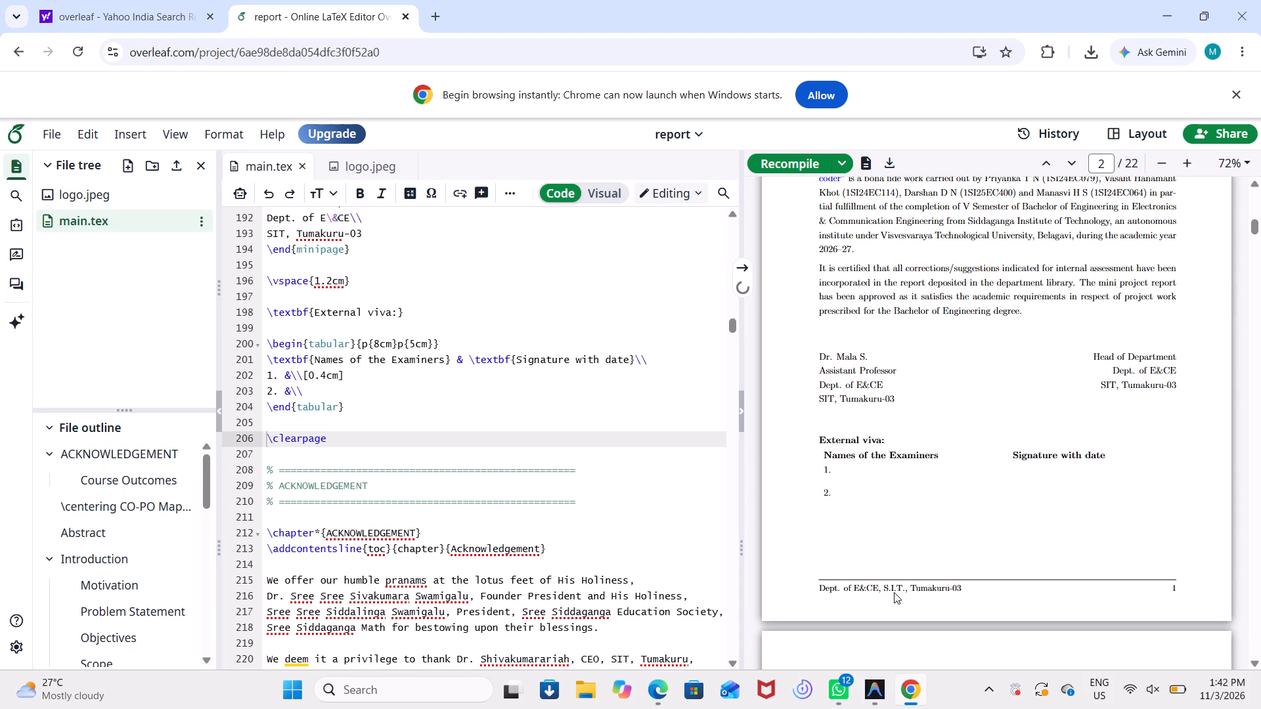
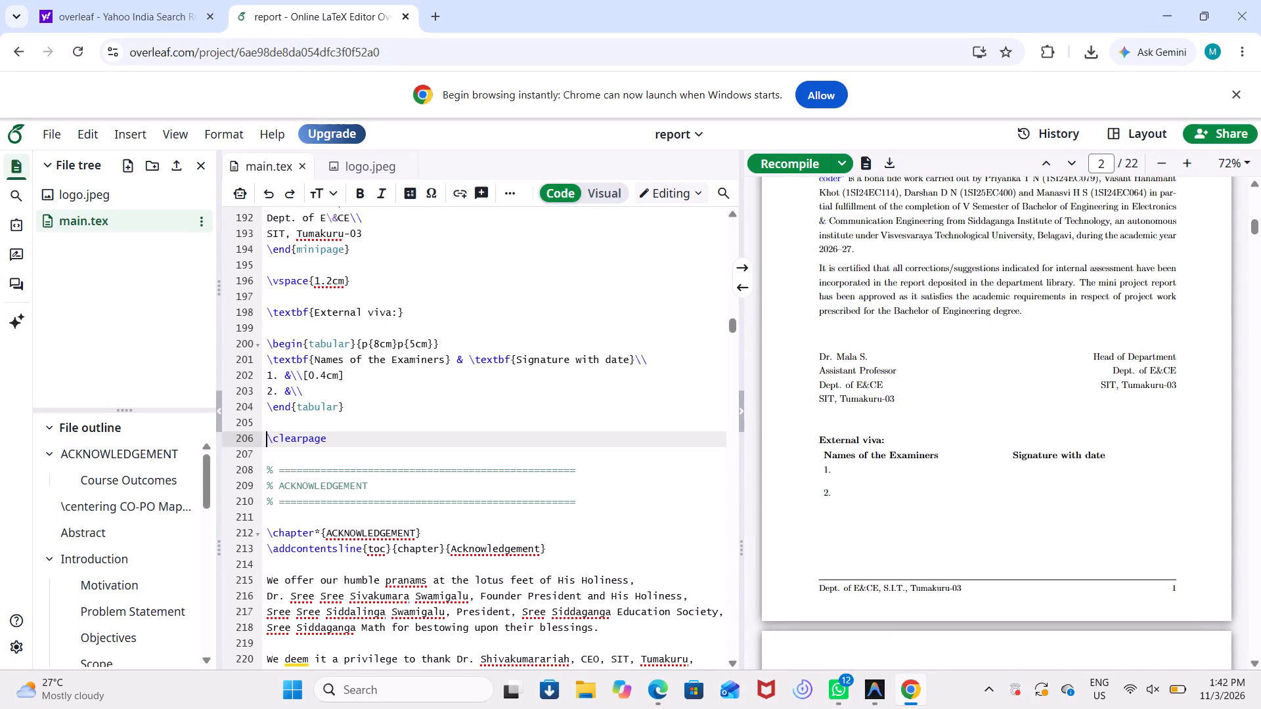
# Insert \thispagestyle{empty} on the blank line above the guide's minipage in the Certificate's signature block.
pyautogui.scroll(3, 435, 334)
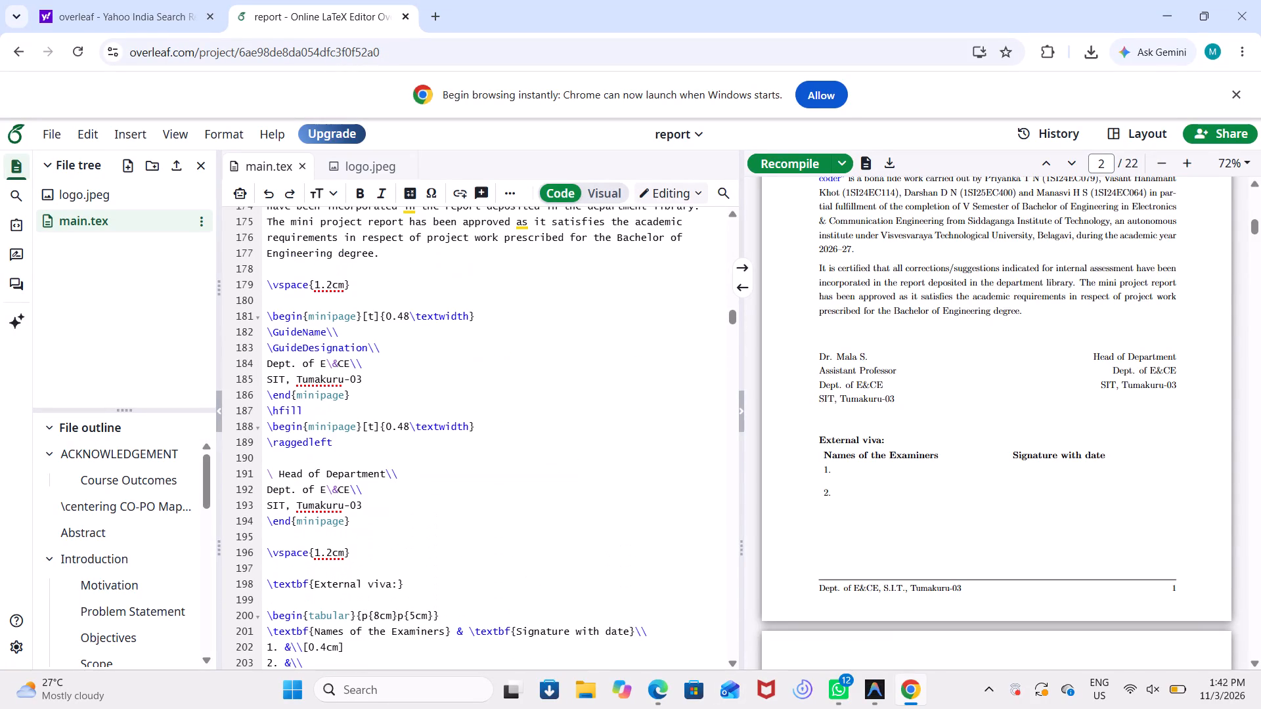
pyautogui.click(307, 307)
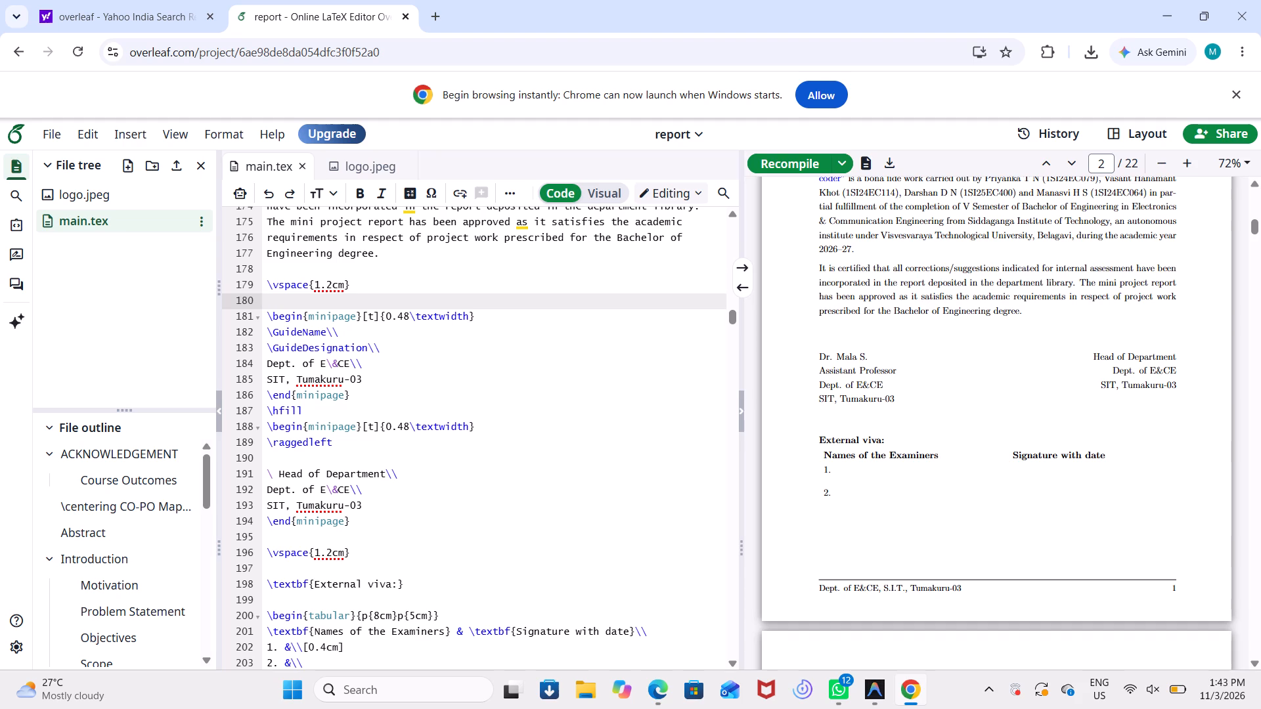
pyautogui.write('\\this')
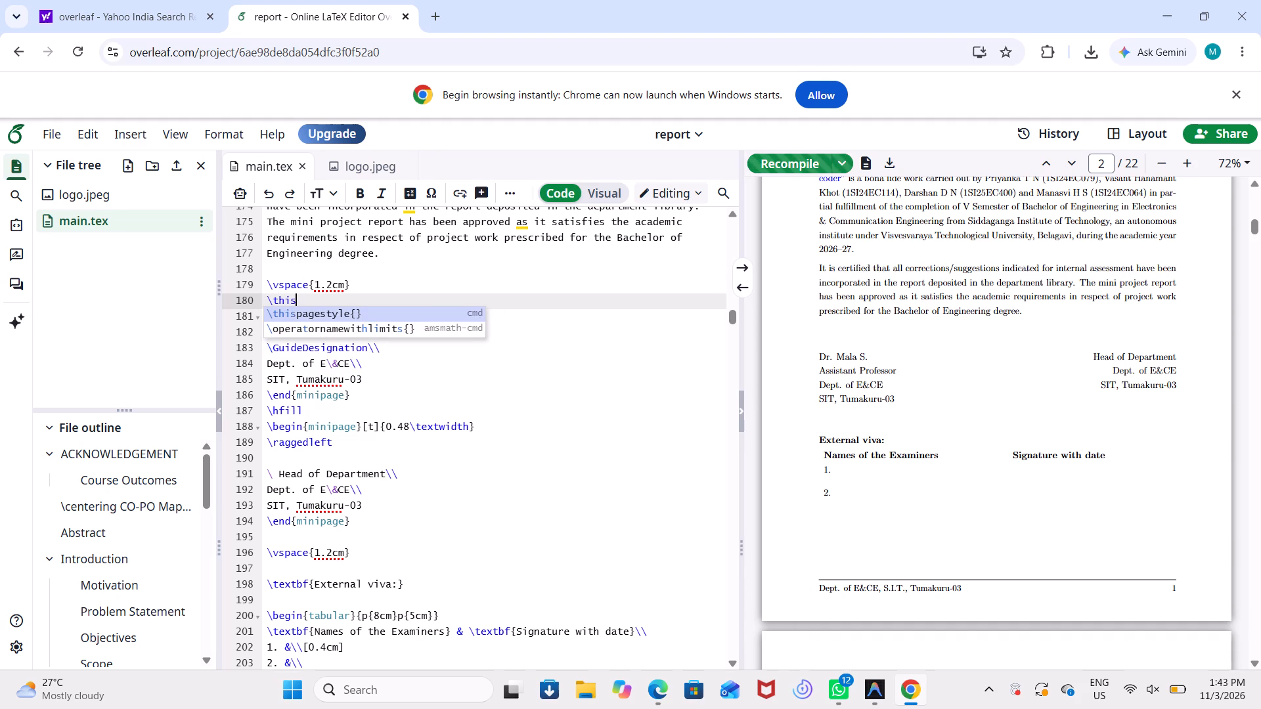
pyautogui.write('page')
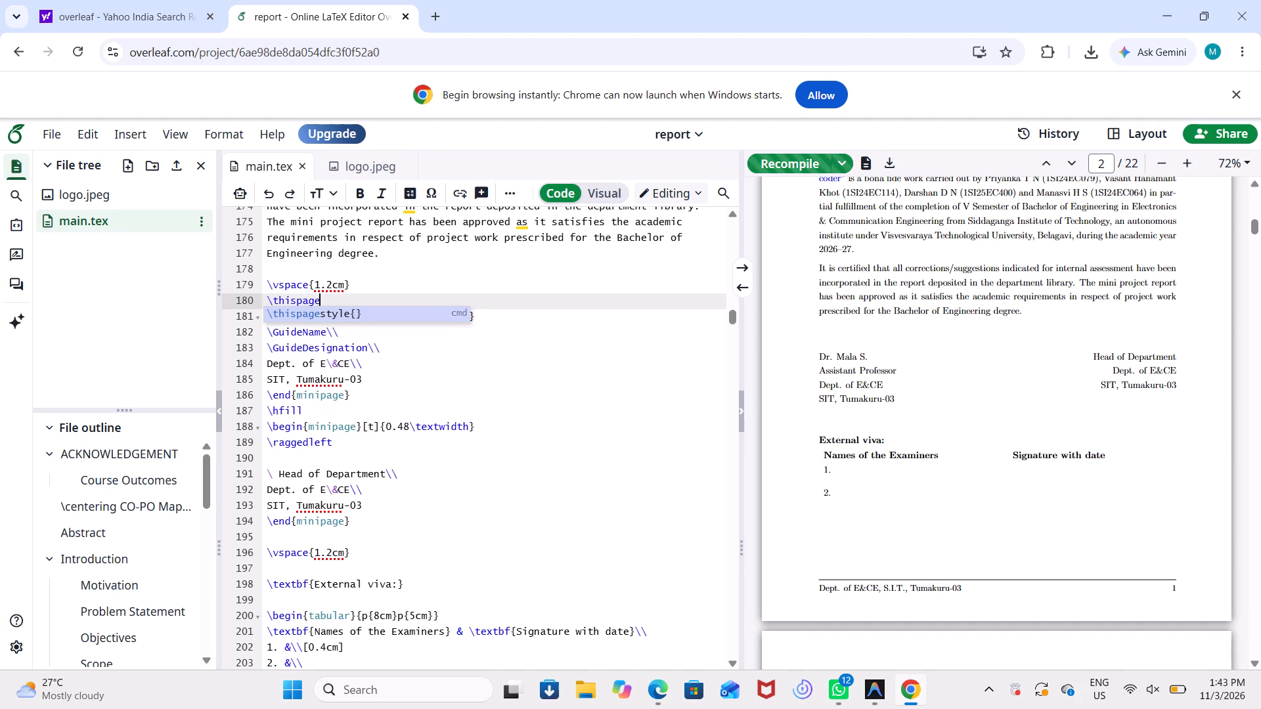
pyautogui.write('style')
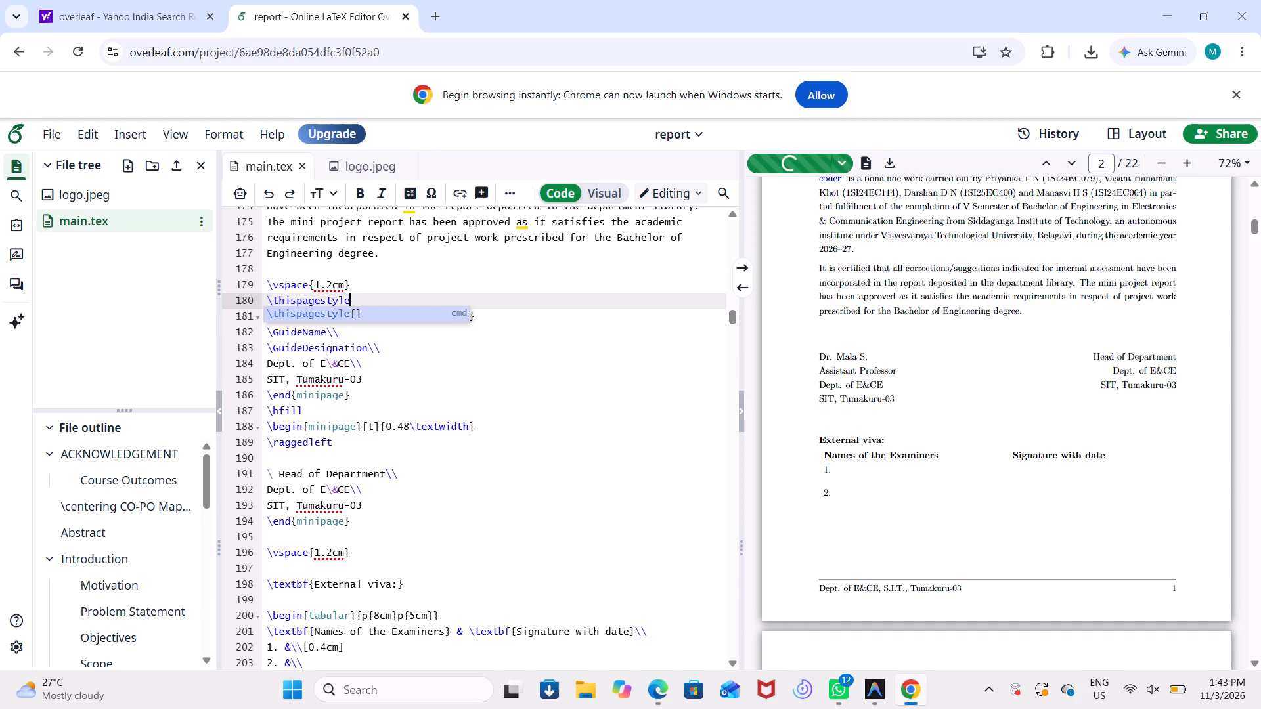
pyautogui.write('{empty}')
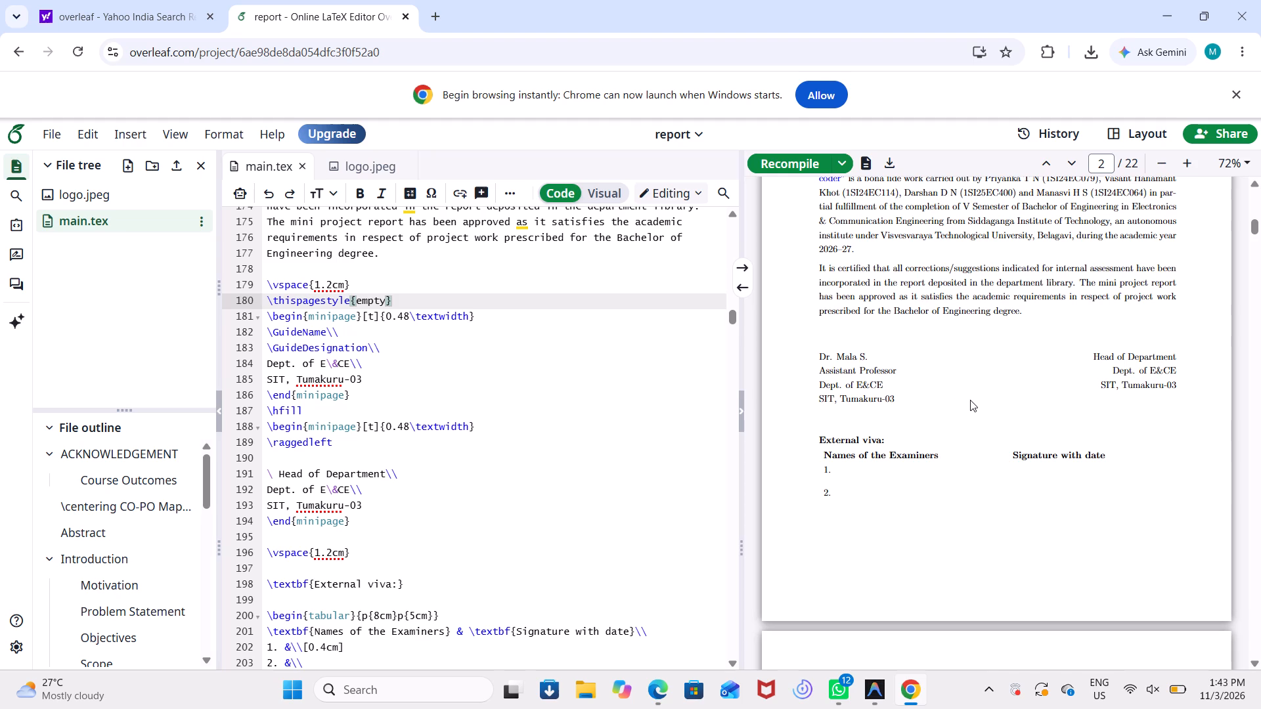
# Copy the Certificate's \thispagestyle{empty} line onto the blank line above \chapter*{ACKNOWLEDGEMENT}.
pyautogui.scroll(-3, 1044, 364)
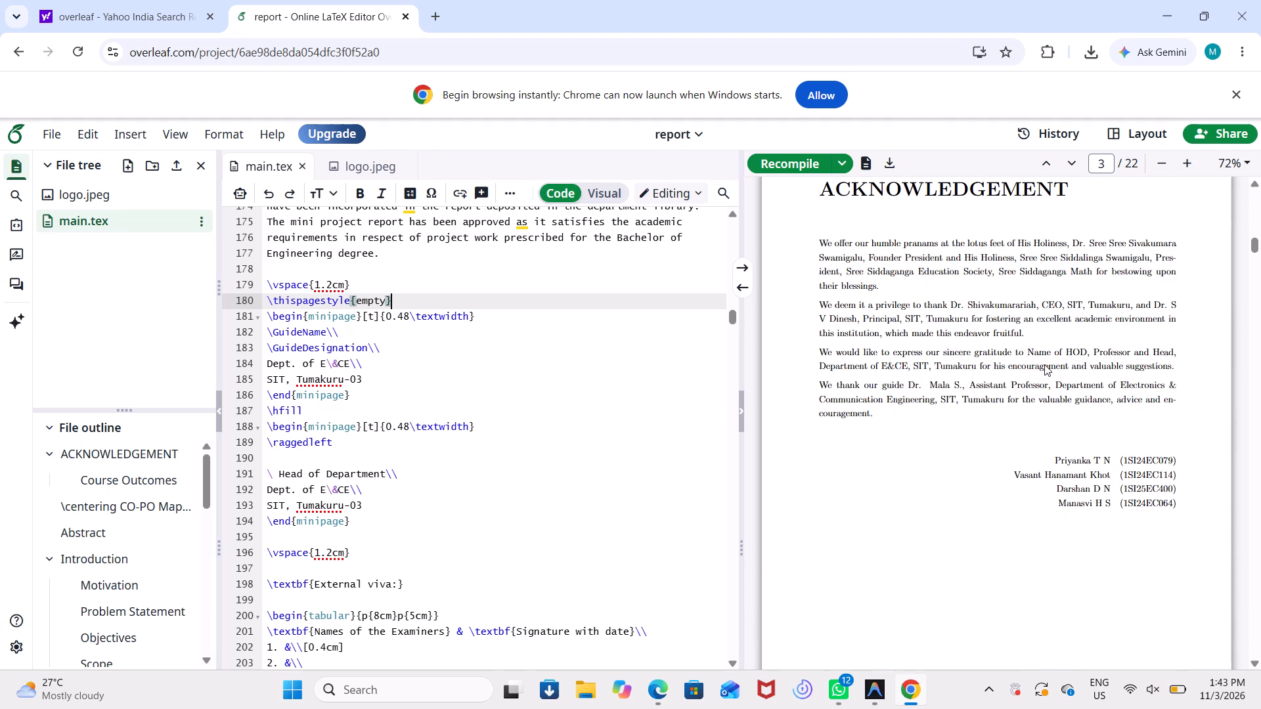
pyautogui.scroll(-2, 1044, 364)
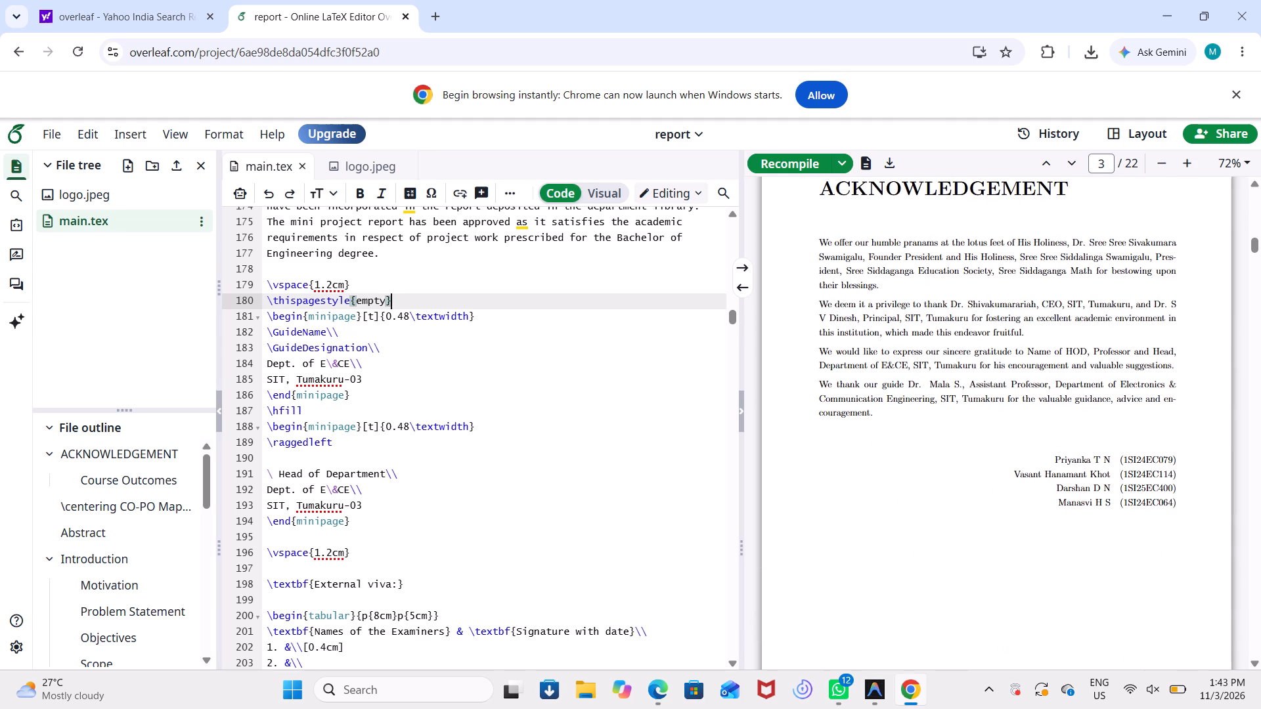
pyautogui.scroll(-2, 1044, 364)
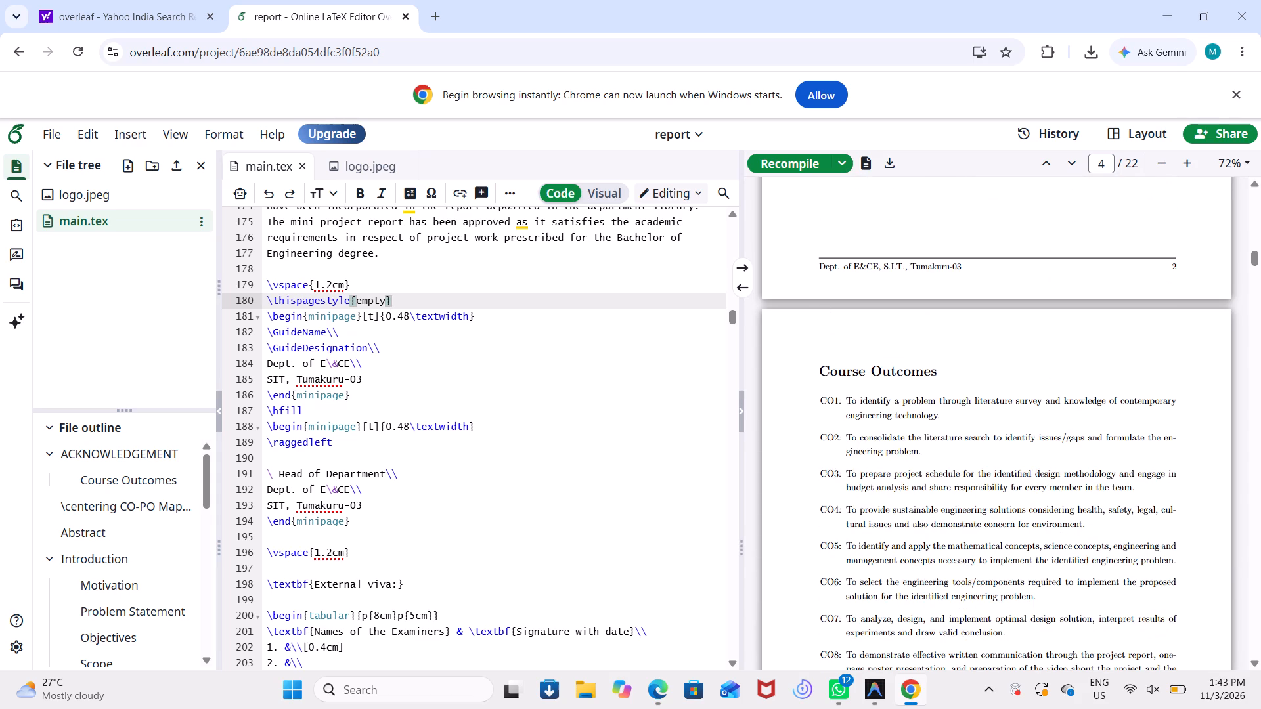
pyautogui.moveTo(265, 297); pyautogui.dragTo(399, 297)
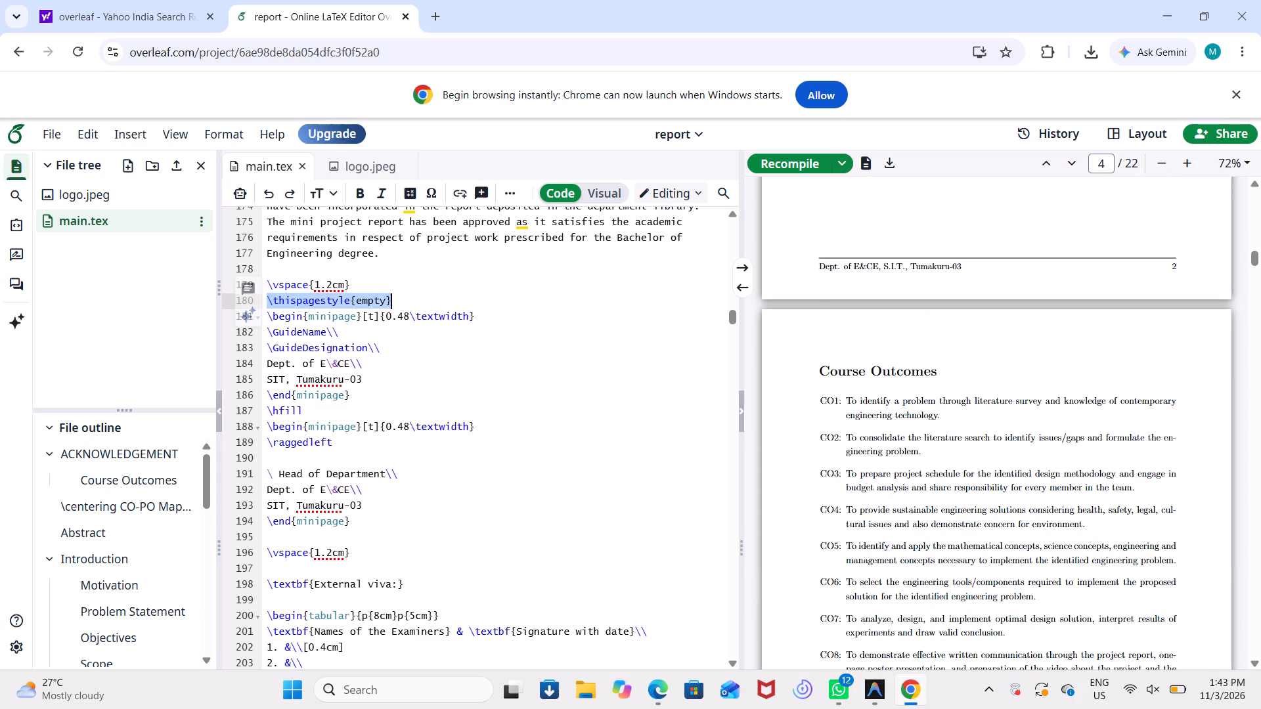
pyautogui.hotkey('ctrl', 'c')
pyautogui.scroll(-3, 331, 483)
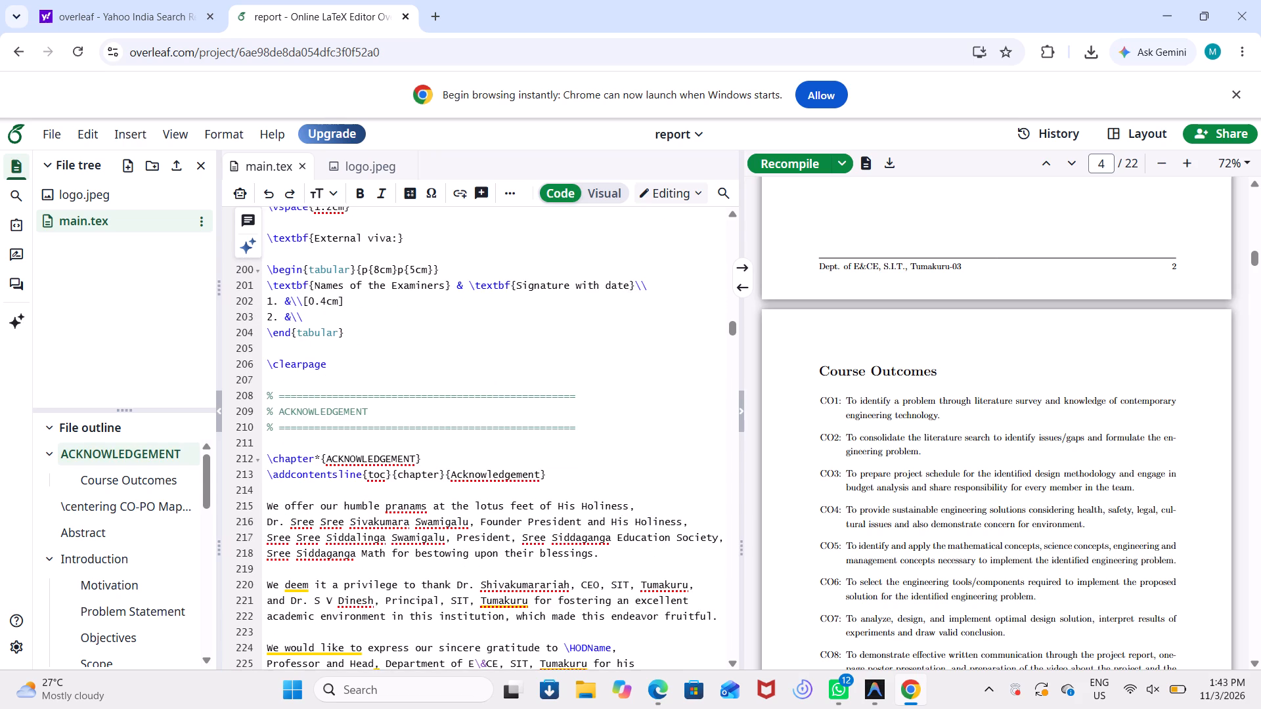
pyautogui.scroll(2, 1083, 326)
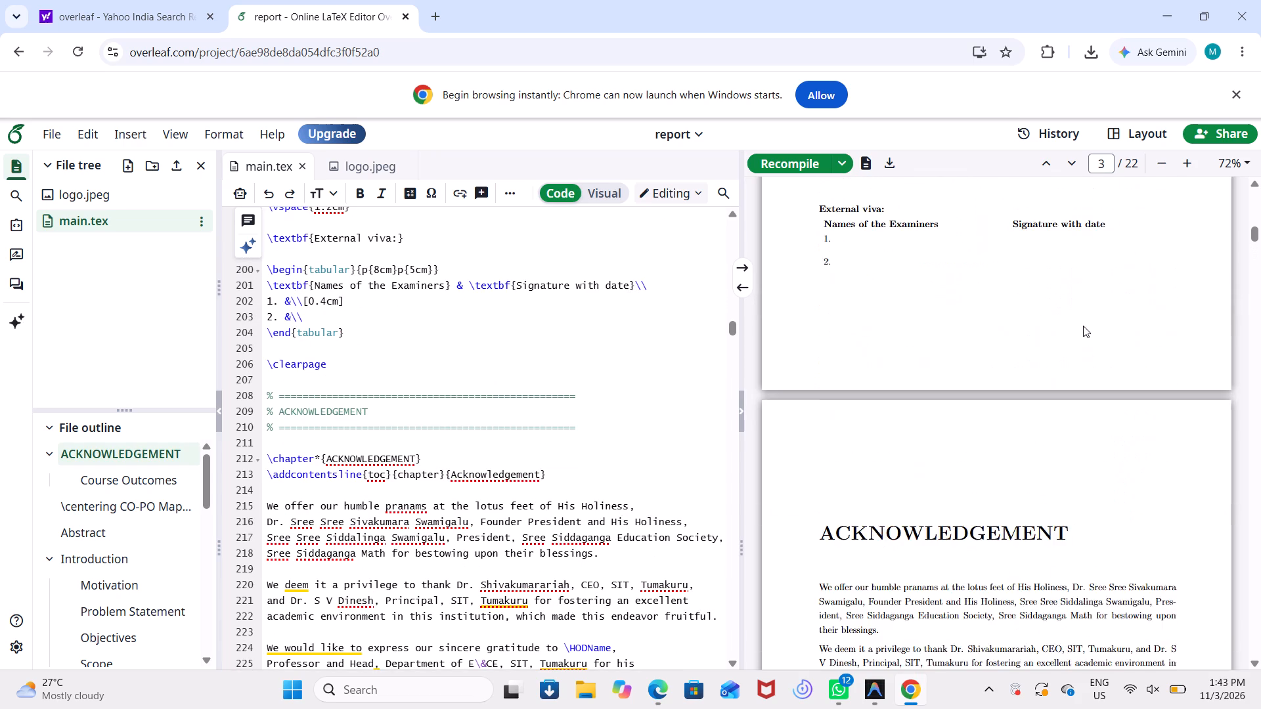
pyautogui.scroll(2, 1083, 326)
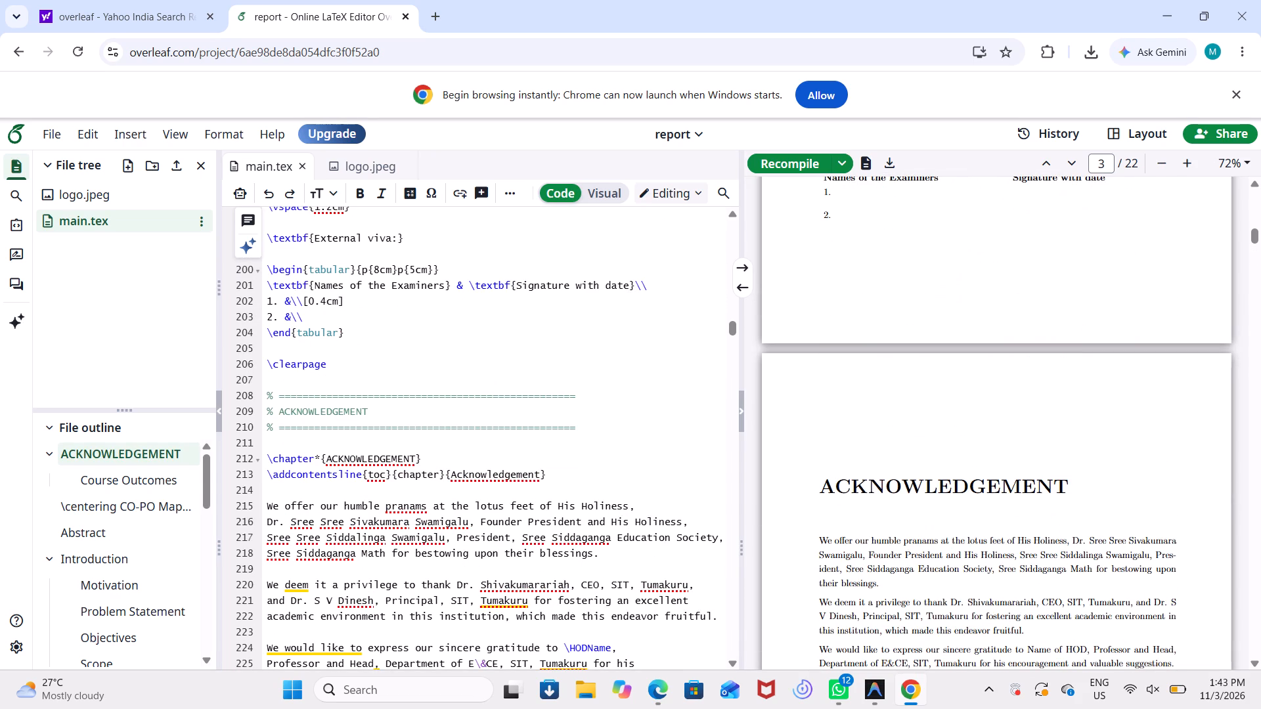
pyautogui.click(369, 446)
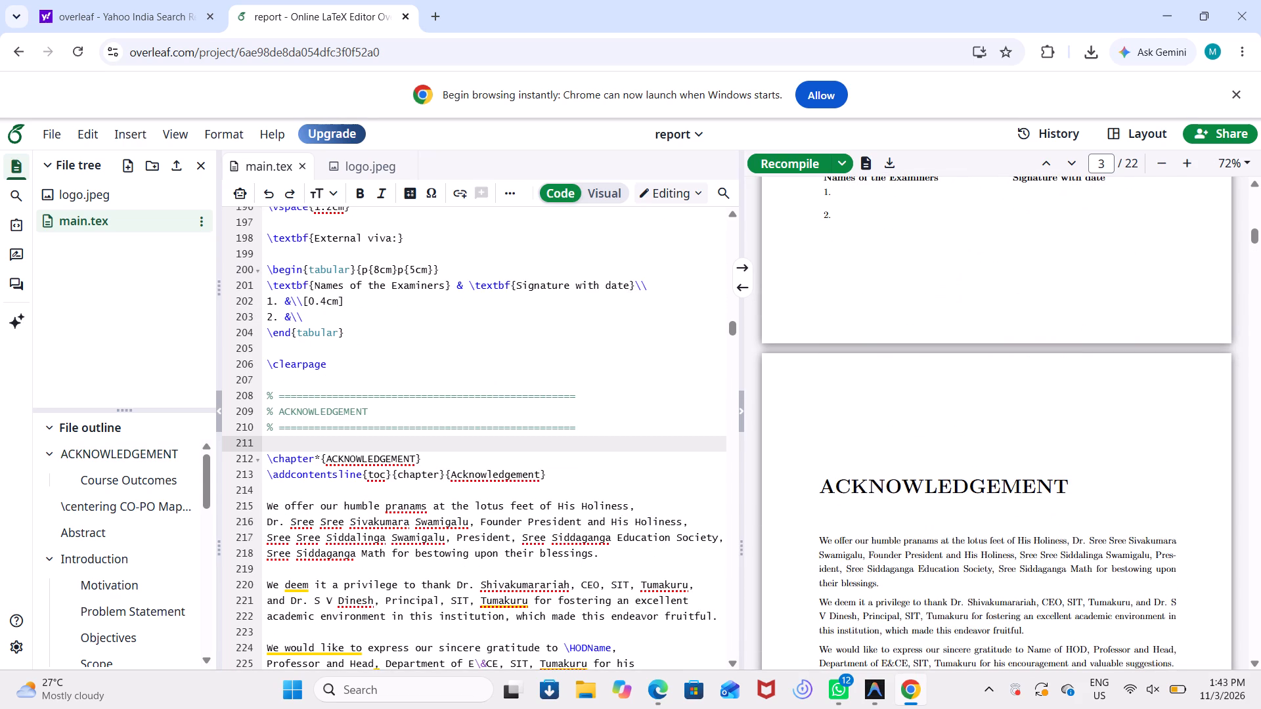
pyautogui.hotkey('ctrl', 'v')
# Replace chapter with section in the \chapter*{ACKNOWLEDGEMENT} heading command.
pyautogui.press('Down')
pyautogui.press('Left')
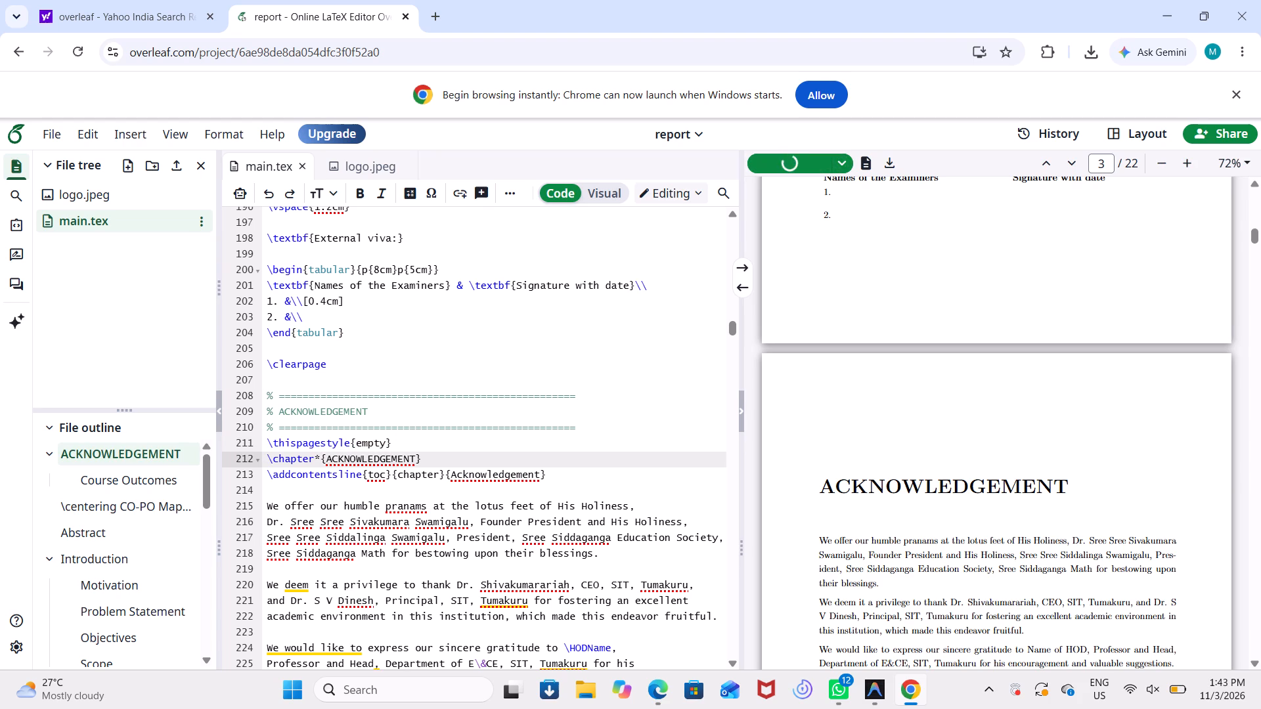
pyautogui.press('Left')
pyautogui.press('Left')
pyautogui.press('Left')
pyautogui.press('Left')
pyautogui.press('Left')
pyautogui.press('Left')
pyautogui.press('Left')
pyautogui.press('Left')
pyautogui.press('Left')
pyautogui.press('Left')
pyautogui.press('Left')
pyautogui.press('Left')
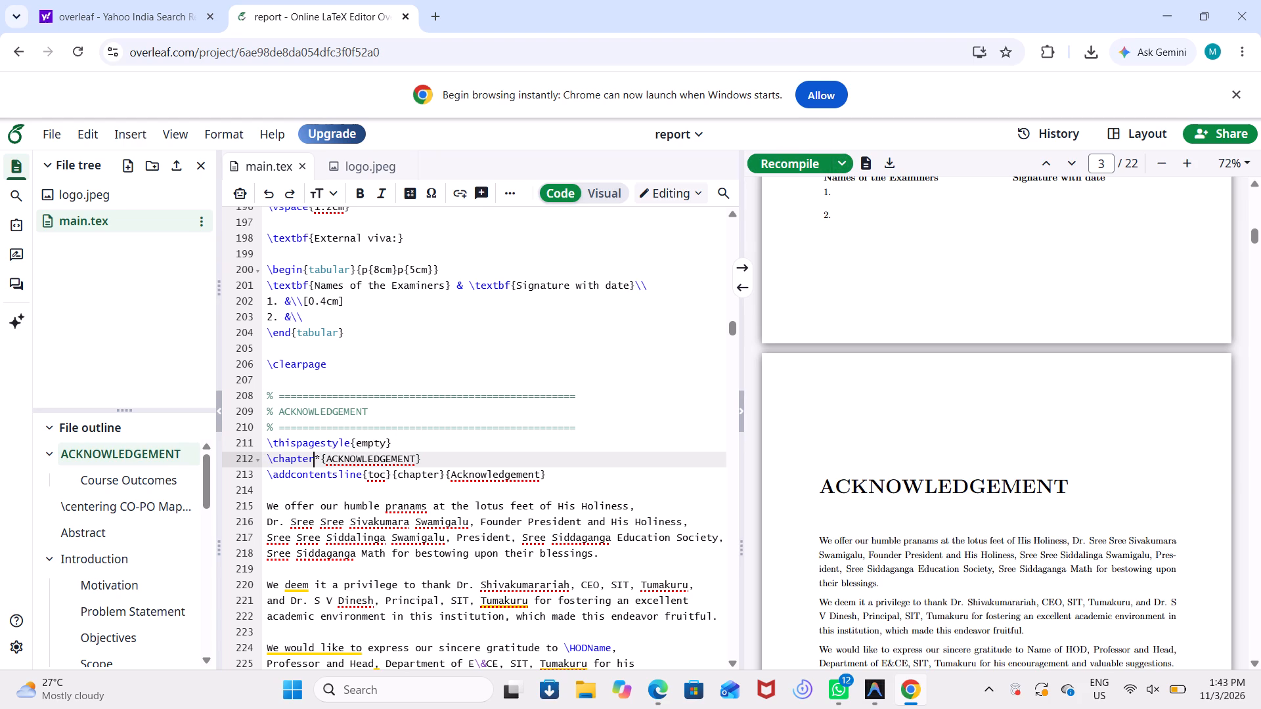
pyautogui.press('BackSpace')
pyautogui.press('BackSpace')
pyautogui.press('BackSpace')
pyautogui.press('BackSpace')
pyautogui.press('BackSpace')
pyautogui.press('BackSpace')
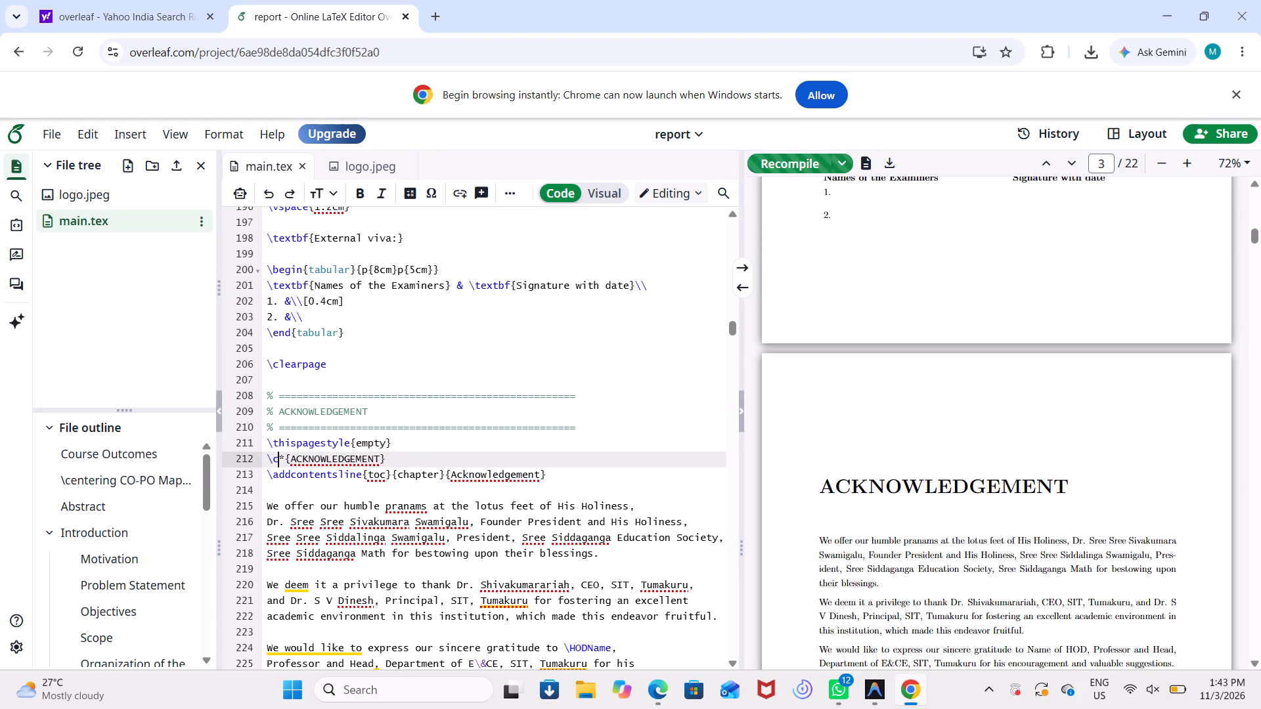
pyautogui.press('BackSpace')
pyautogui.write('section')
# Check the footers of the compiled Acknowledgement and Course Outcomes pages.
pyautogui.scroll(-1, 908, 513)
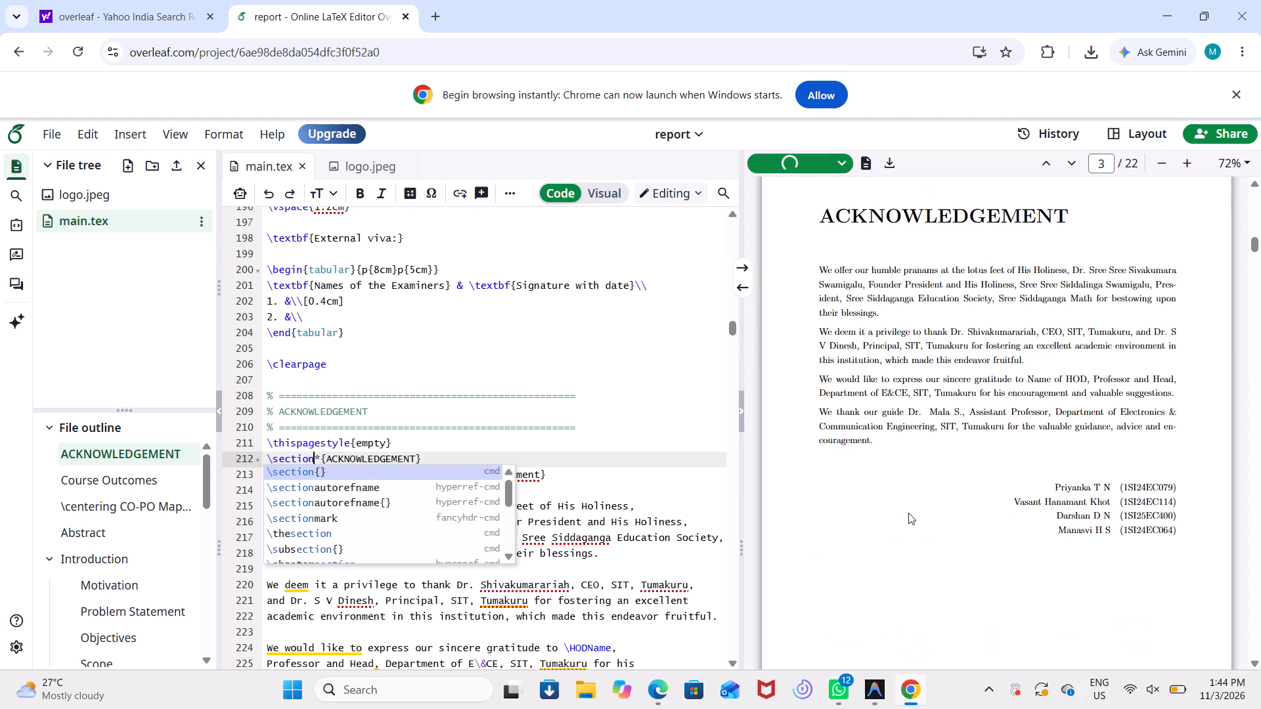
pyautogui.scroll(-3, 908, 513)
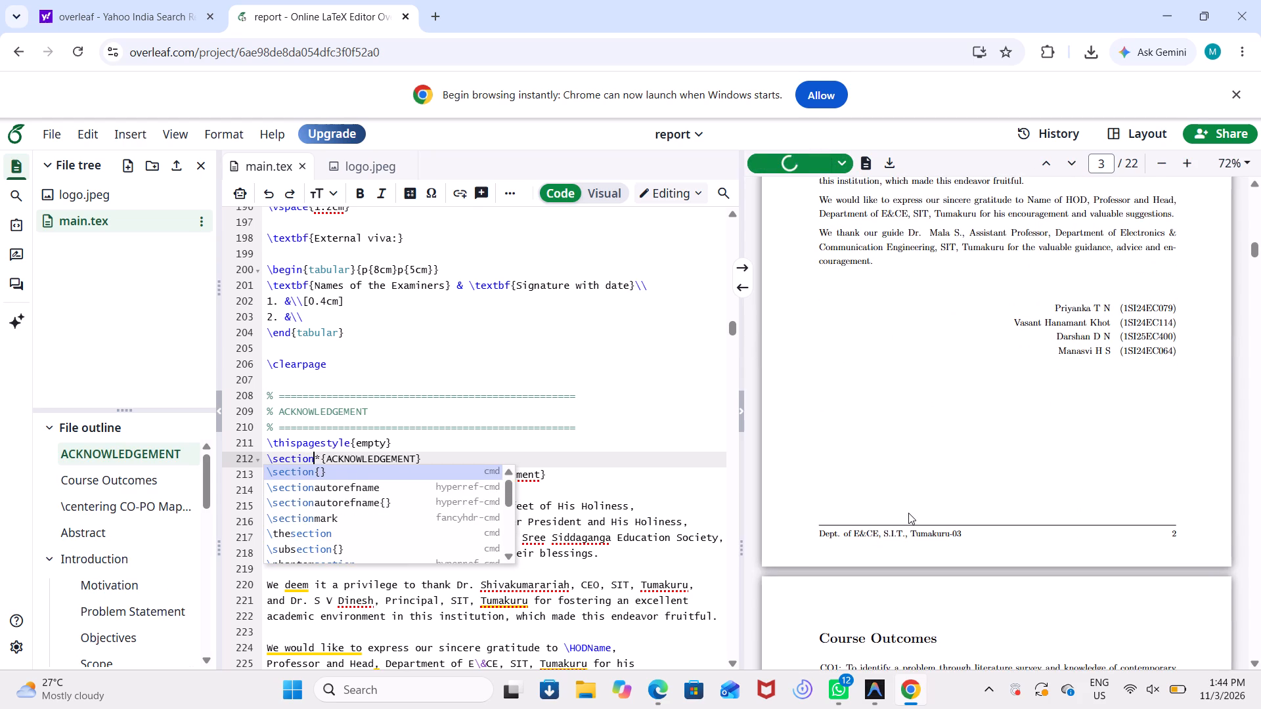
pyautogui.scroll(-3, 908, 513)
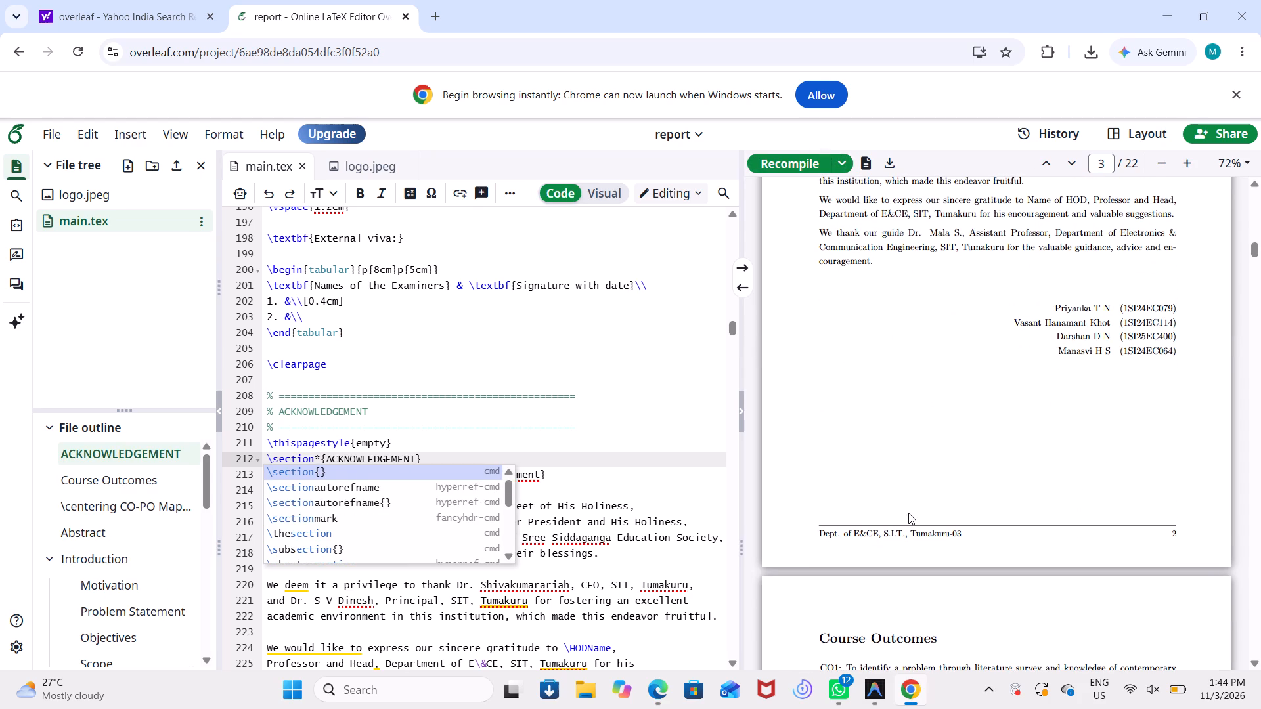
pyautogui.scroll(-2, 908, 513)
pyautogui.scroll(1, 908, 513)
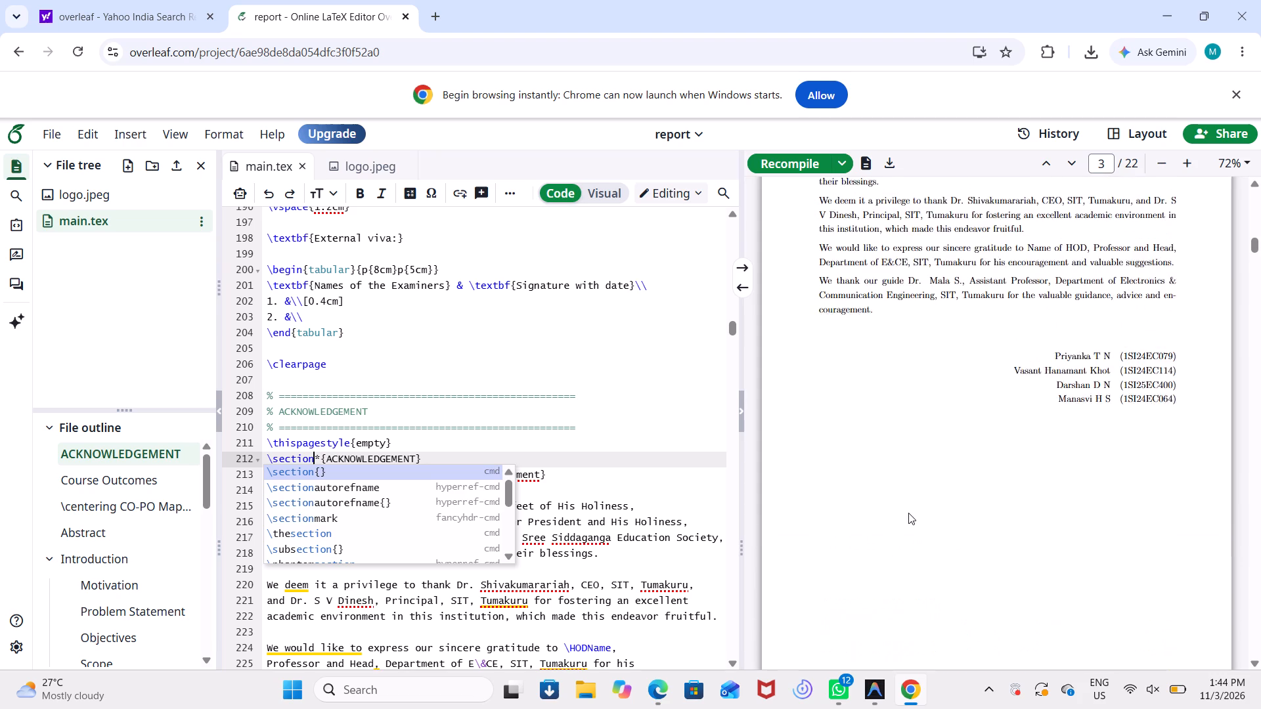
pyautogui.scroll(-1, 908, 513)
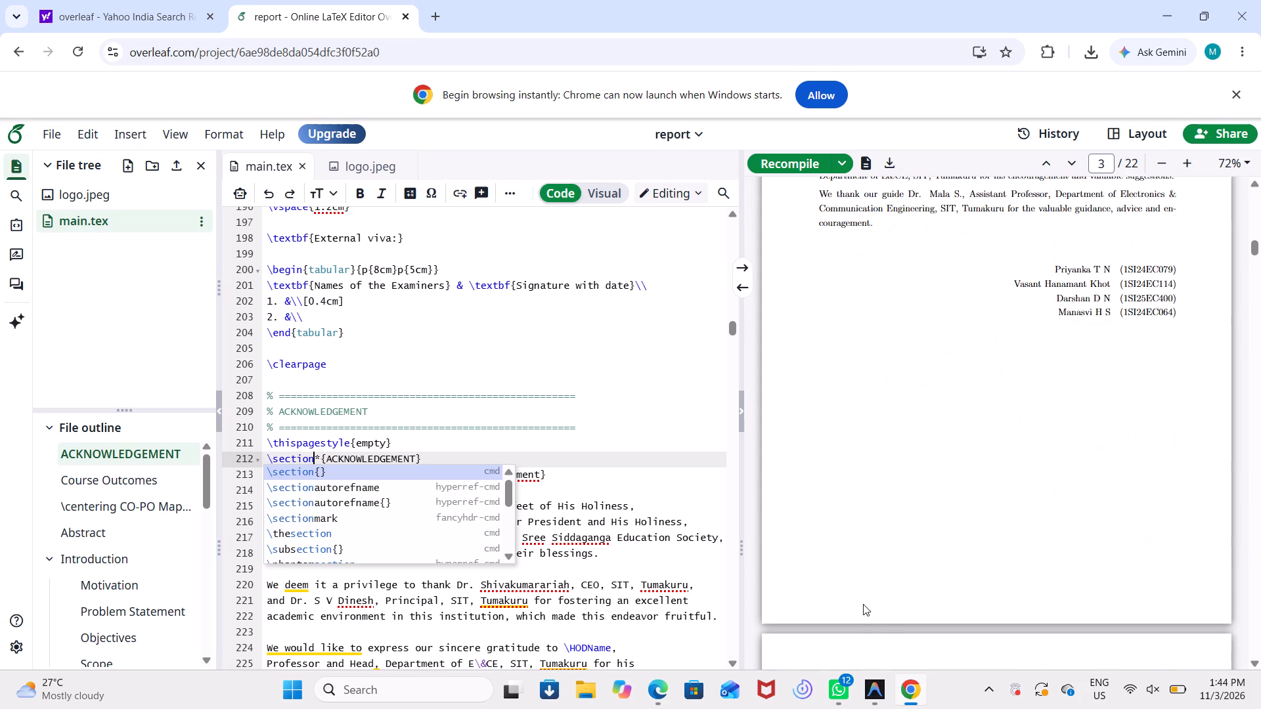
pyautogui.scroll(-5, 863, 604)
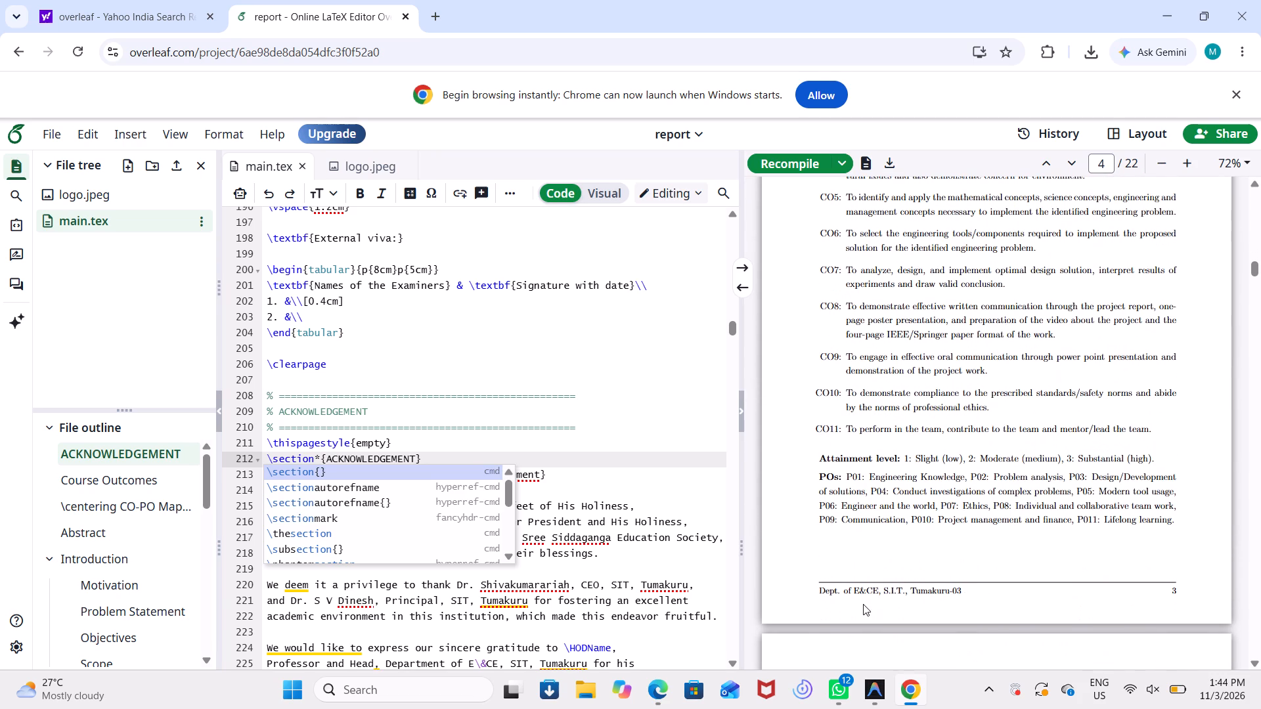
pyautogui.scroll(-1, 587, 588)
# Paste \thispagestyle{empty} on a new line below \clearpage in the Course Outcomes source and recompile the PDF.
pyautogui.scroll(-3, 587, 588)
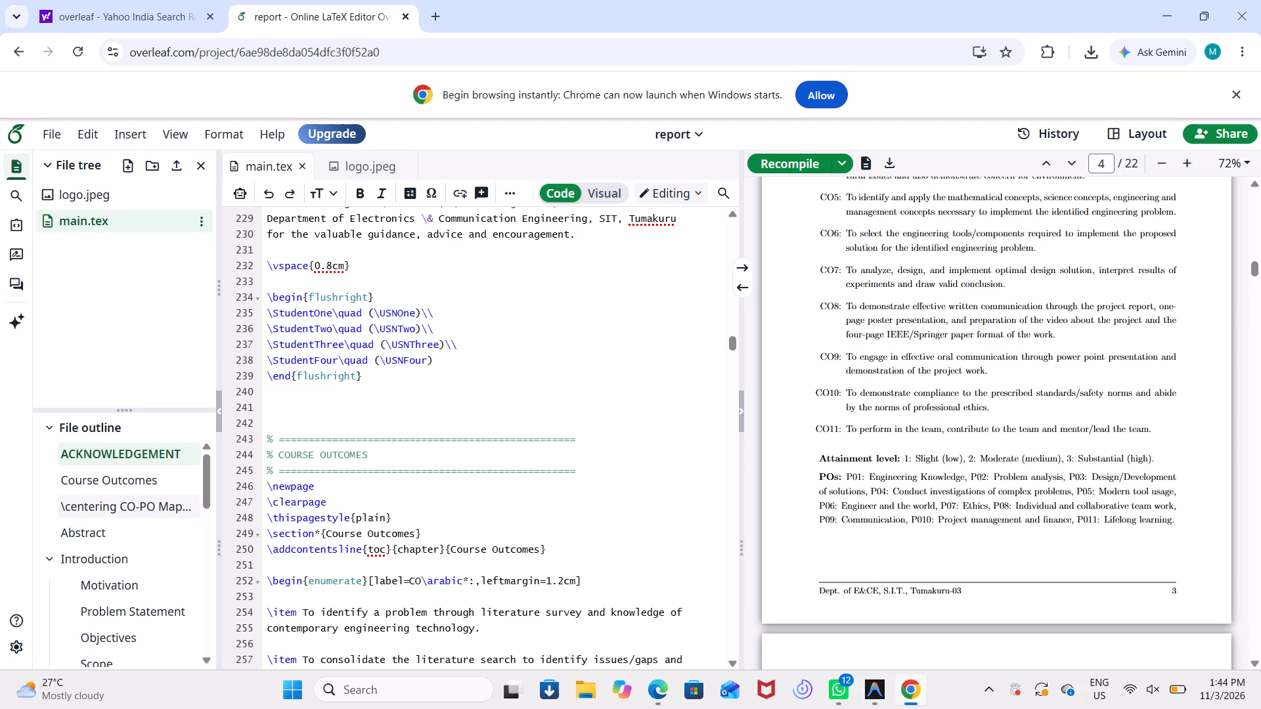
pyautogui.click(332, 506)
pyautogui.press('Return')
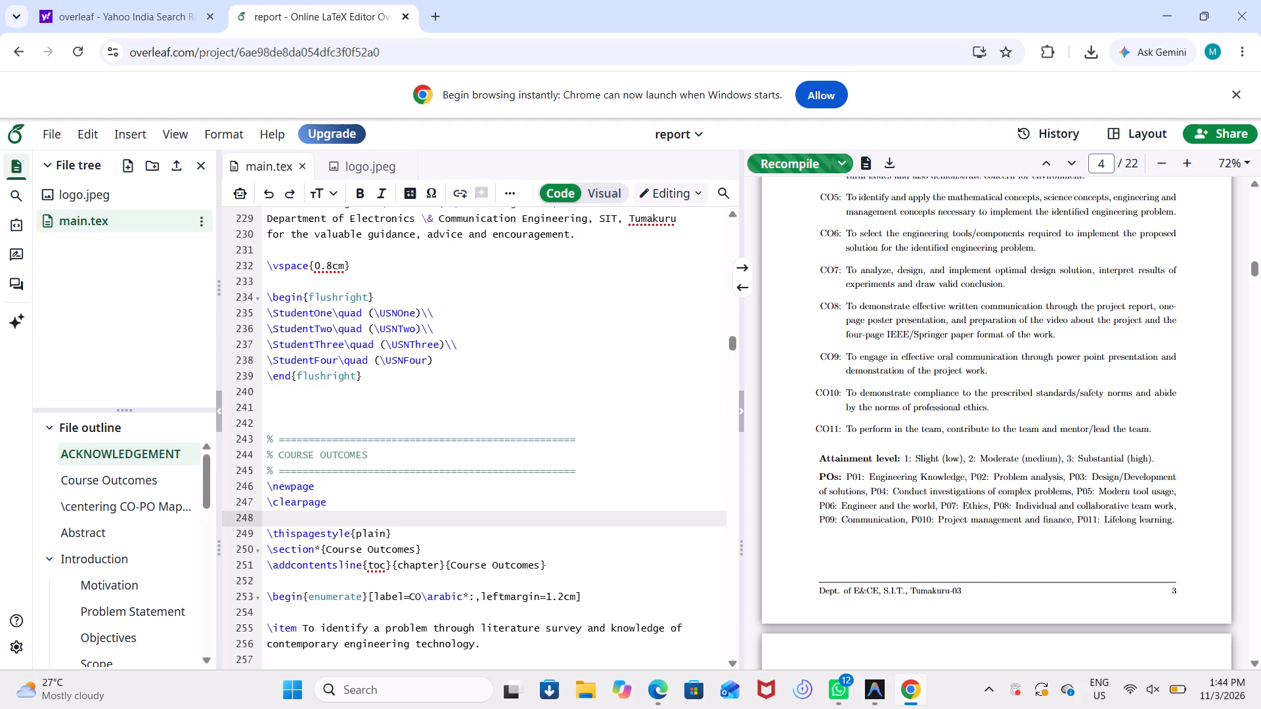
pyautogui.hotkey('ctrl', 'v')
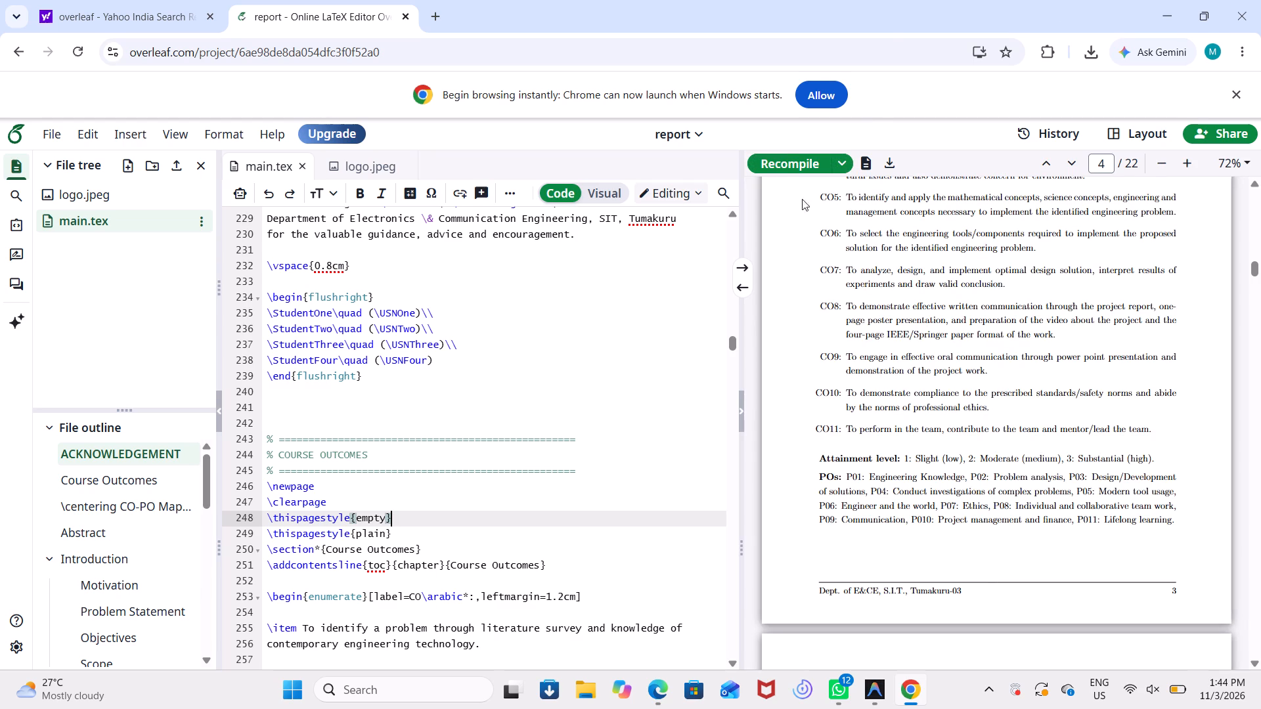
pyautogui.click(789, 156)
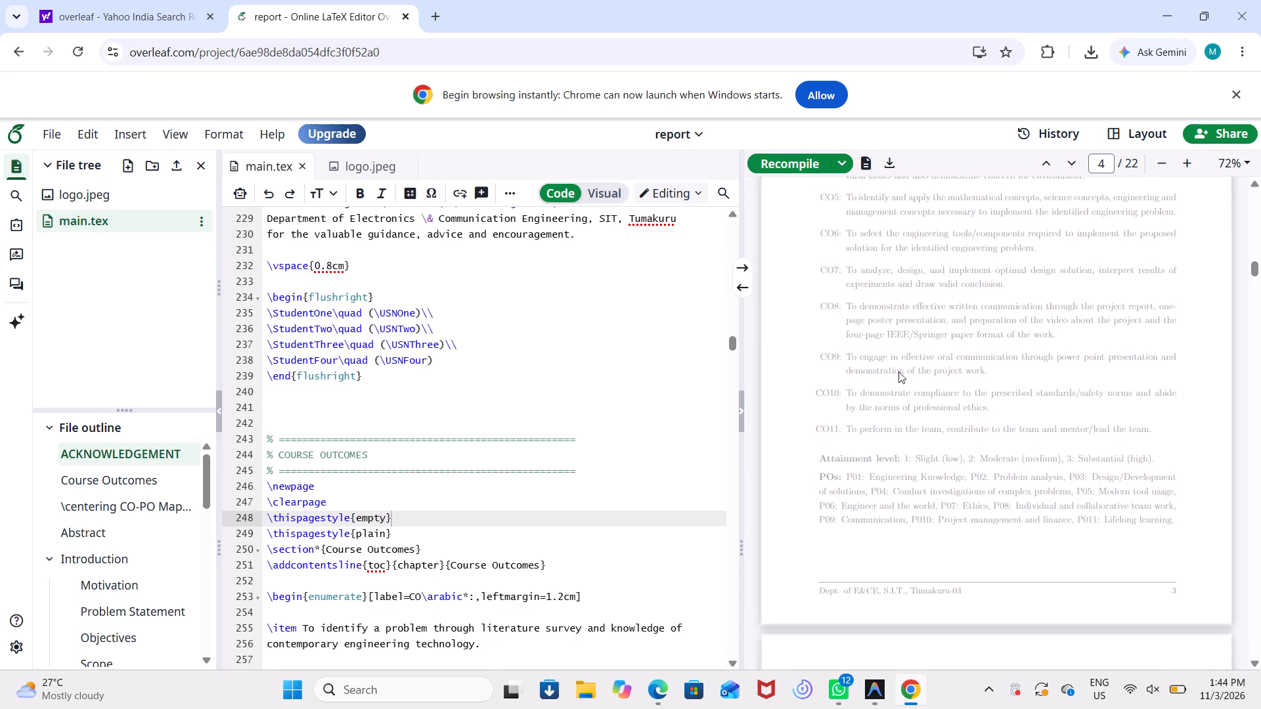
# Paste another \thispagestyle{empty} on a new line between \newpage and \clearpage in the Course Outcomes source.
pyautogui.scroll(1, 898, 372)
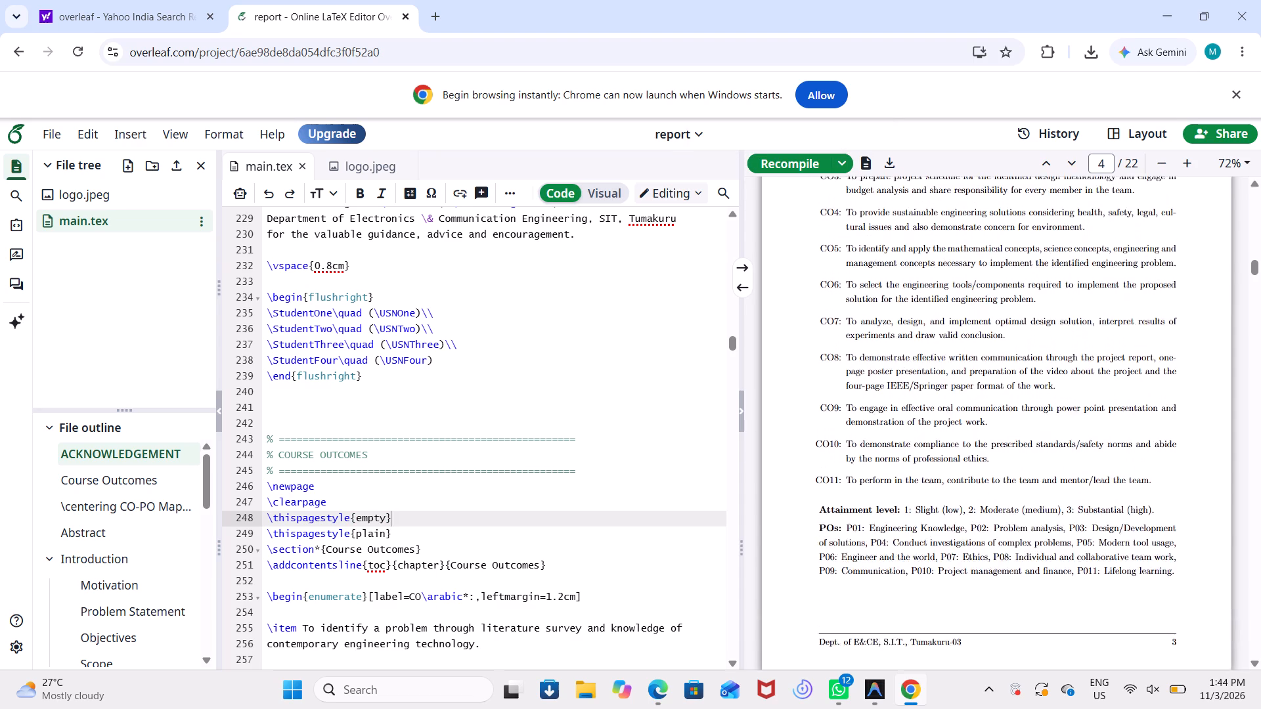
pyautogui.scroll(1, 898, 372)
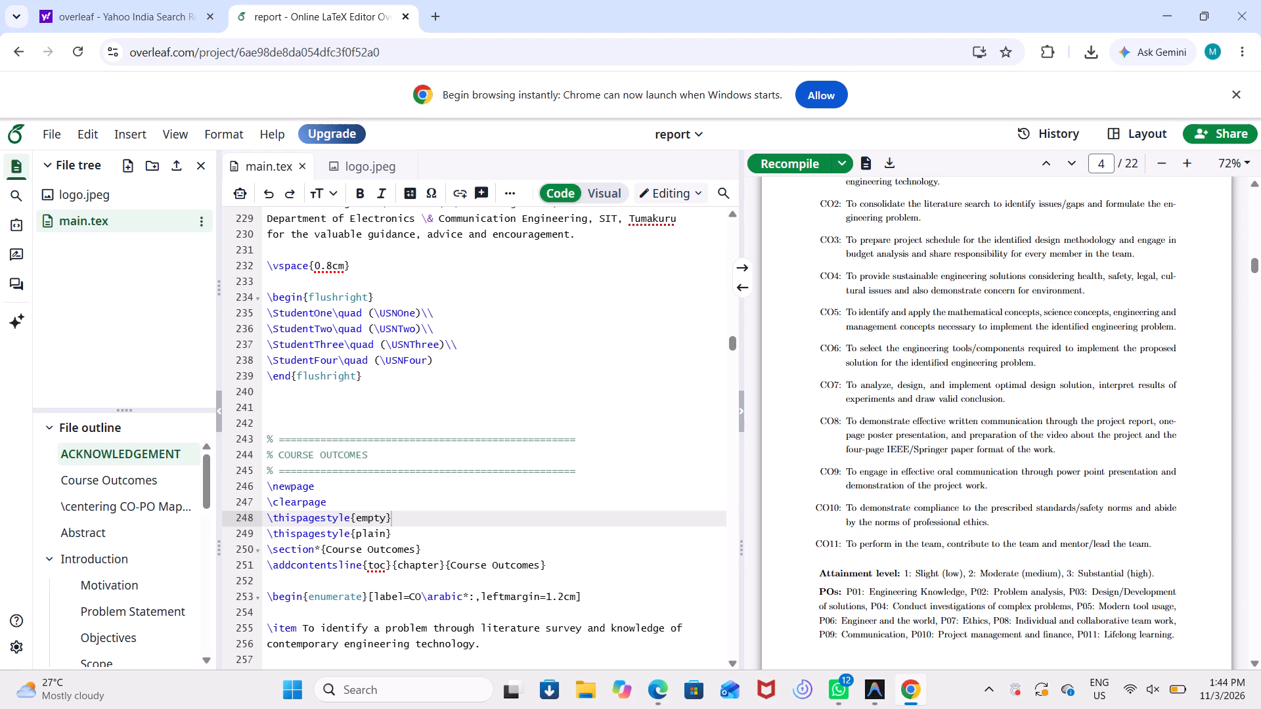
pyautogui.click(331, 481)
pyautogui.press('Return')
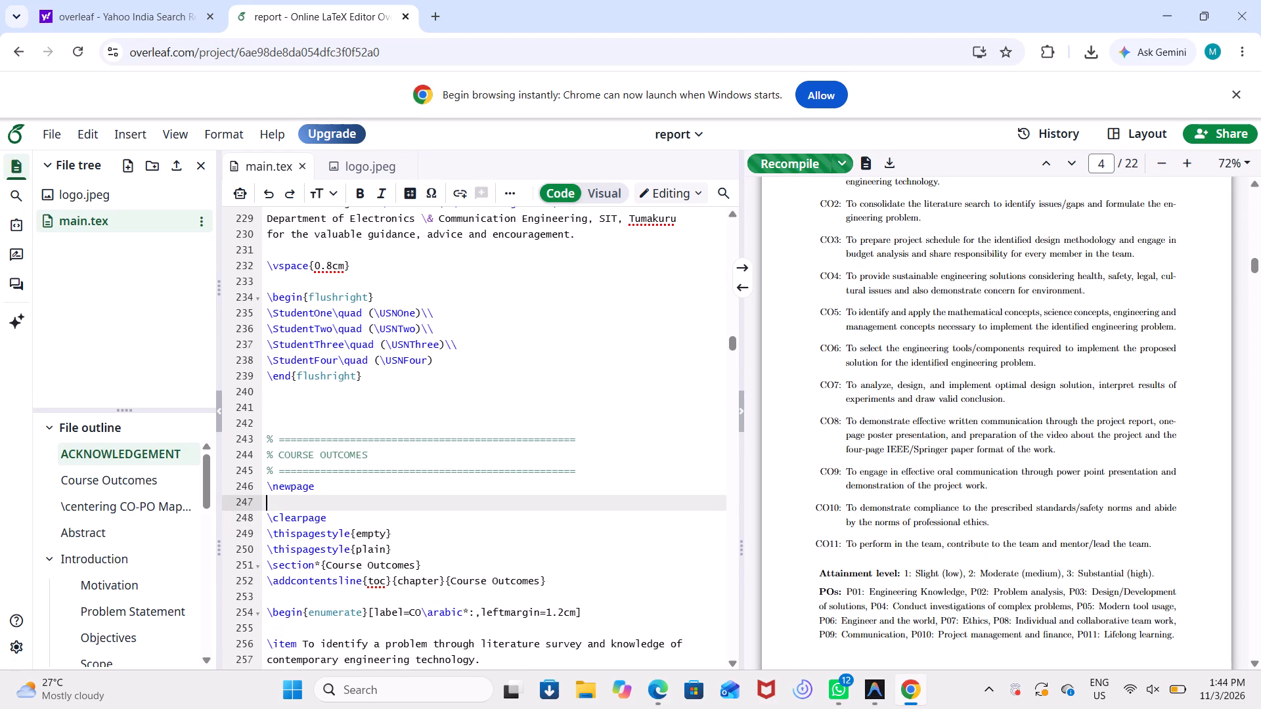
pyautogui.hotkey('ctrl', 'v')
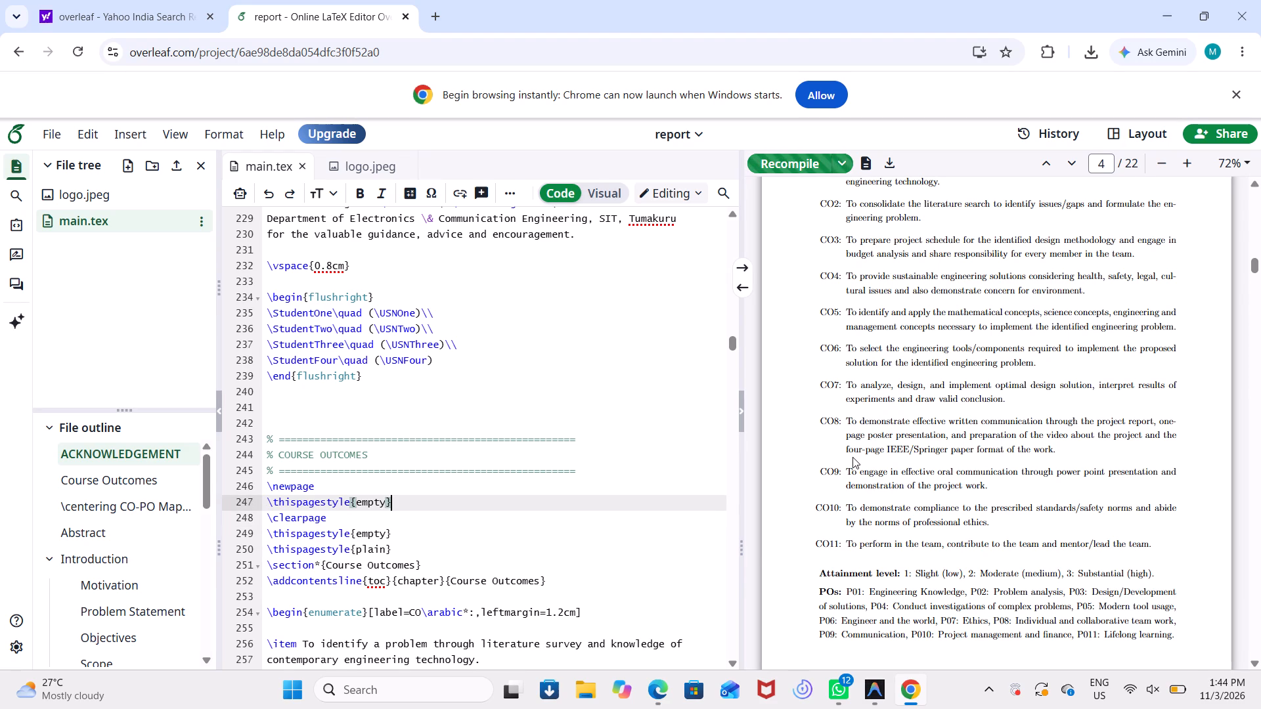
pyautogui.scroll(-1, 950, 428)
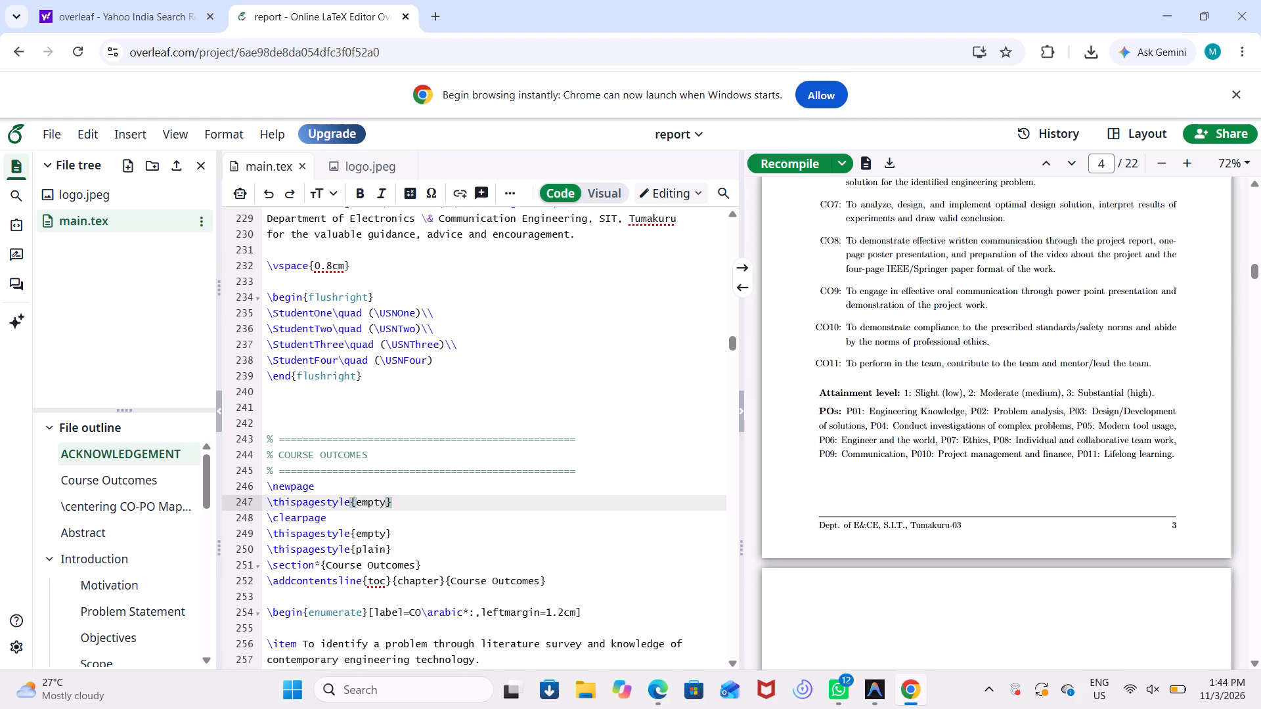
# Replace the \clearpage line below the POs list in the Course Outcomes source with a pasted \thispagestyle{empty}.
pyautogui.scroll(-1, 950, 428)
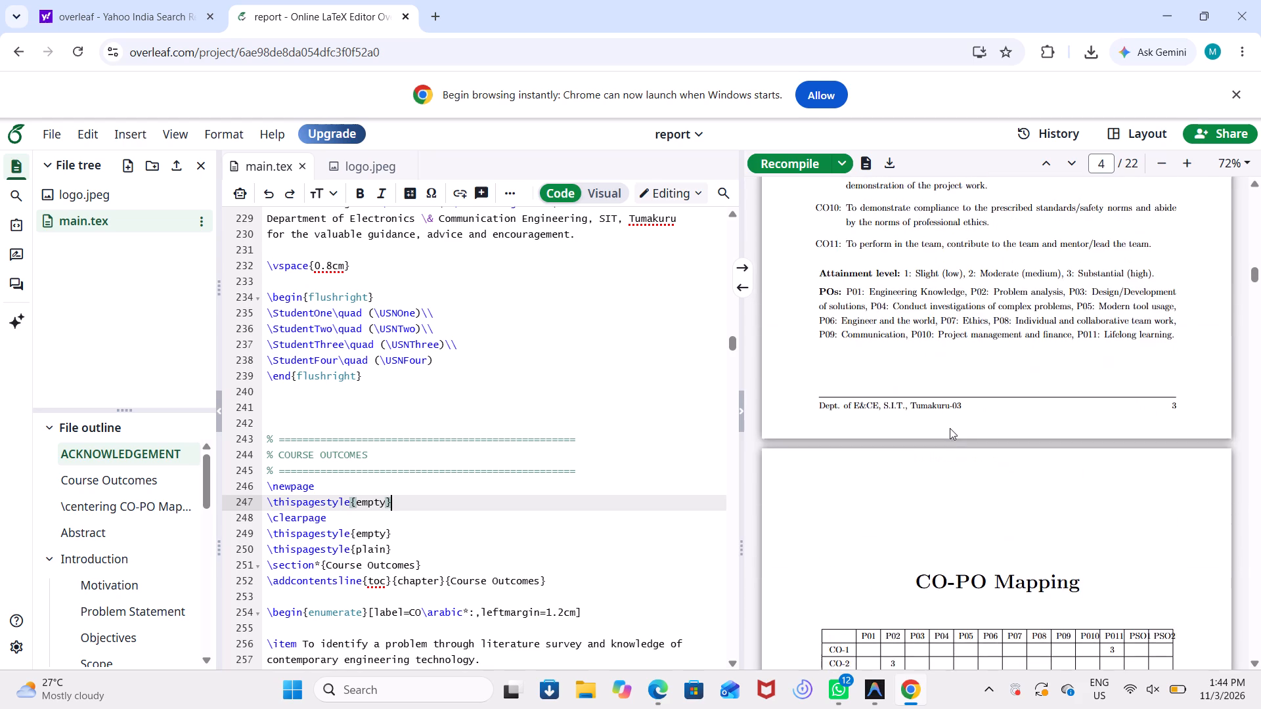
pyautogui.scroll(-1, 950, 428)
pyautogui.doubleClick(900, 326)
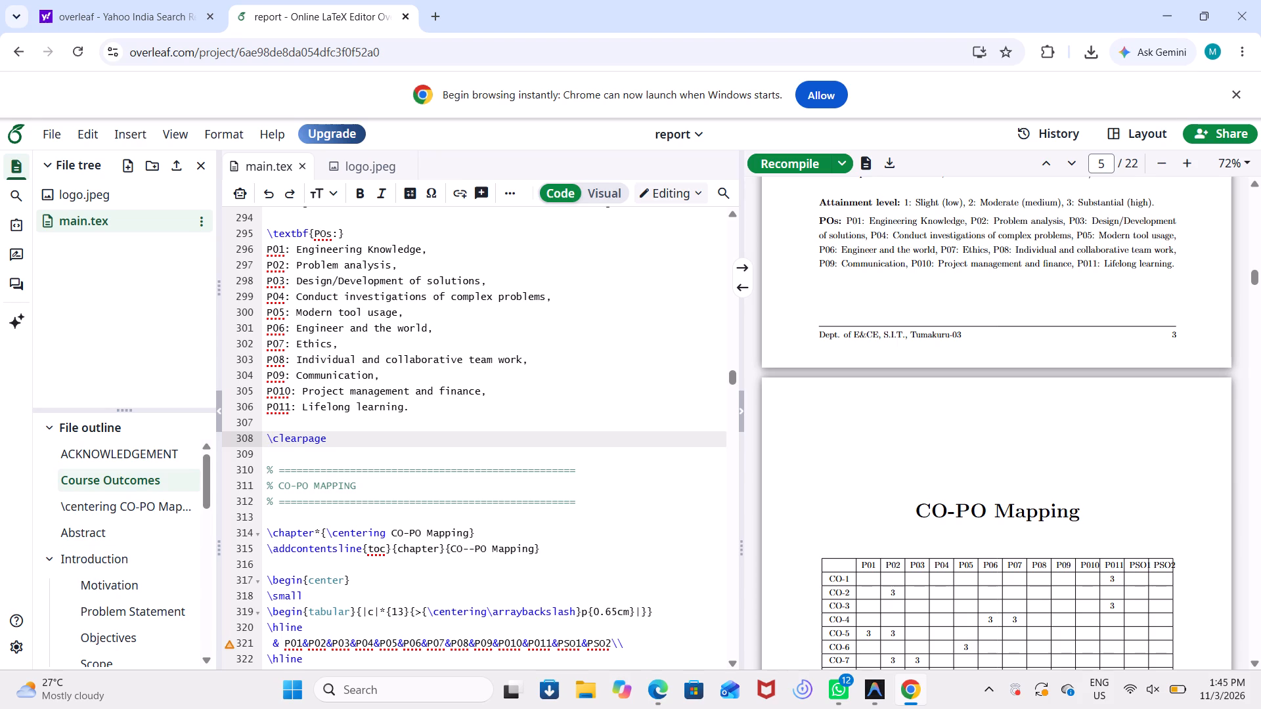
pyautogui.click(370, 448)
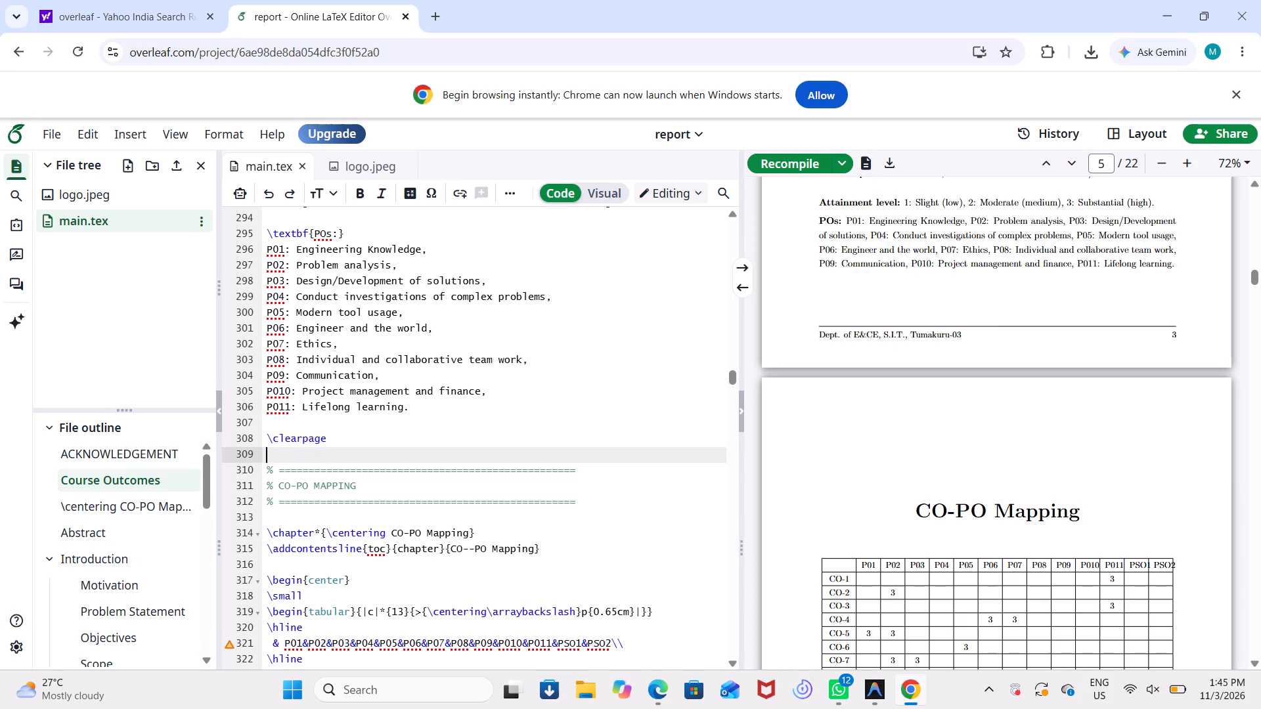
pyautogui.click(367, 442)
pyautogui.press('BackSpace')
pyautogui.press('BackSpace')
pyautogui.press('BackSpace')
pyautogui.press('BackSpace')
pyautogui.press('BackSpace')
pyautogui.press('BackSpace')
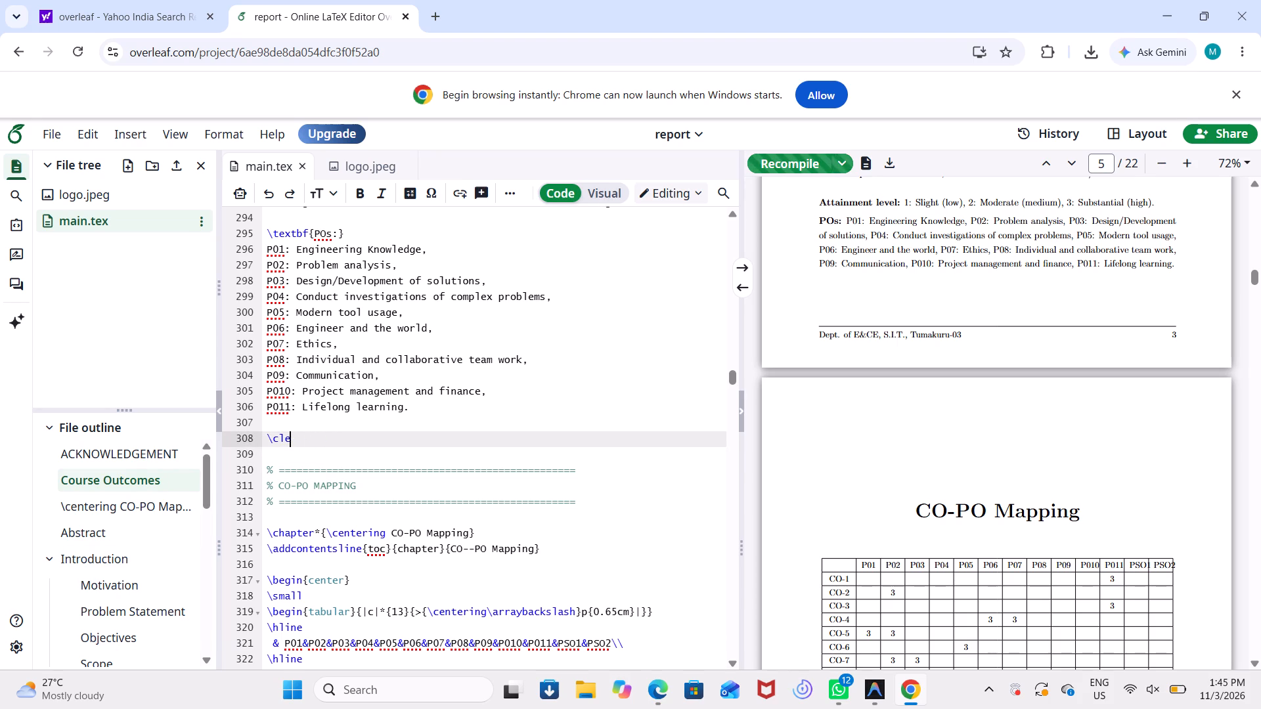
pyautogui.press('BackSpace')
pyautogui.press('BackSpace')
pyautogui.press('BackSpace')
pyautogui.press('BackSpace')
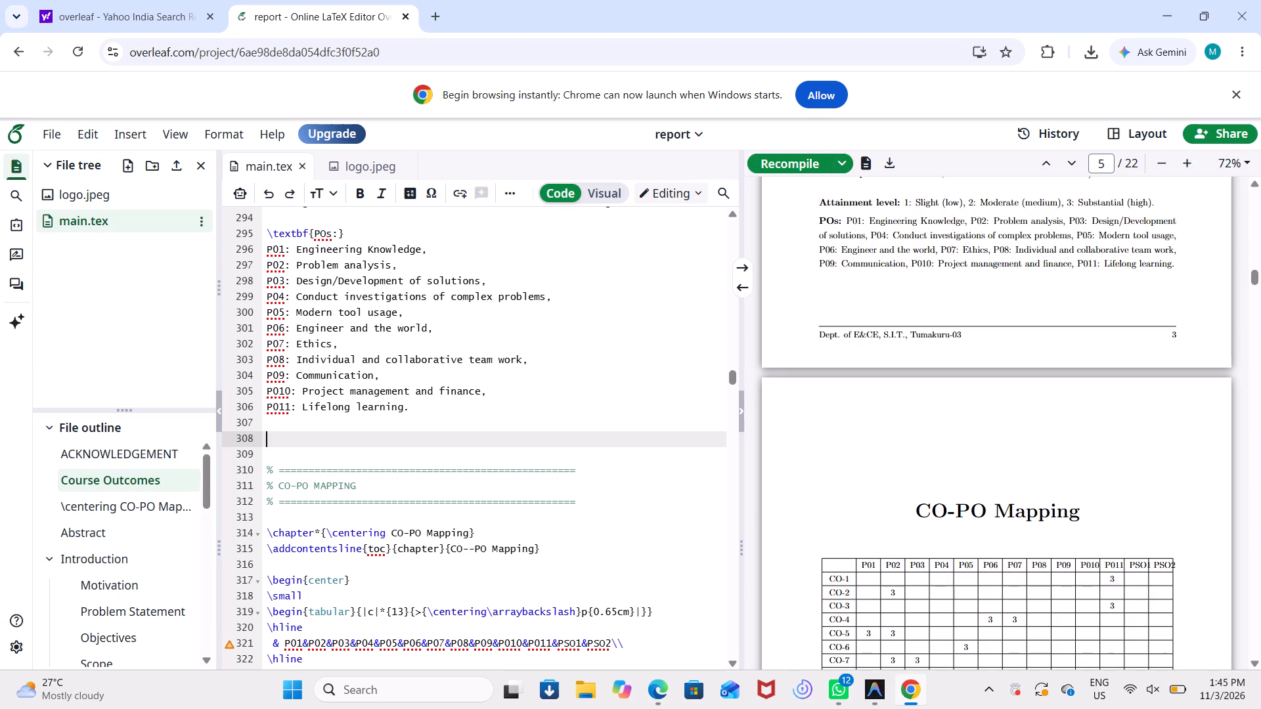
pyautogui.scroll(1, 367, 442)
pyautogui.scroll(2, 910, 190)
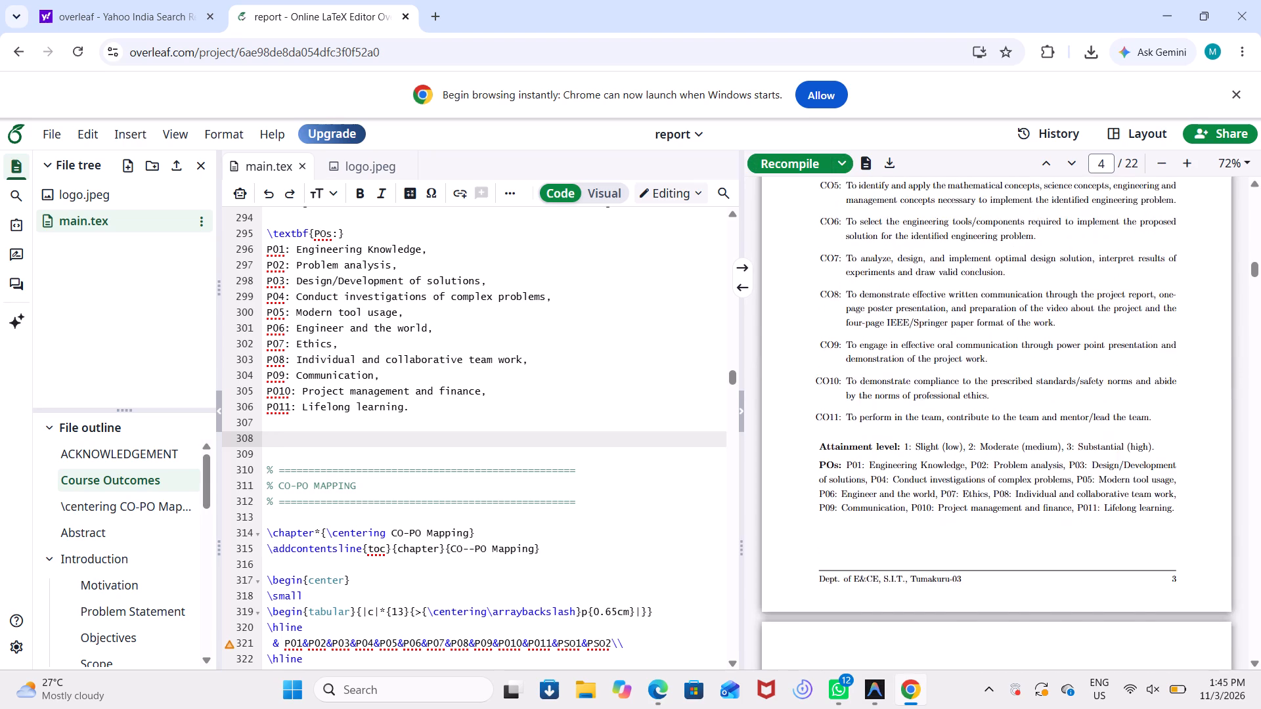
pyautogui.scroll(5, 910, 190)
pyautogui.scroll(-2, 910, 190)
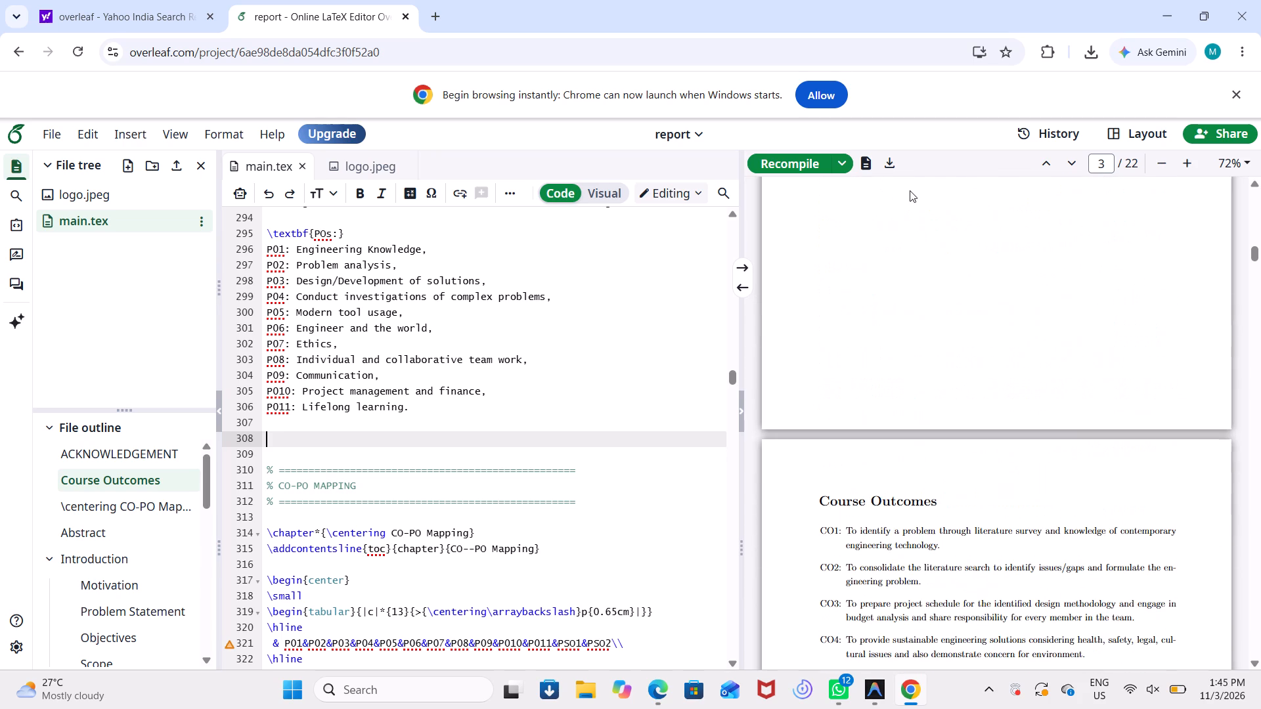
pyautogui.scroll(-1, 910, 190)
pyautogui.hotkey('ctrl', 'v')
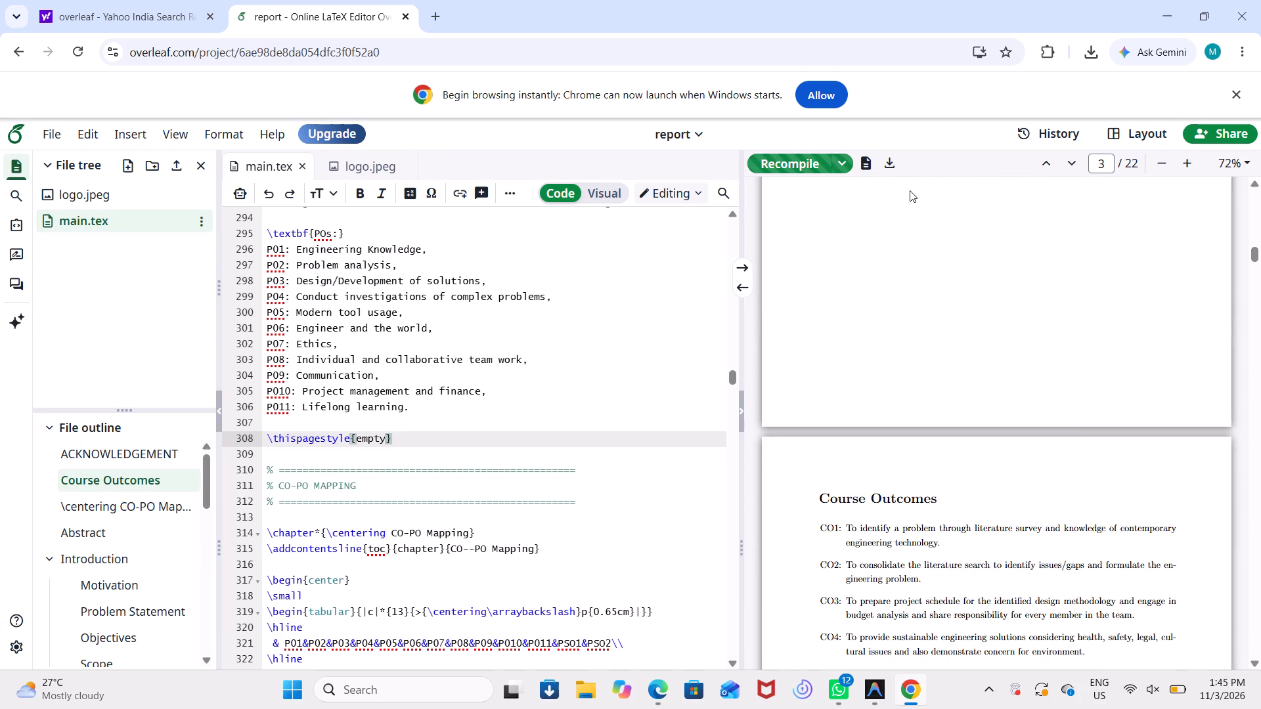
# Locate the CO-PO Mapping source and place the cursor on the blank line above its \chapter* heading command.
pyautogui.scroll(-5, 996, 410)
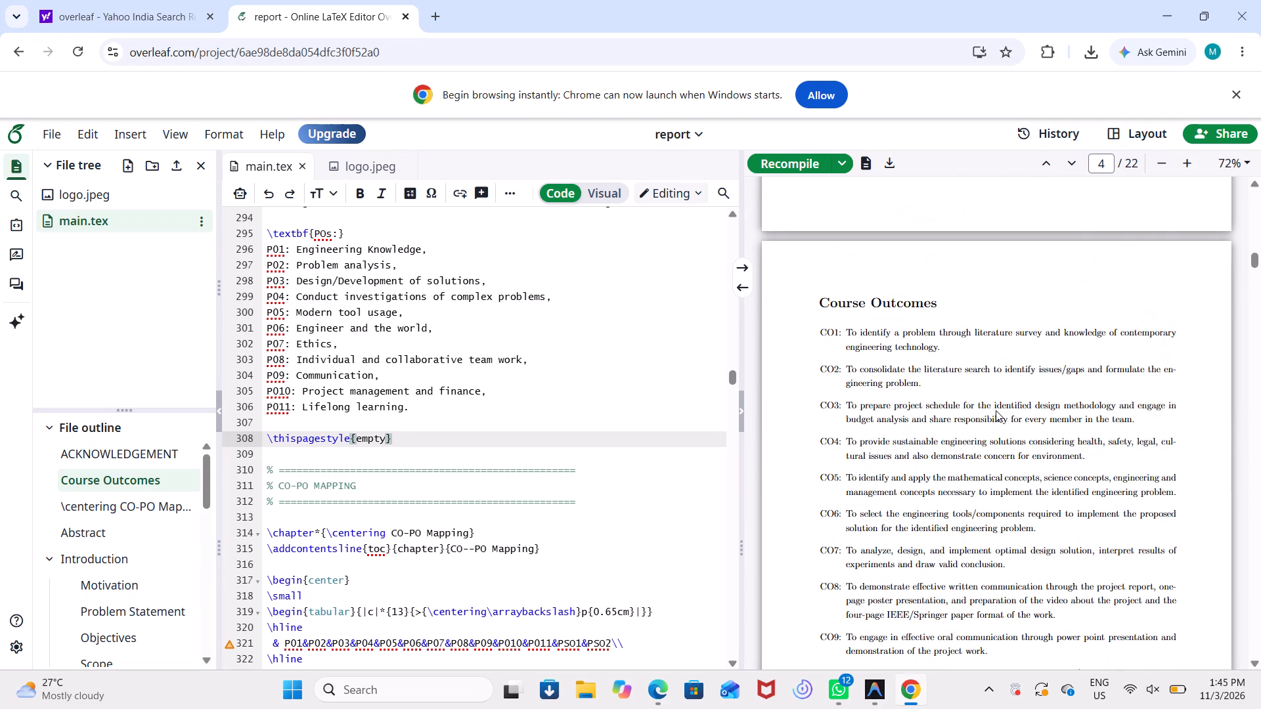
pyautogui.scroll(-2, 996, 410)
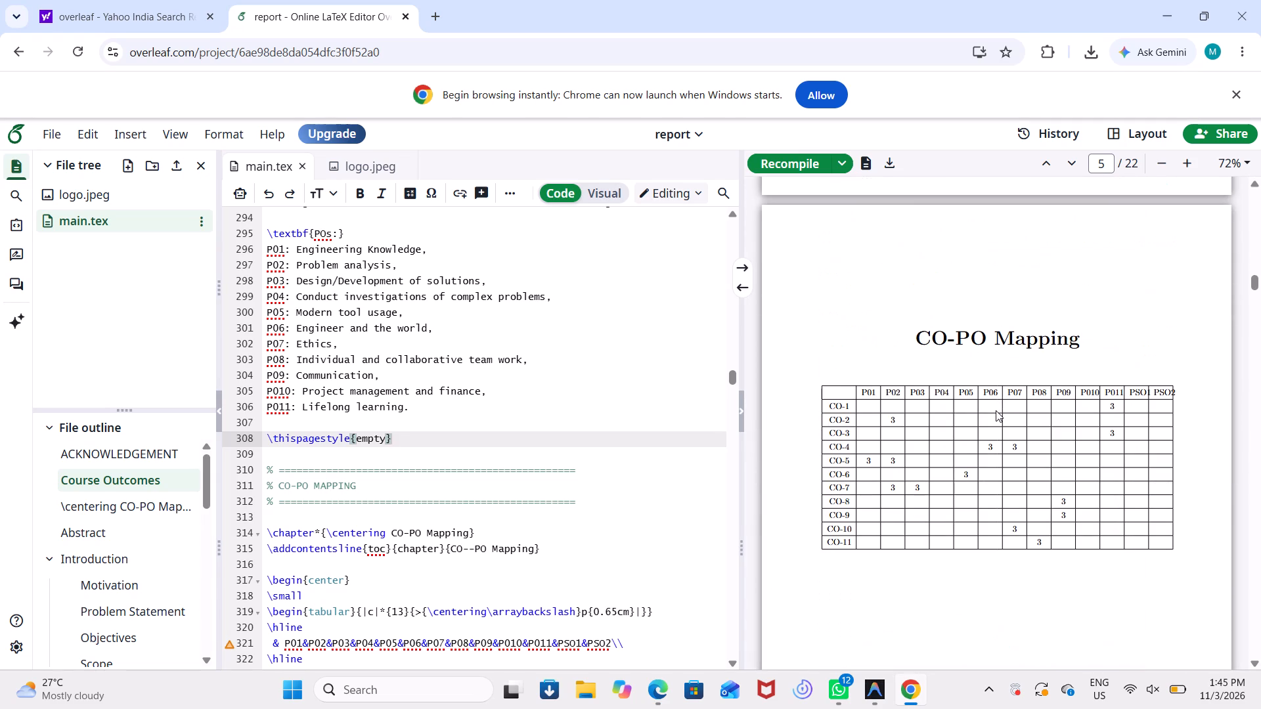
pyautogui.scroll(-2, 639, 391)
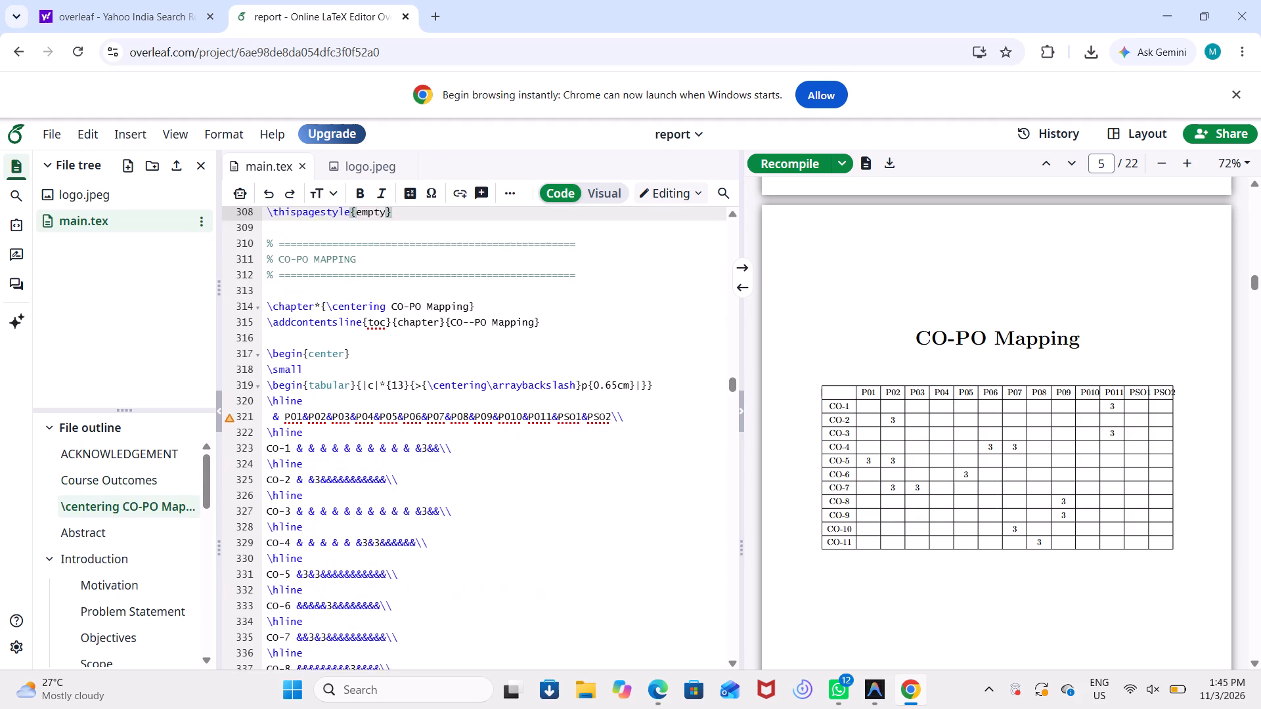
pyautogui.scroll(-1, 639, 391)
pyautogui.scroll(1, 639, 391)
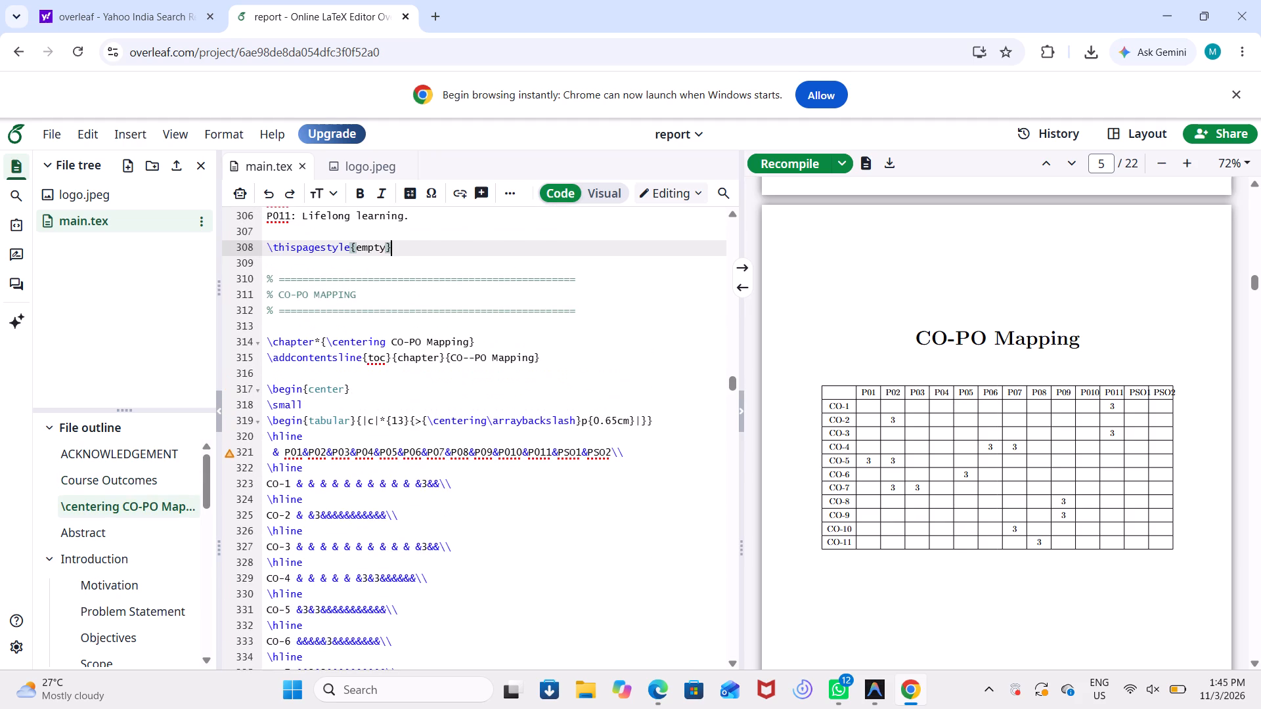
pyautogui.click(317, 326)
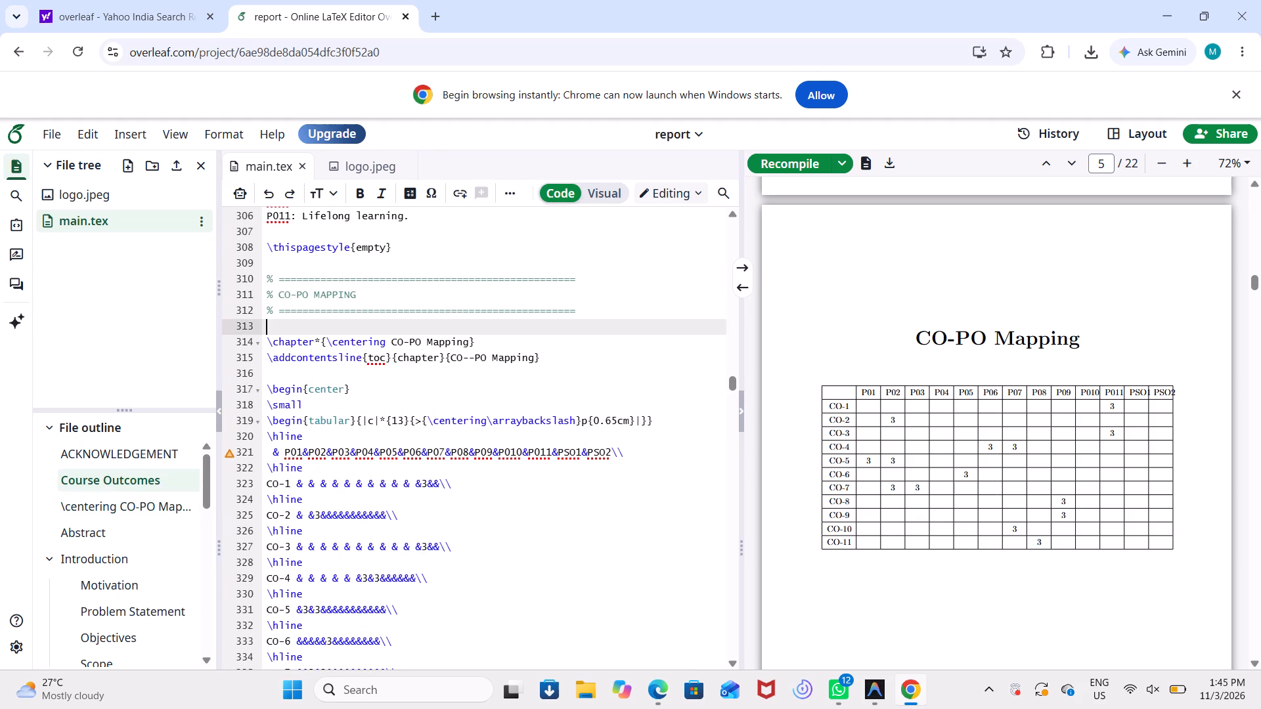
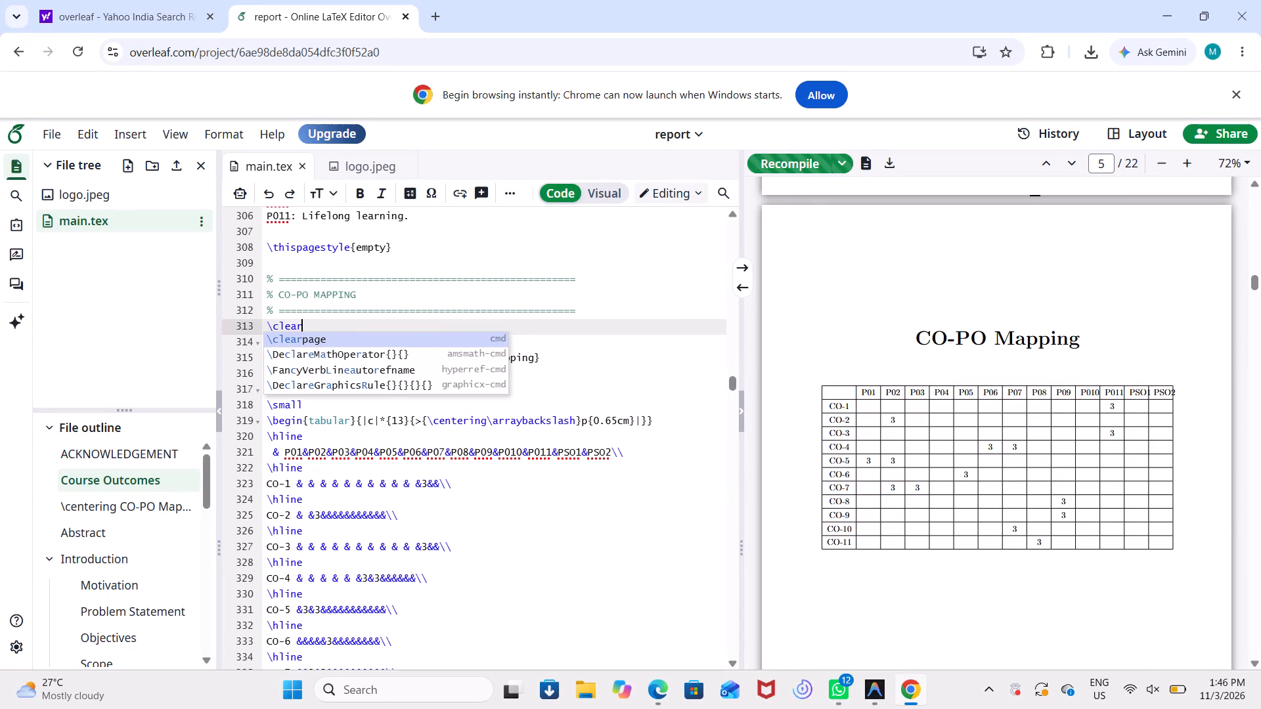
# Complete \clearpage above the CO-PO Mapping chapter heading, add \textbf{\ProjectTitle} on a new line below it, and check the PDF.
pyautogui.press('Return')
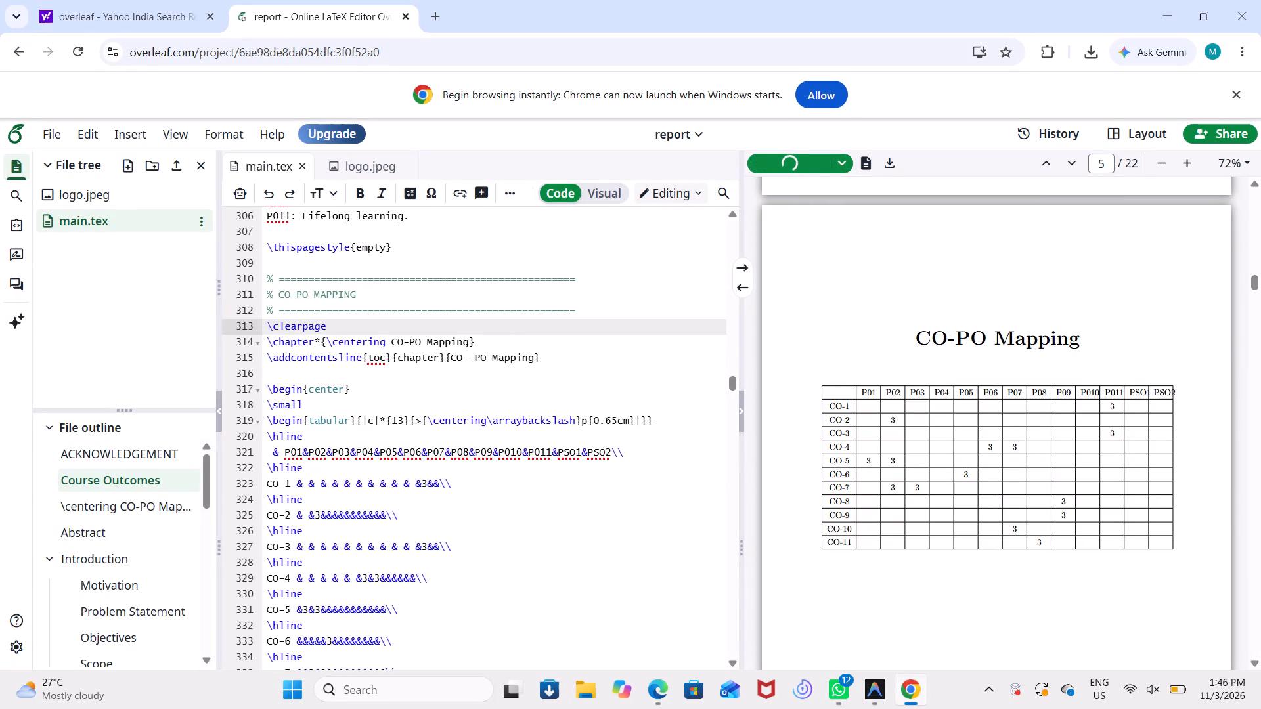
pyautogui.press('Return')
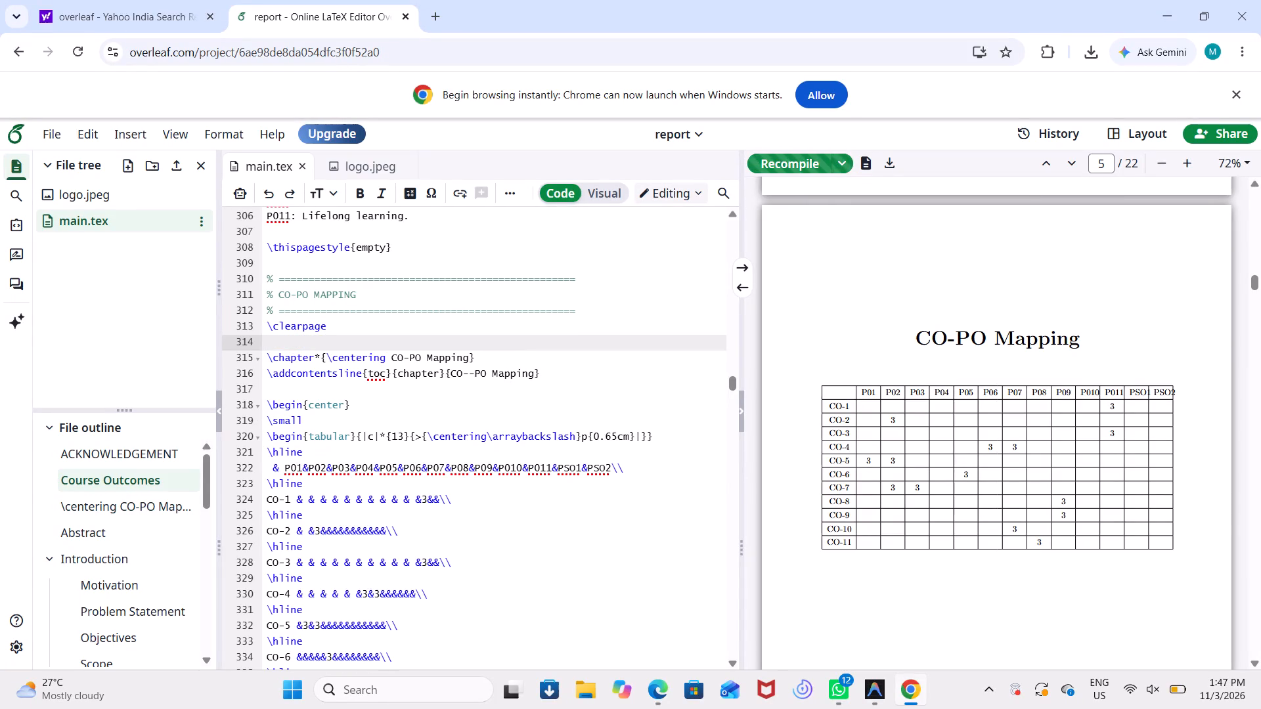
pyautogui.write('\\text')
pyautogui.write('bf')
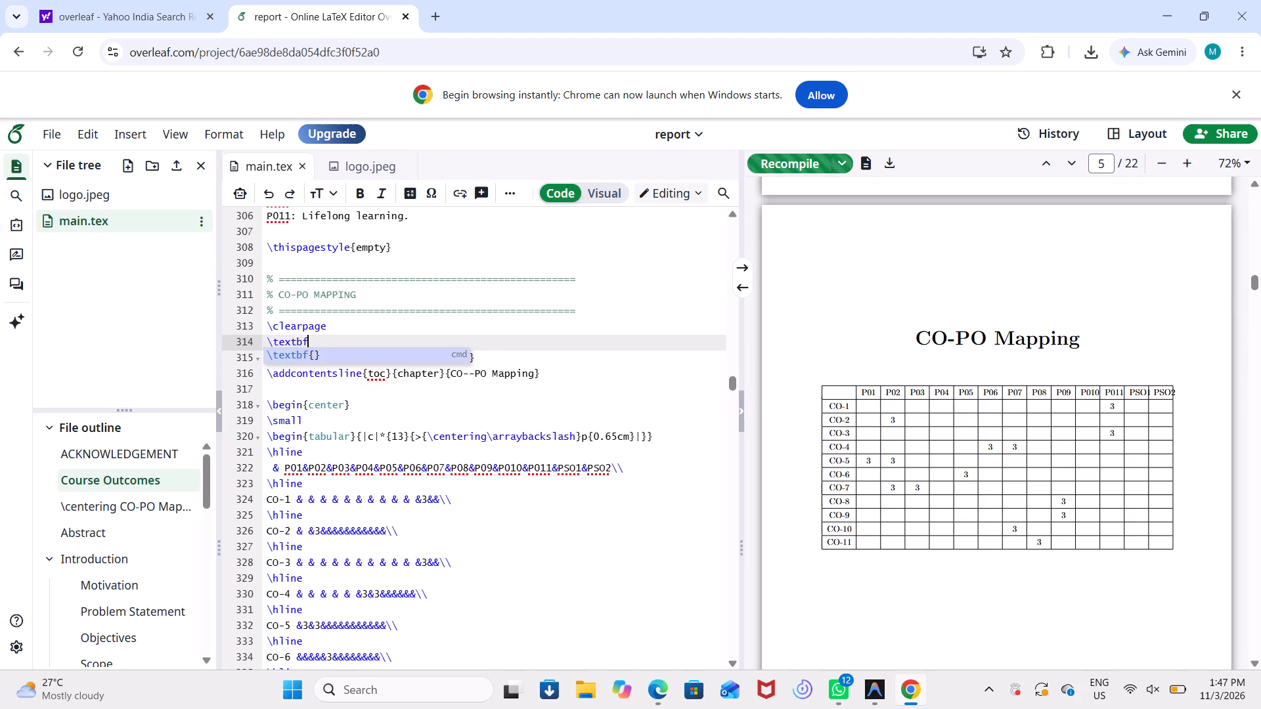
pyautogui.hotkey('shift', '{')
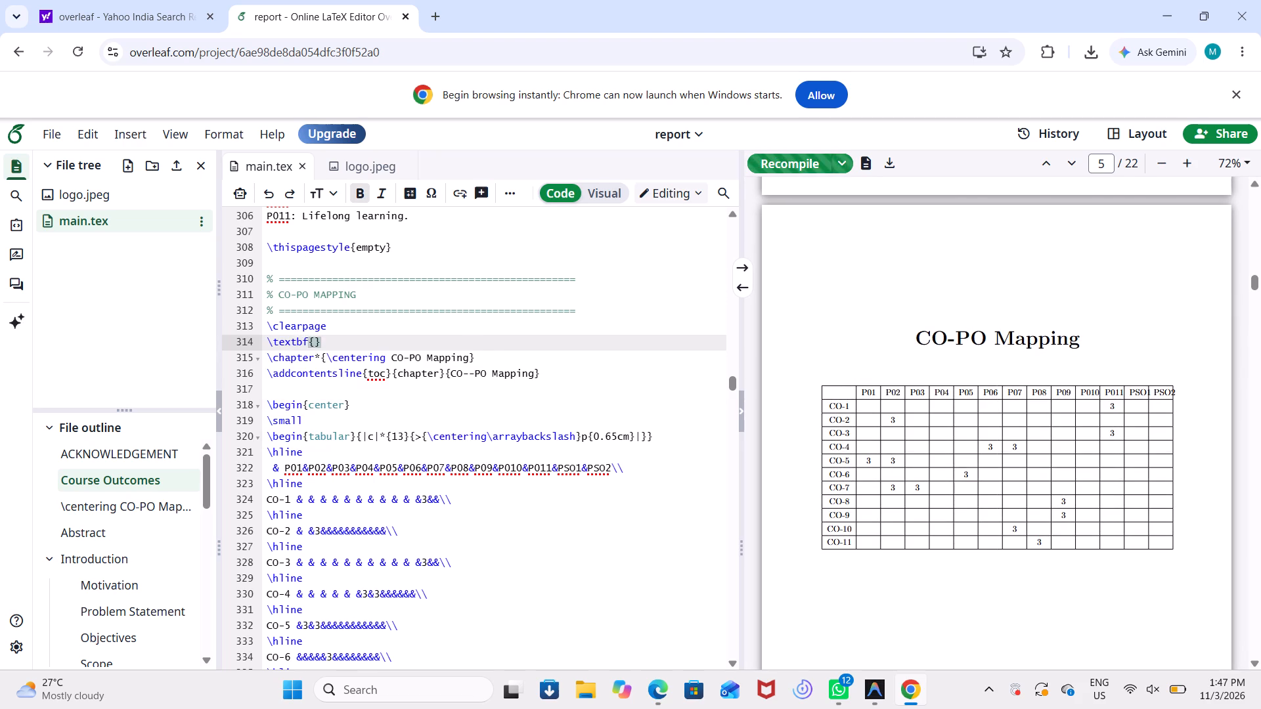
pyautogui.press('\\')
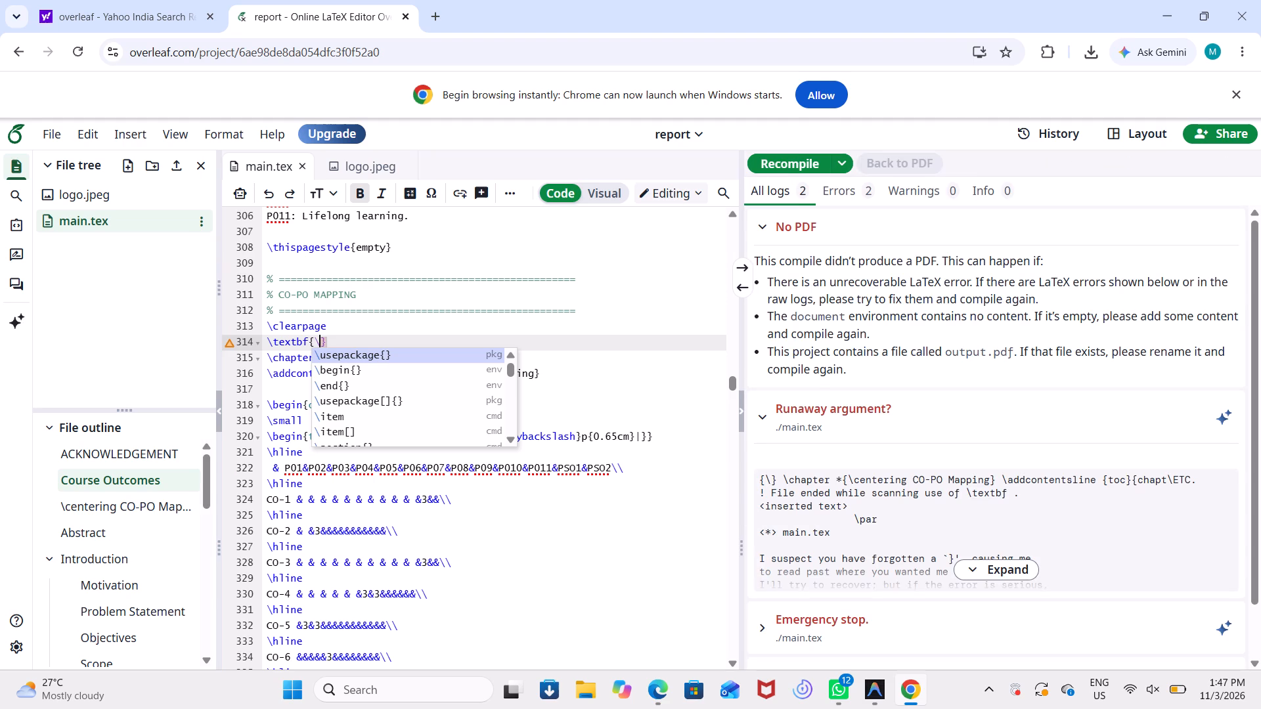
pyautogui.press('p')
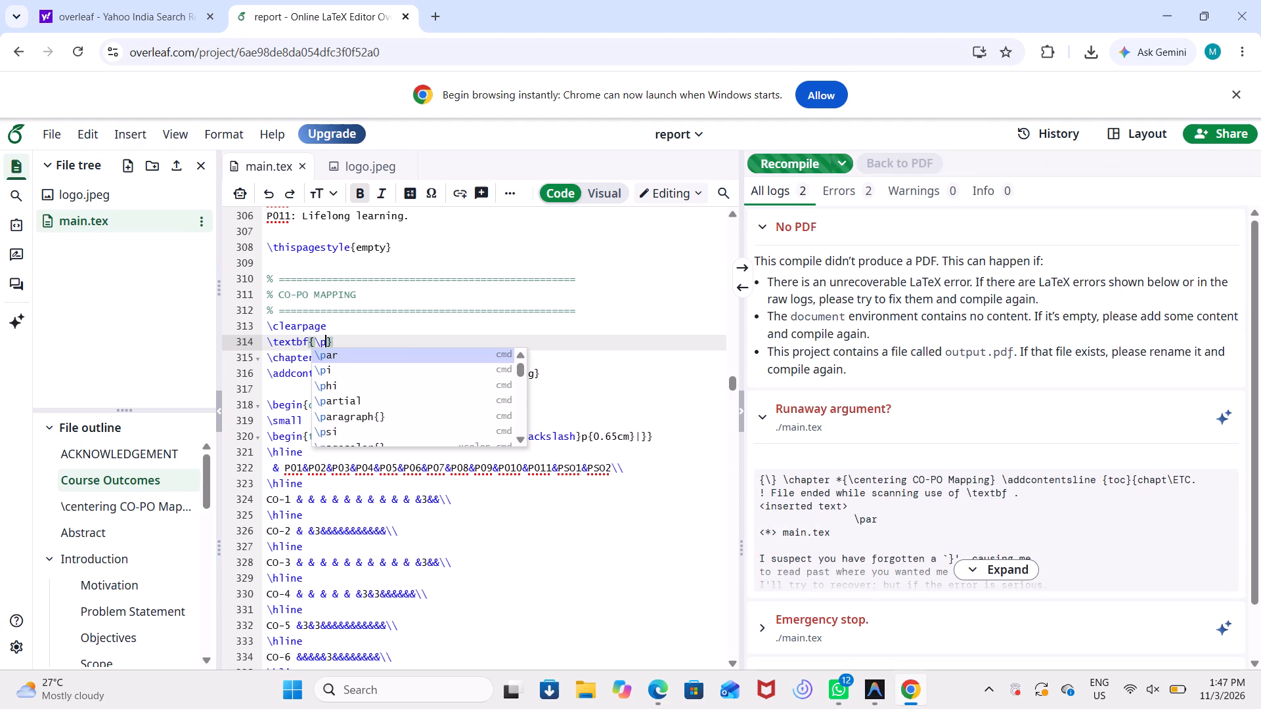
pyautogui.press('r')
pyautogui.write('oject')
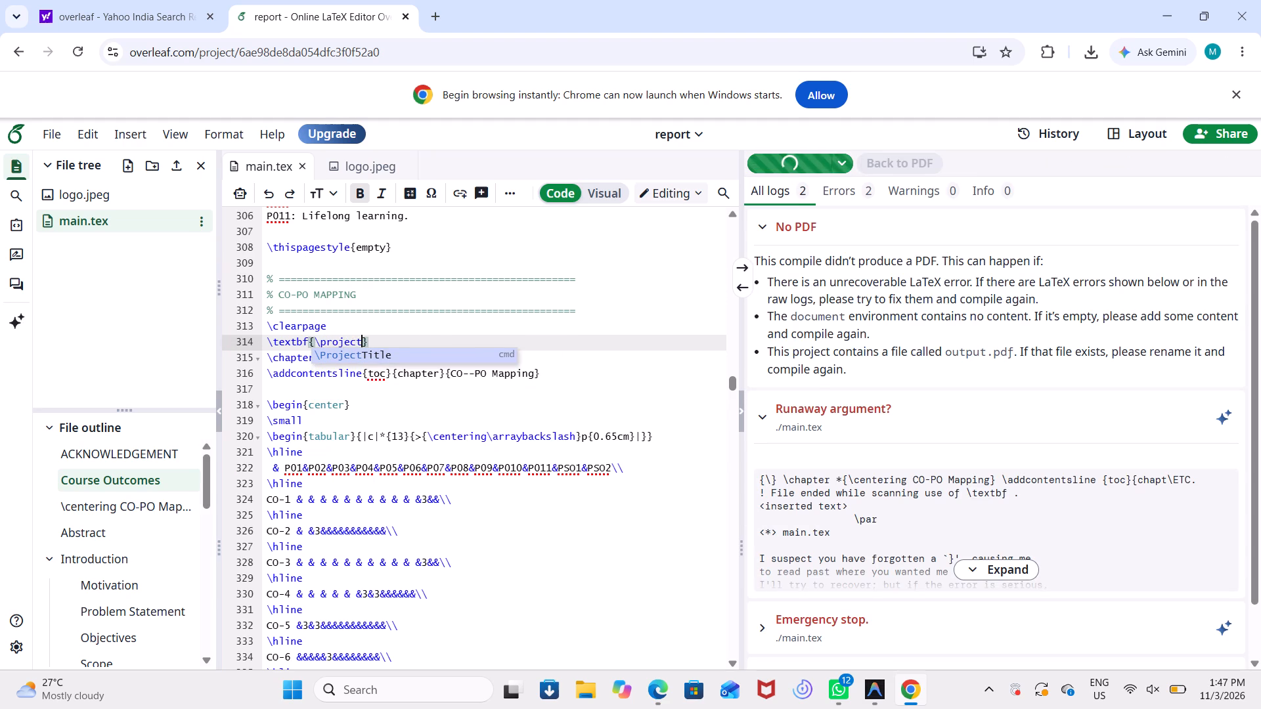
pyautogui.press('Return')
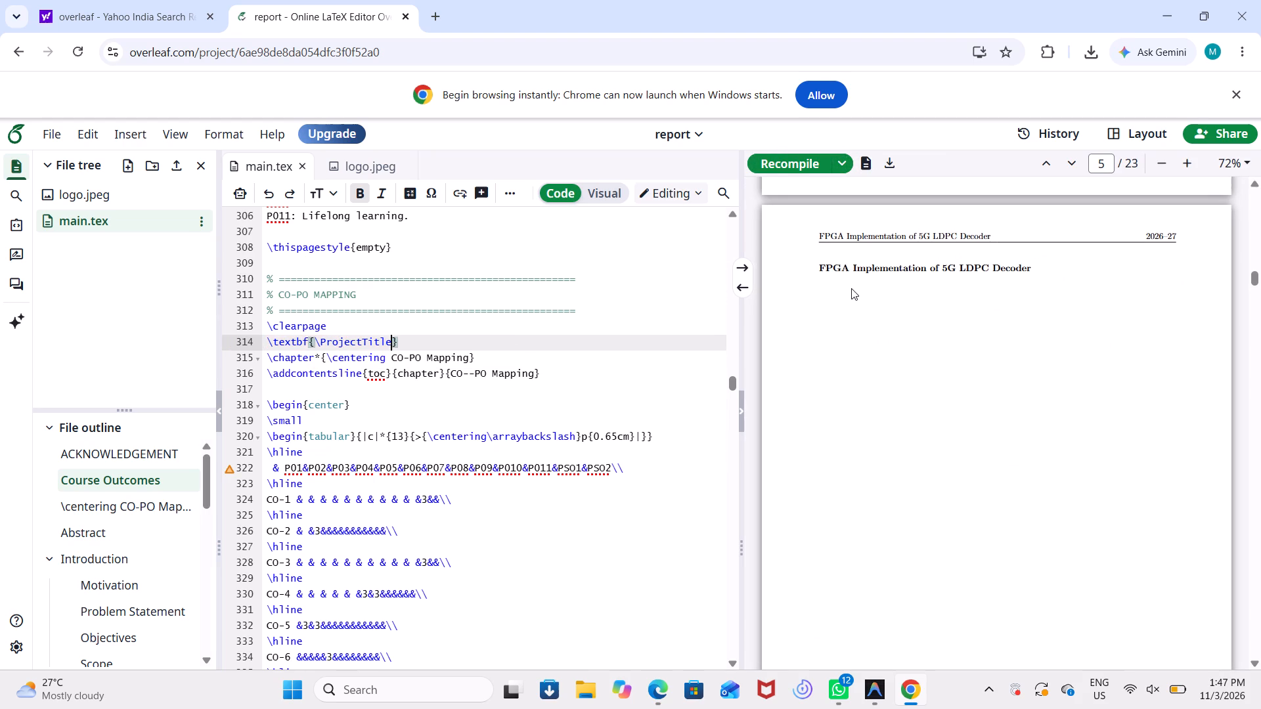
pyautogui.scroll(-2, 858, 309)
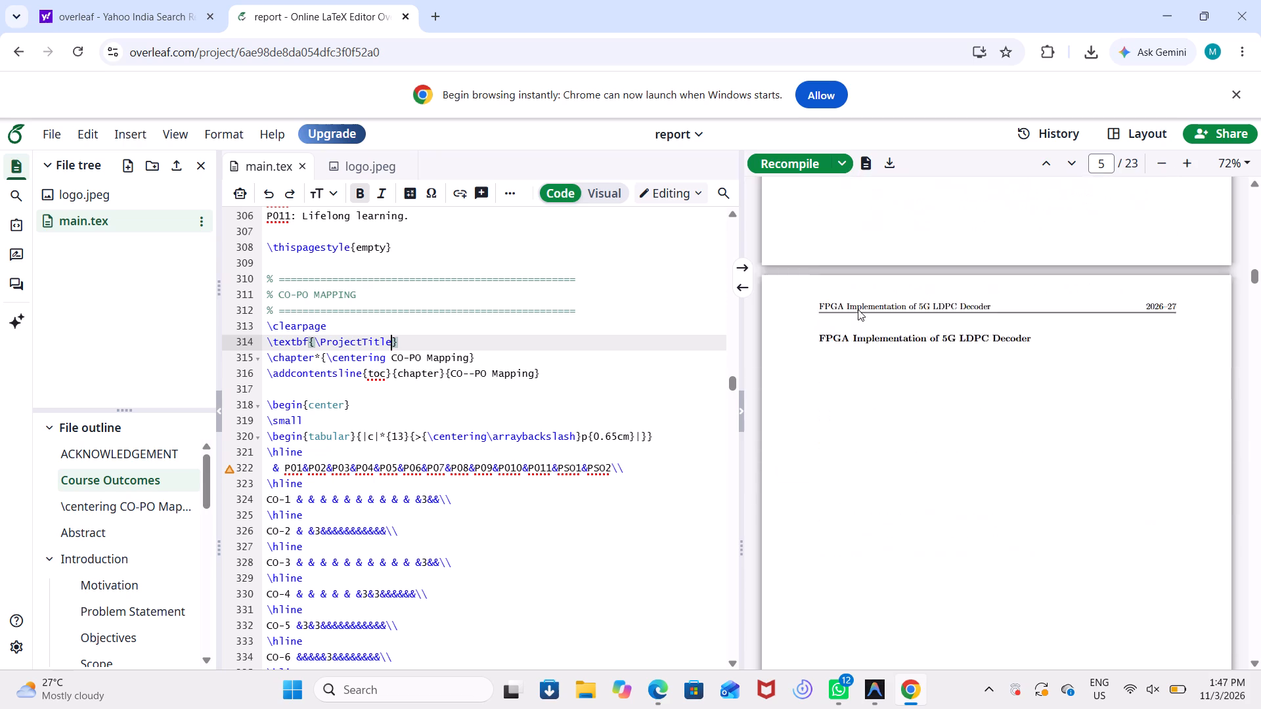
pyautogui.scroll(-3, 858, 309)
pyautogui.scroll(1, 858, 309)
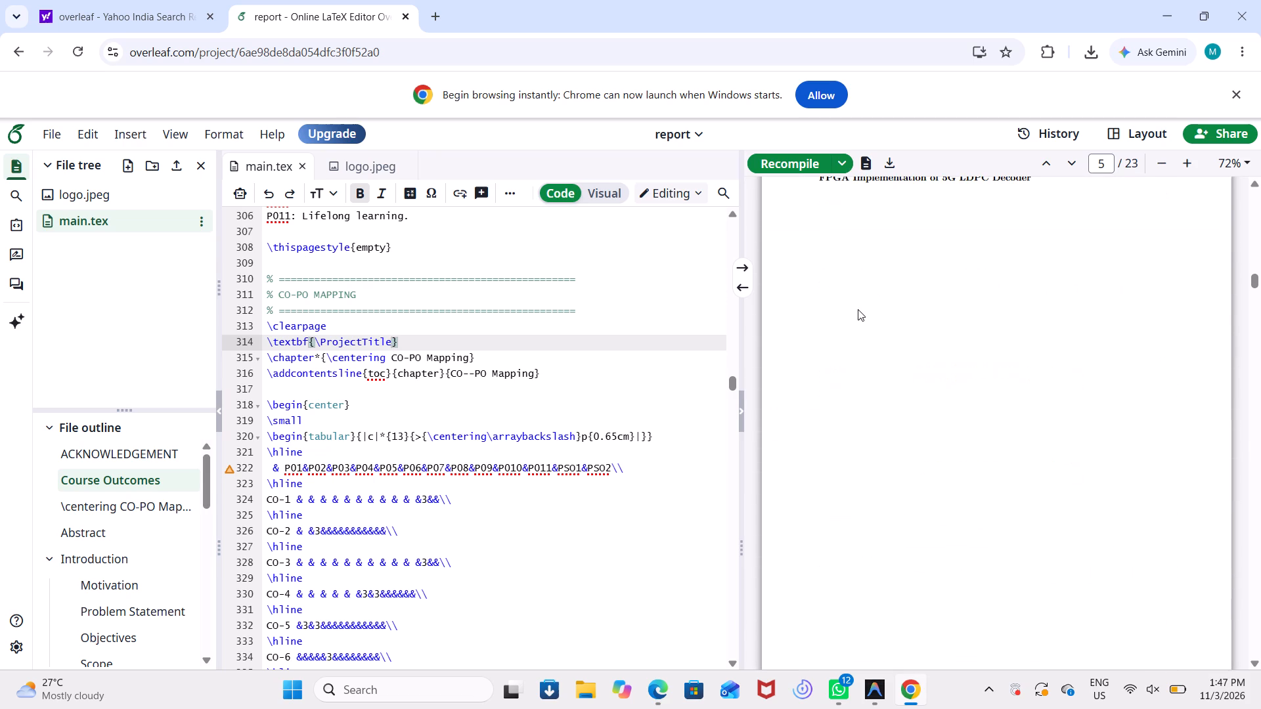
pyautogui.scroll(1, 858, 309)
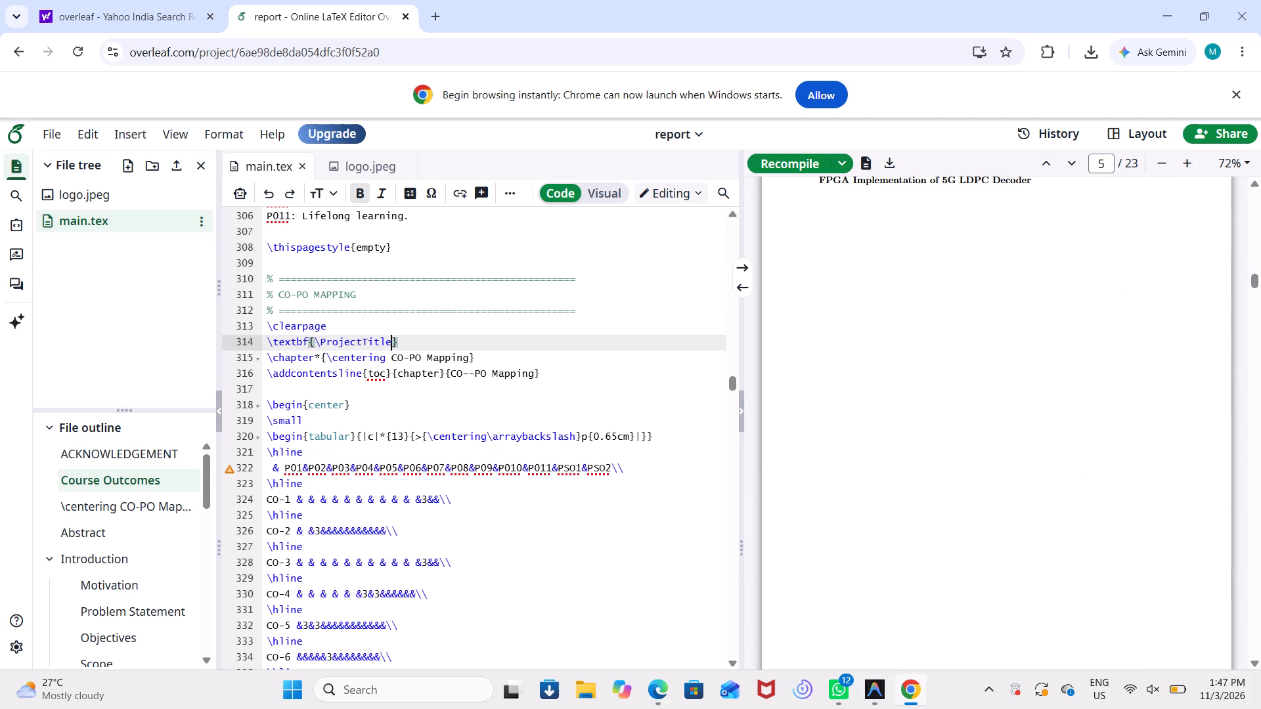
# Copy the \textbf{\ProjectTitle text above the CO-PO Mapping chapter heading, without its closing brace.
pyautogui.moveTo(389, 338); pyautogui.dragTo(269, 335)
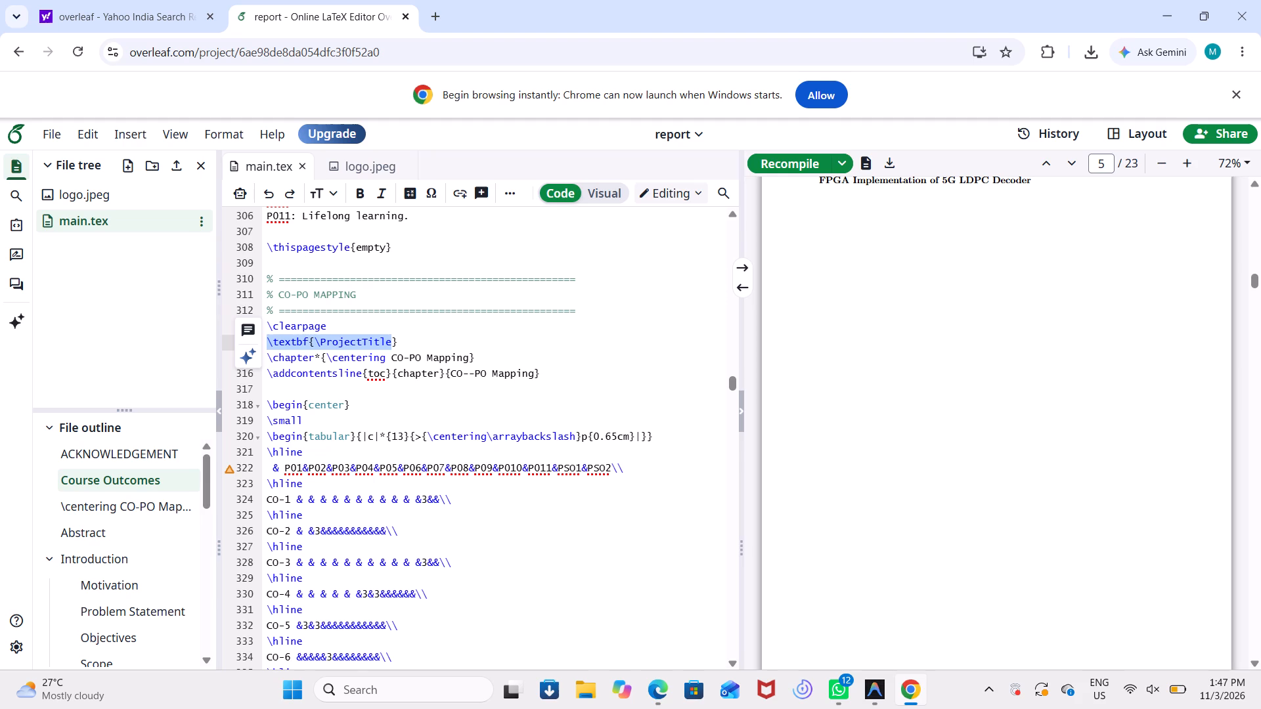
pyautogui.hotkey('ctrl', 'c')
# Delete the \clearpage command above \textbf{\ProjectTitle} in the CO-PO Mapping source, leaving its line blank.
pyautogui.click(335, 324)
pyautogui.press('BackSpace')
pyautogui.press('BackSpace')
pyautogui.press('BackSpace')
pyautogui.press('BackSpace')
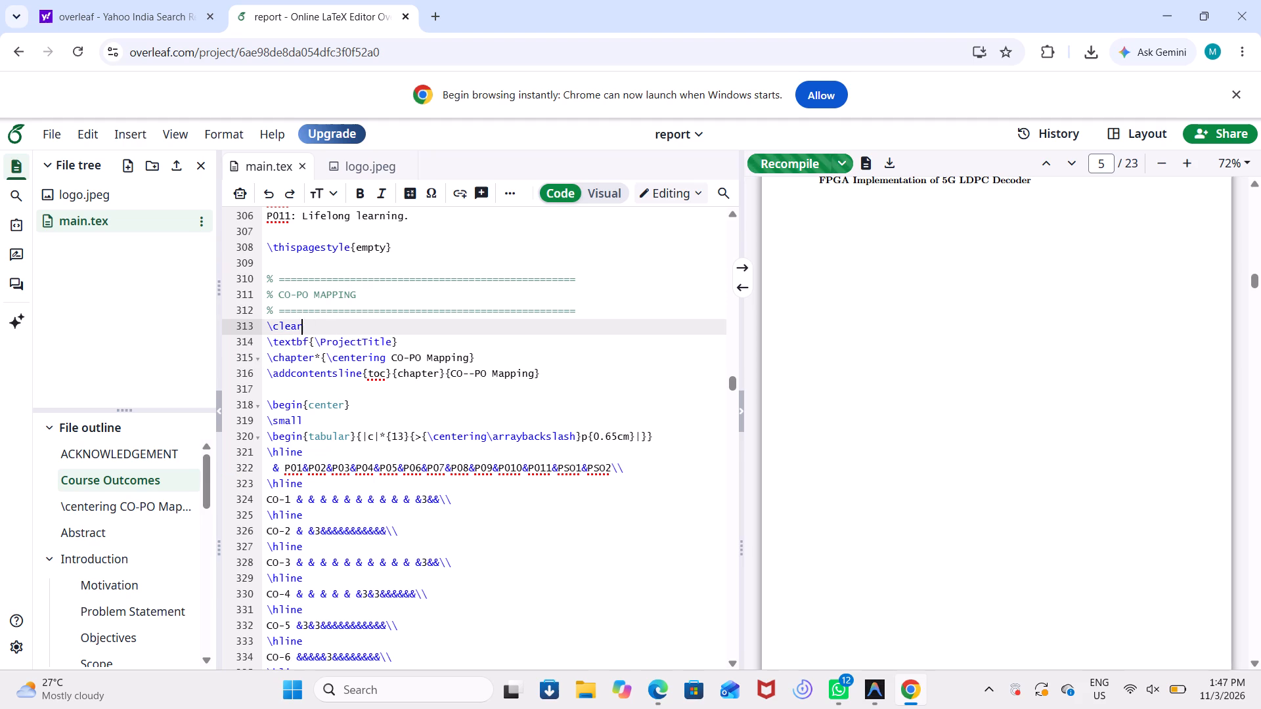
pyautogui.press('BackSpace')
pyautogui.press('BackSpace')
pyautogui.press('BackSpace')
pyautogui.press('BackSpace')
pyautogui.press('BackSpace')
pyautogui.press('BackSpace')
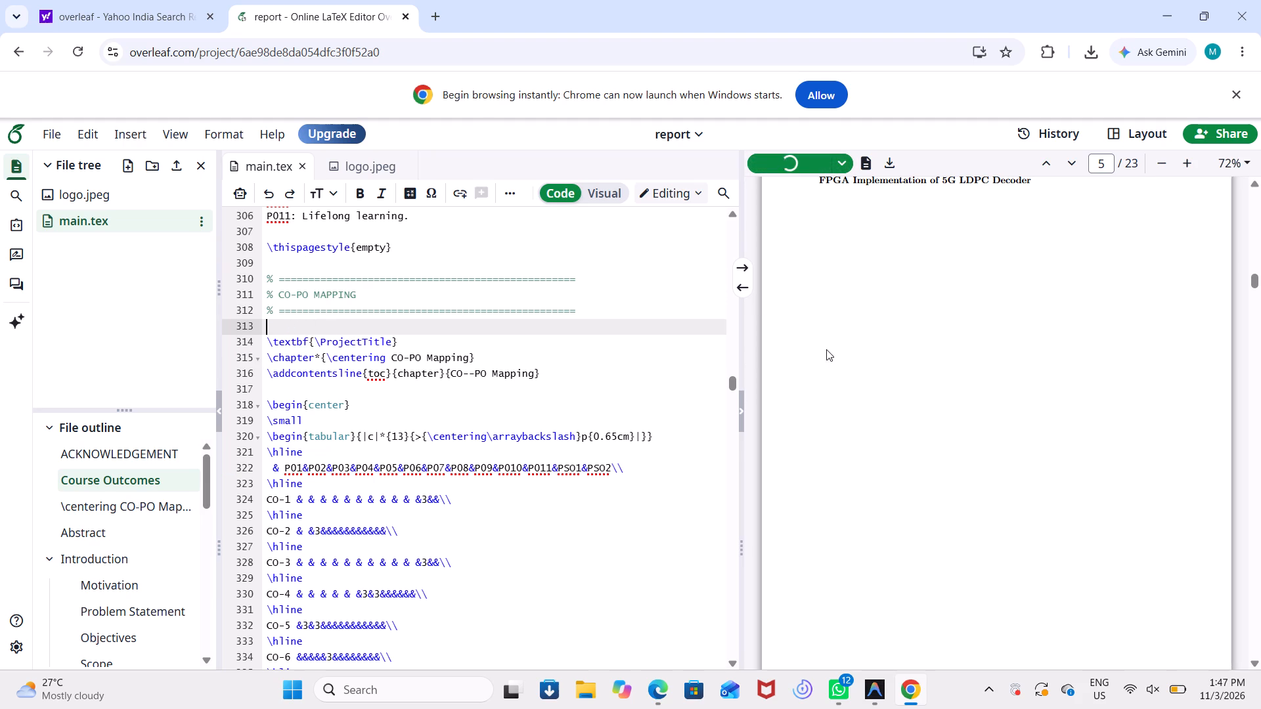
# Examine the Course Outcomes and CO-PO Mapping pages in the PDF for title placement, page breaks and footers.
pyautogui.scroll(-4, 1082, 401)
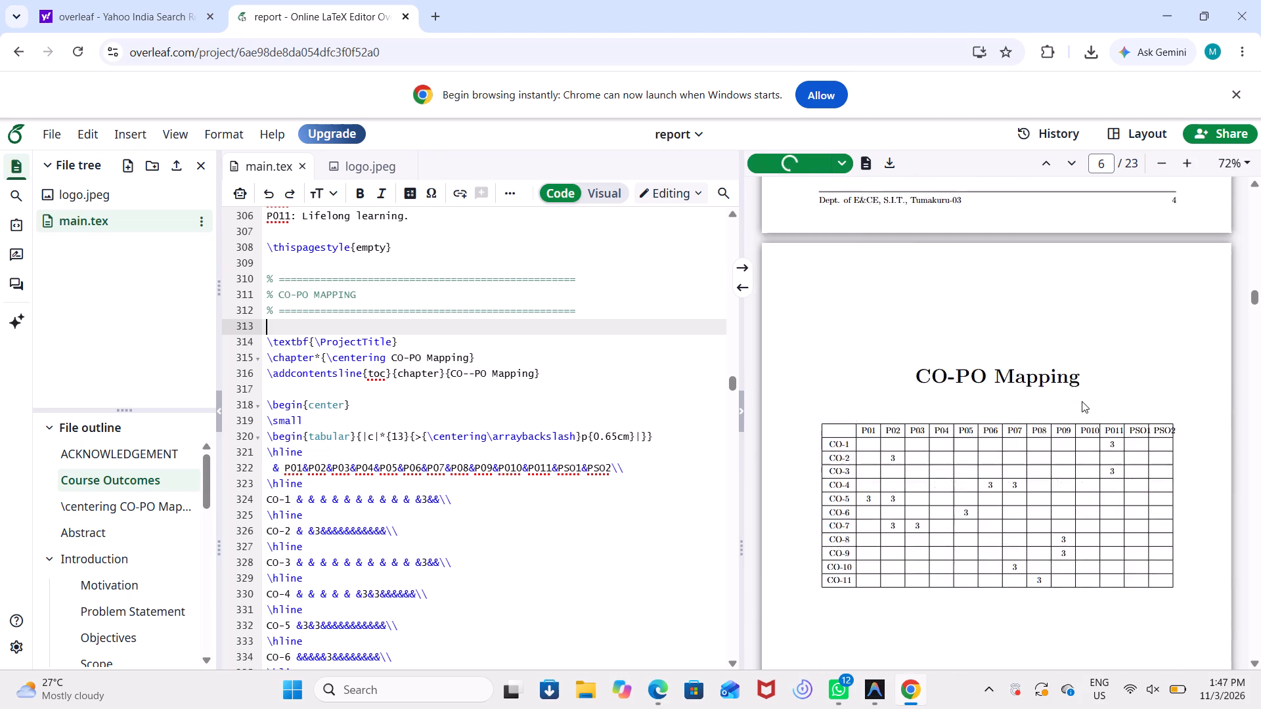
pyautogui.scroll(4, 1082, 401)
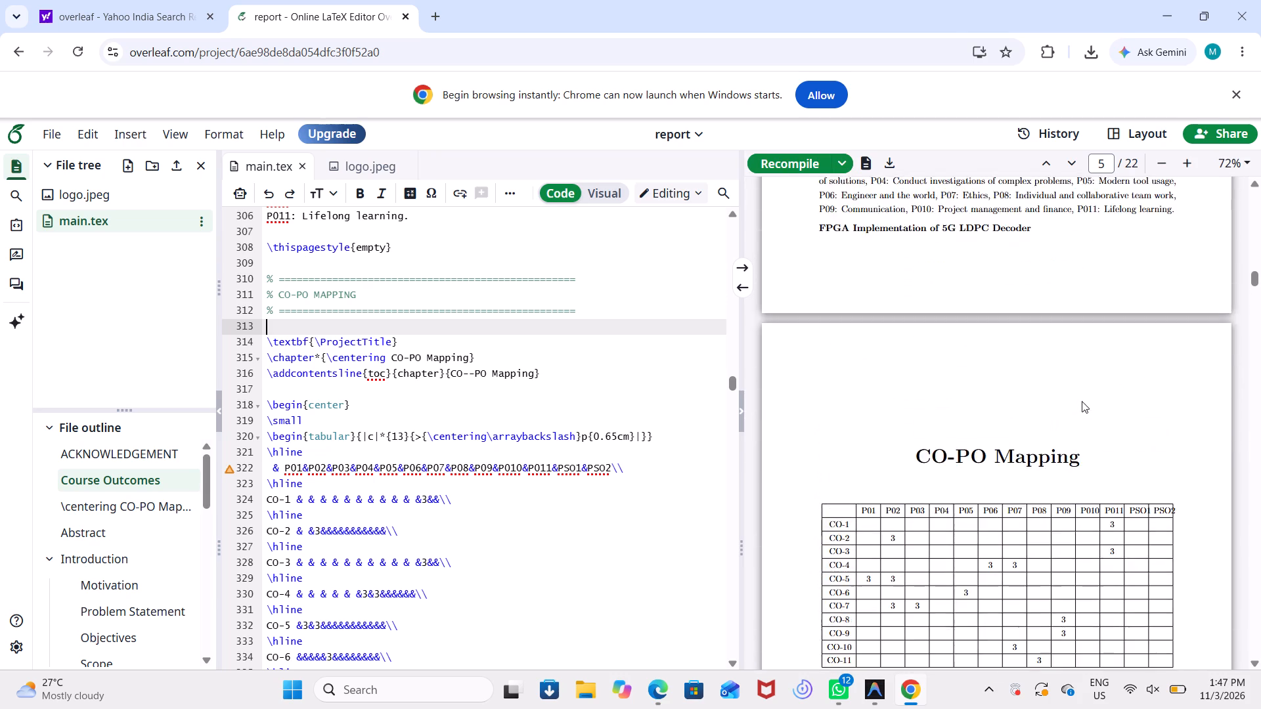
pyautogui.scroll(1, 1082, 401)
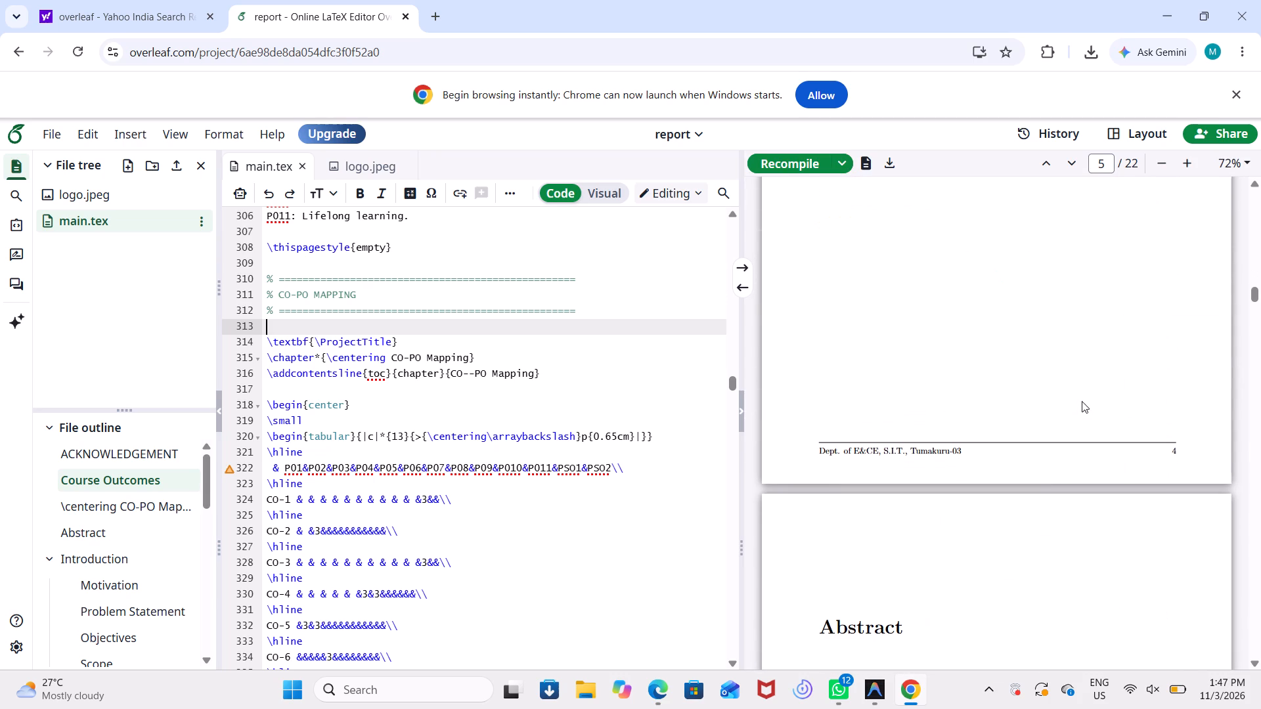
pyautogui.scroll(4, 1082, 401)
pyautogui.scroll(-1, 1082, 401)
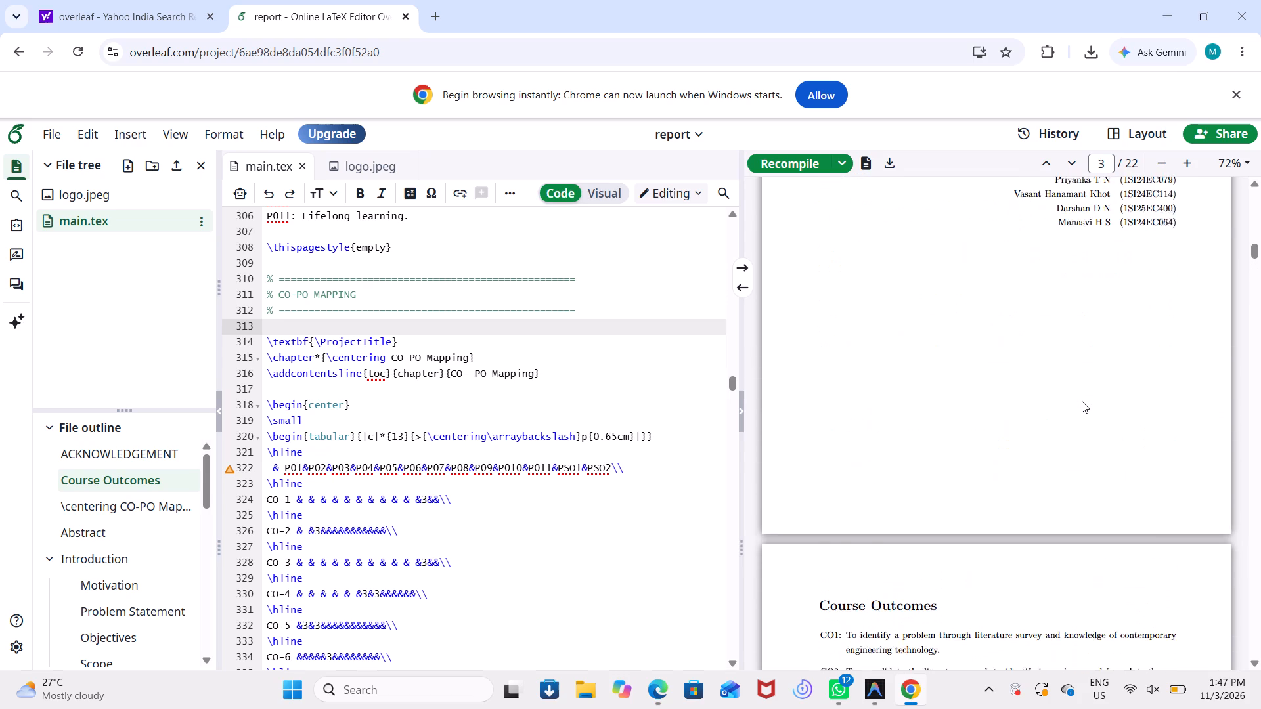
pyautogui.scroll(-3, 1082, 401)
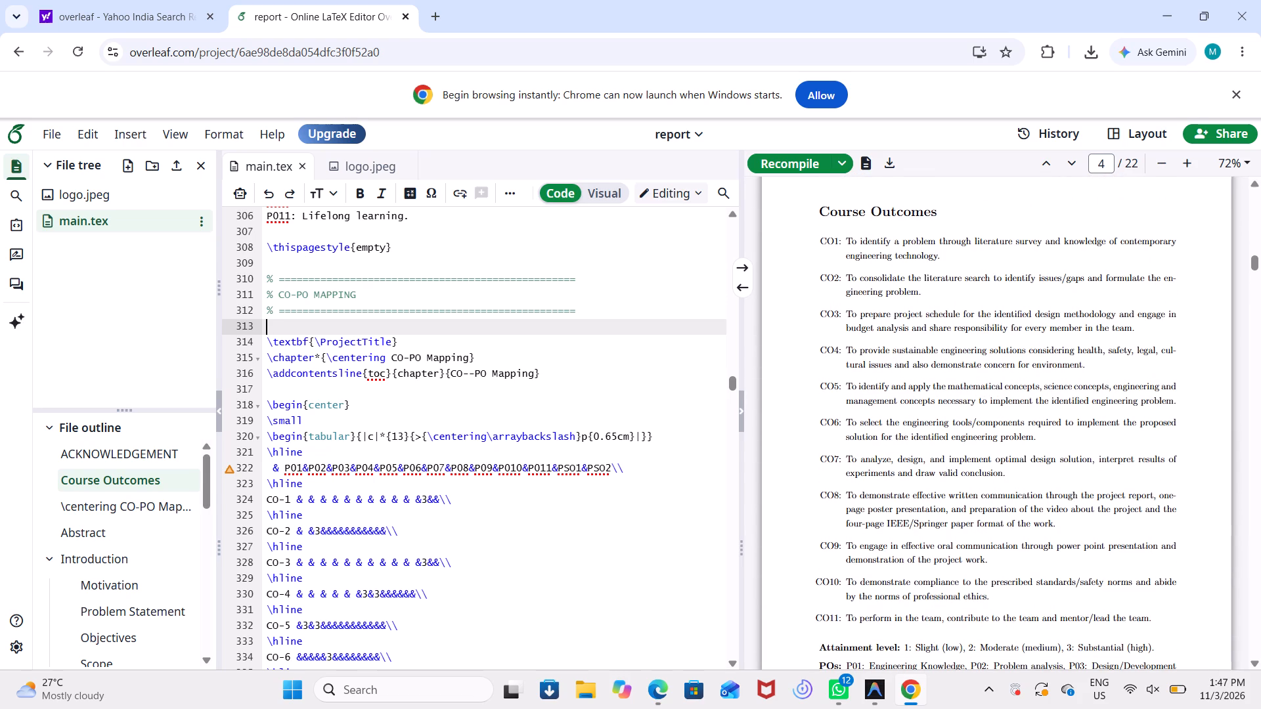
# Examine the PDF from the end of the Course Outcomes page to the CO-PO Mapping table for project title placement.
pyautogui.scroll(-3, 1082, 401)
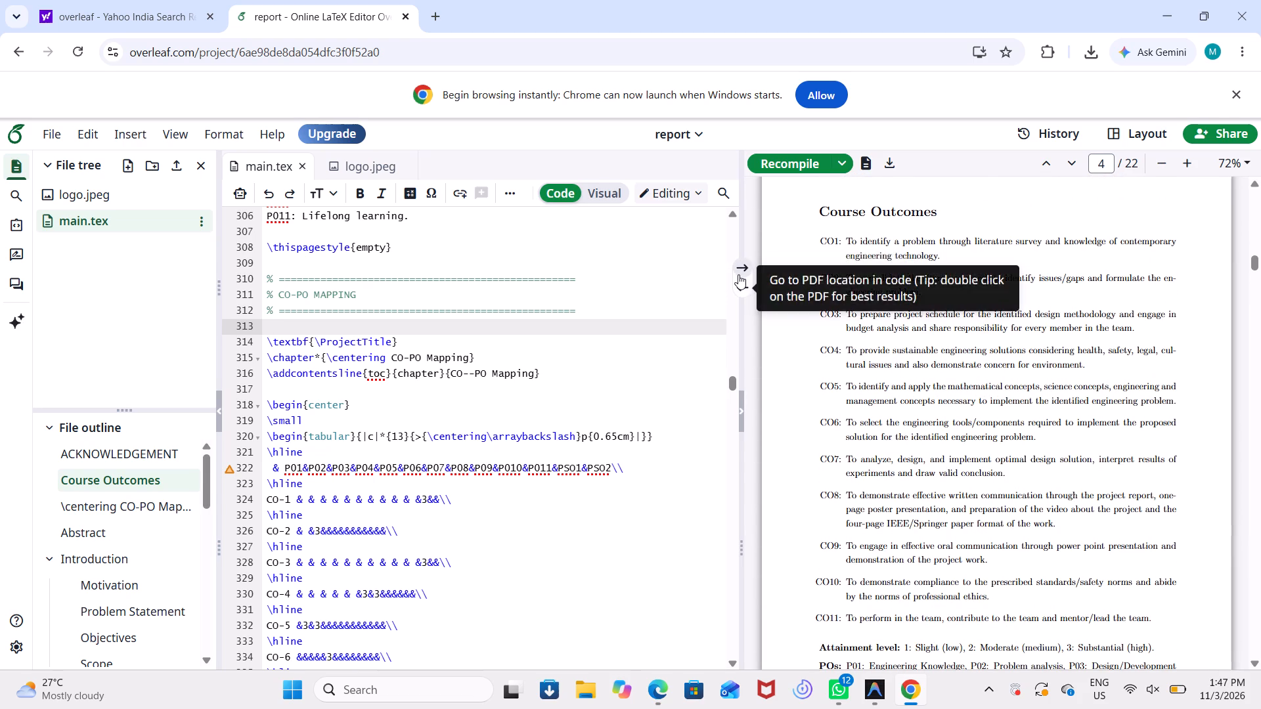
pyautogui.scroll(-2, 836, 320)
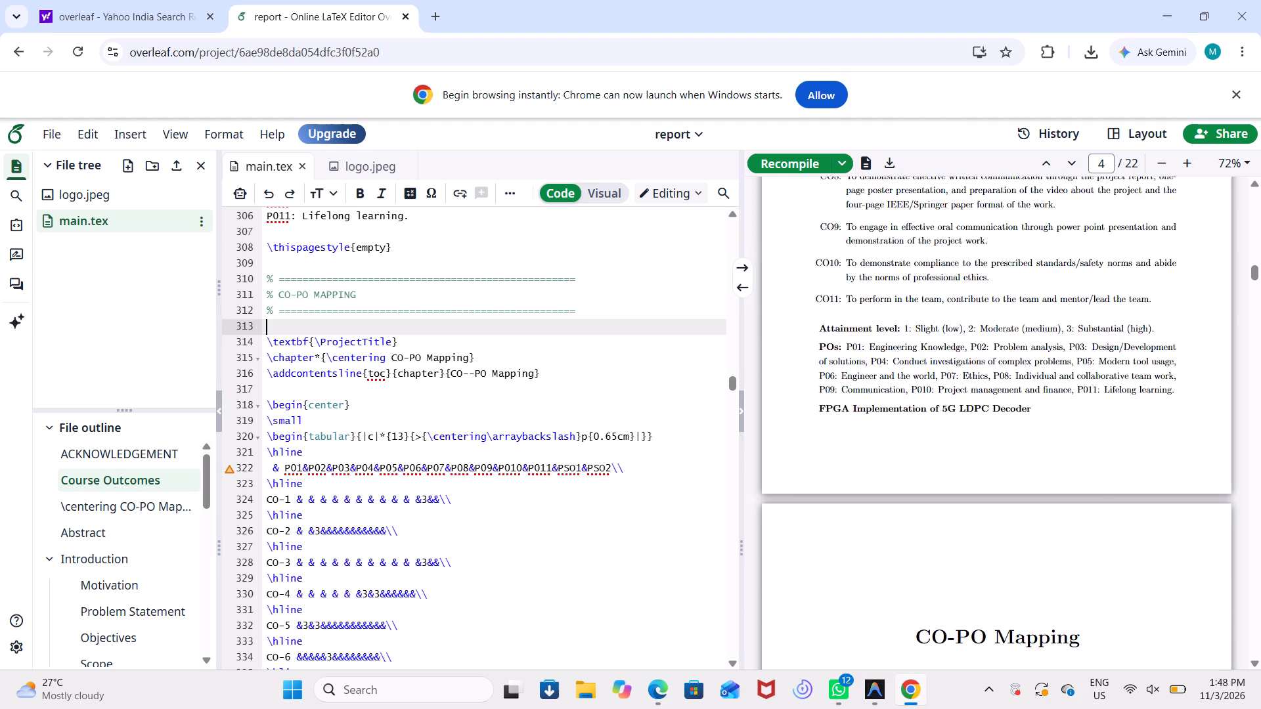
pyautogui.scroll(-3, 836, 320)
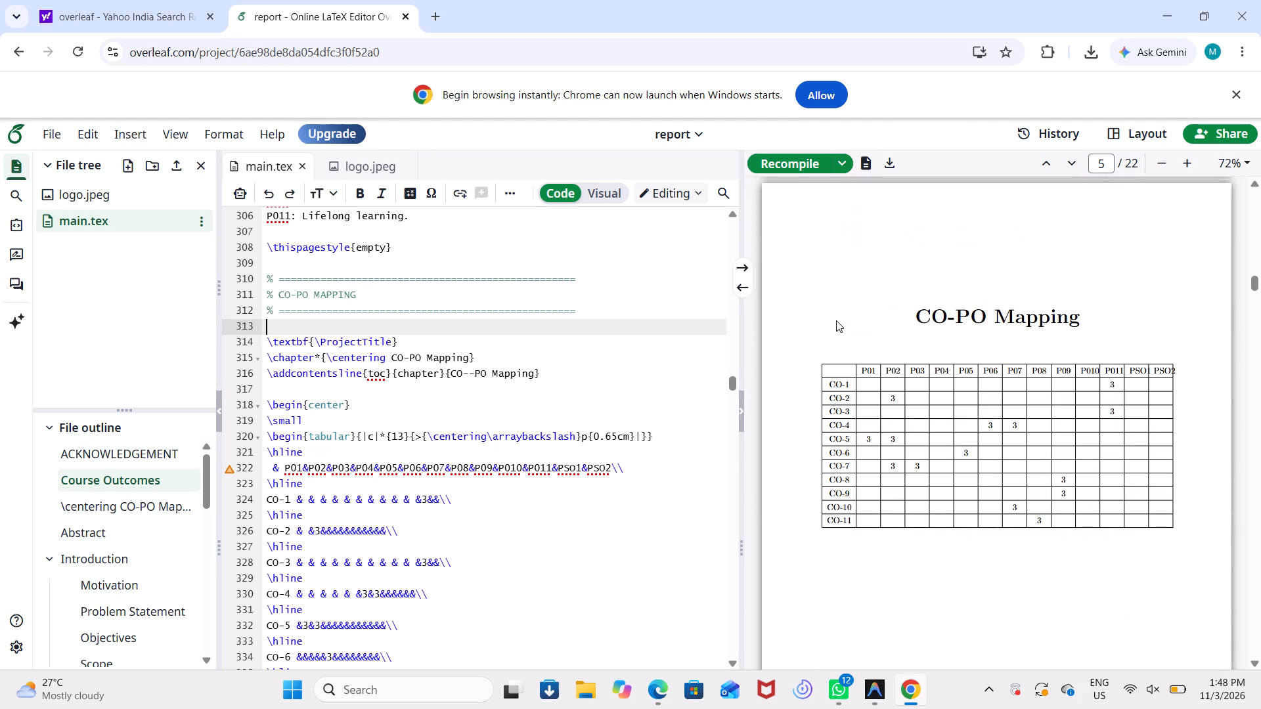
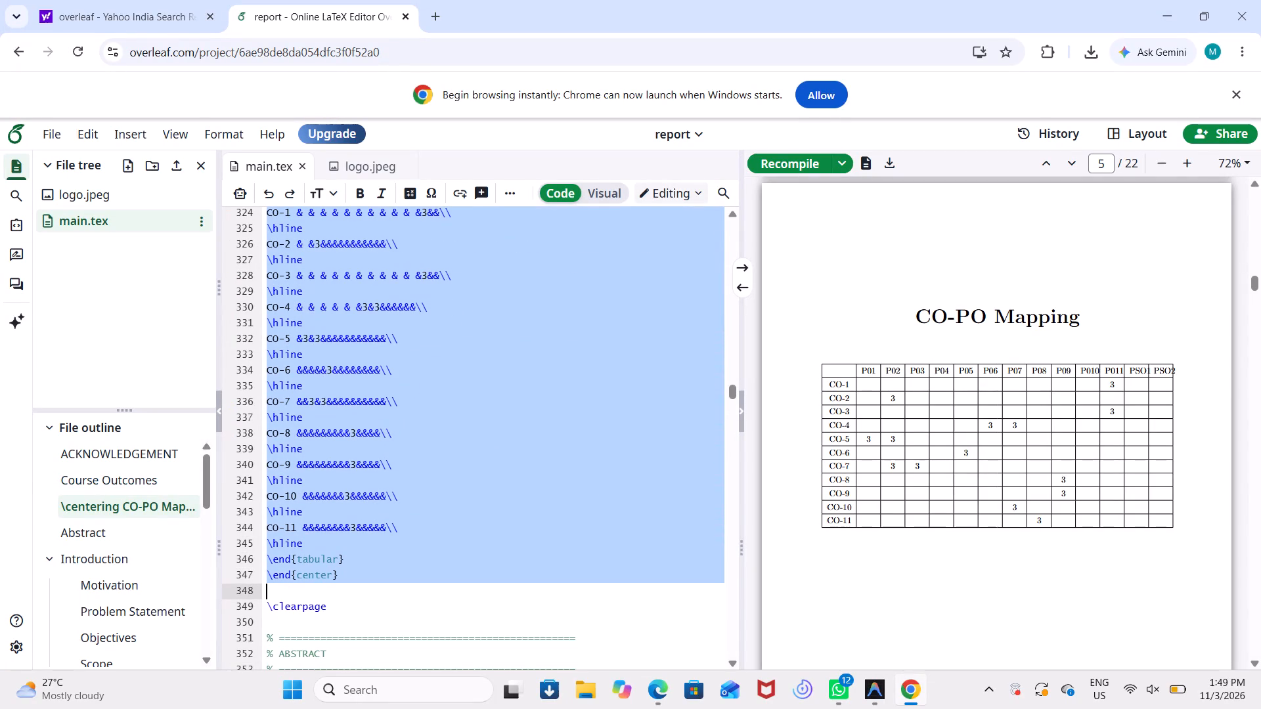
# Delete the selected CO-PO Mapping source block, including its table rows through \end{center}, above the \clearpage preceding the Abstract.
pyautogui.press('Delete')
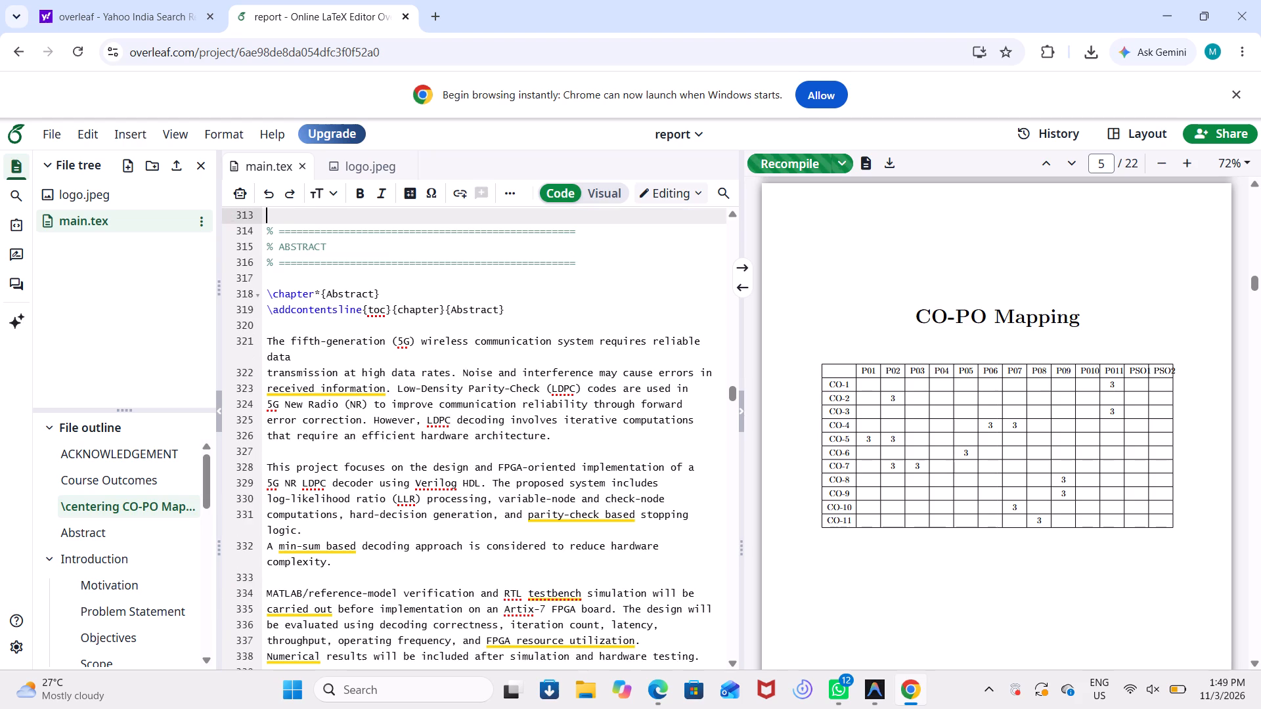
# Paste the replacement CO-PO Mapping code, with project-title header, table and \end{document}, above the ABSTRACT comment block and check its PDF page.
pyautogui.hotkey('ctrl', 'v')
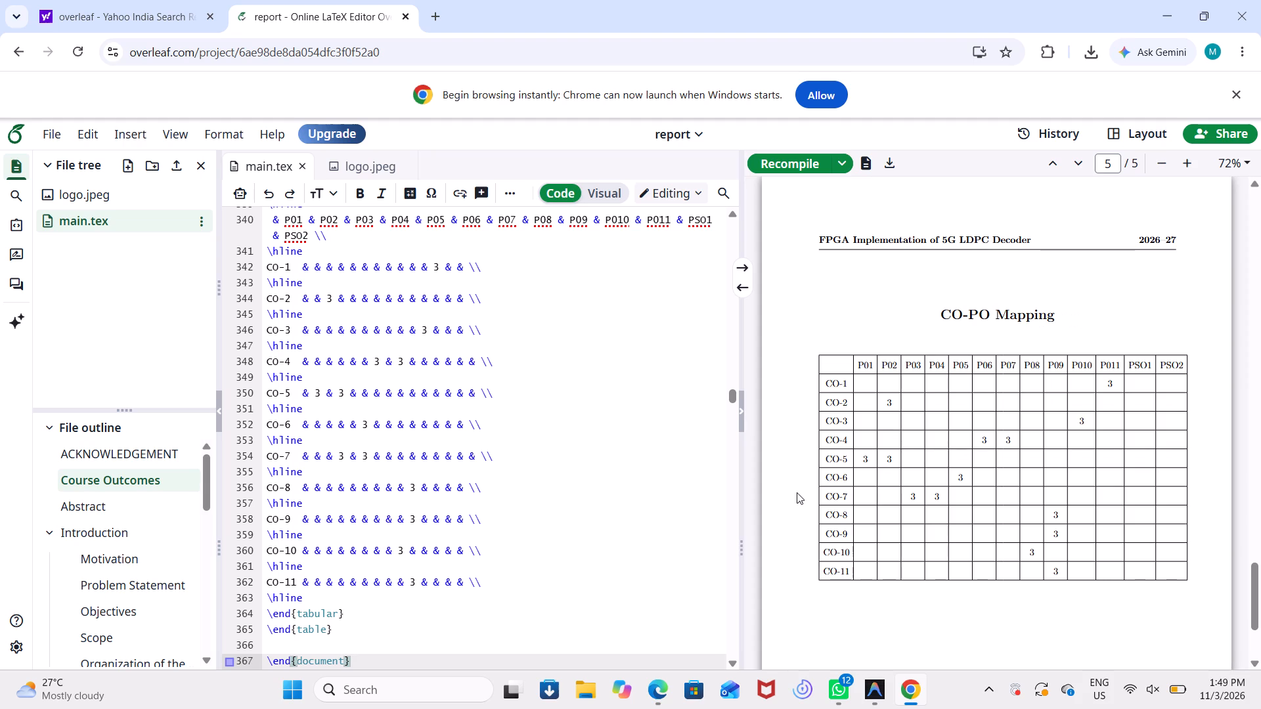
pyautogui.scroll(-1, 797, 492)
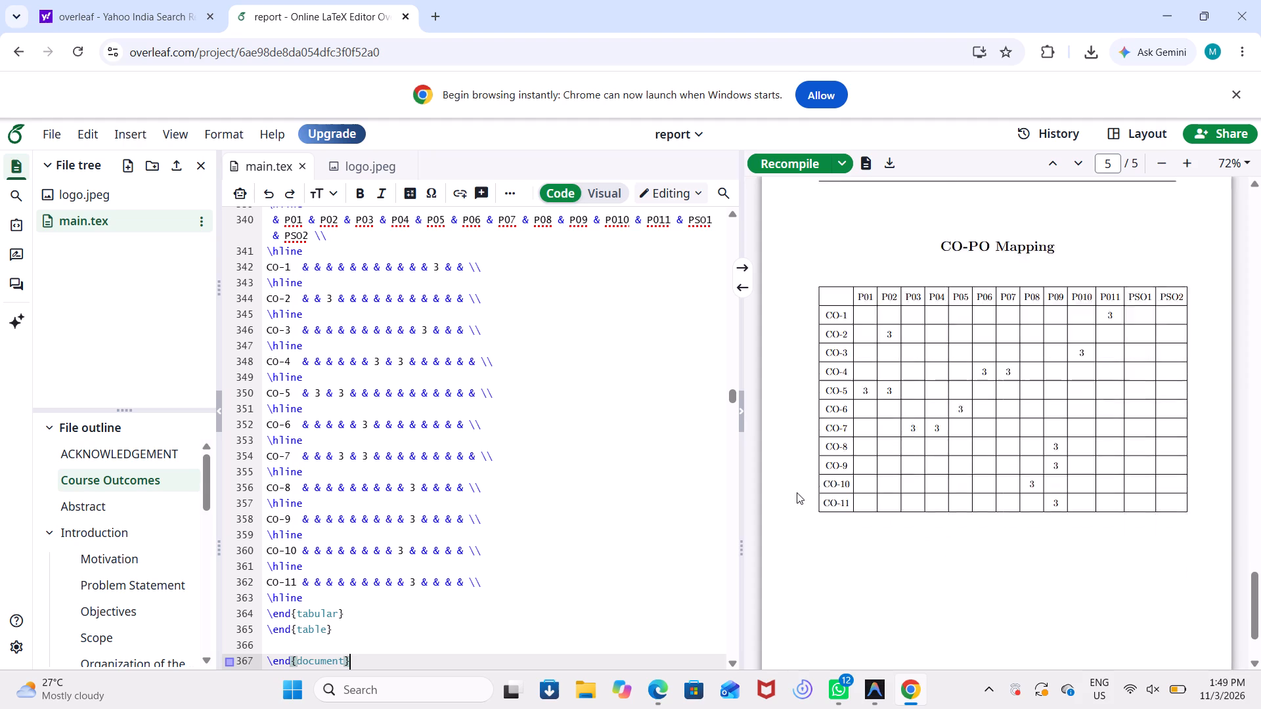
pyautogui.scroll(-4, 797, 492)
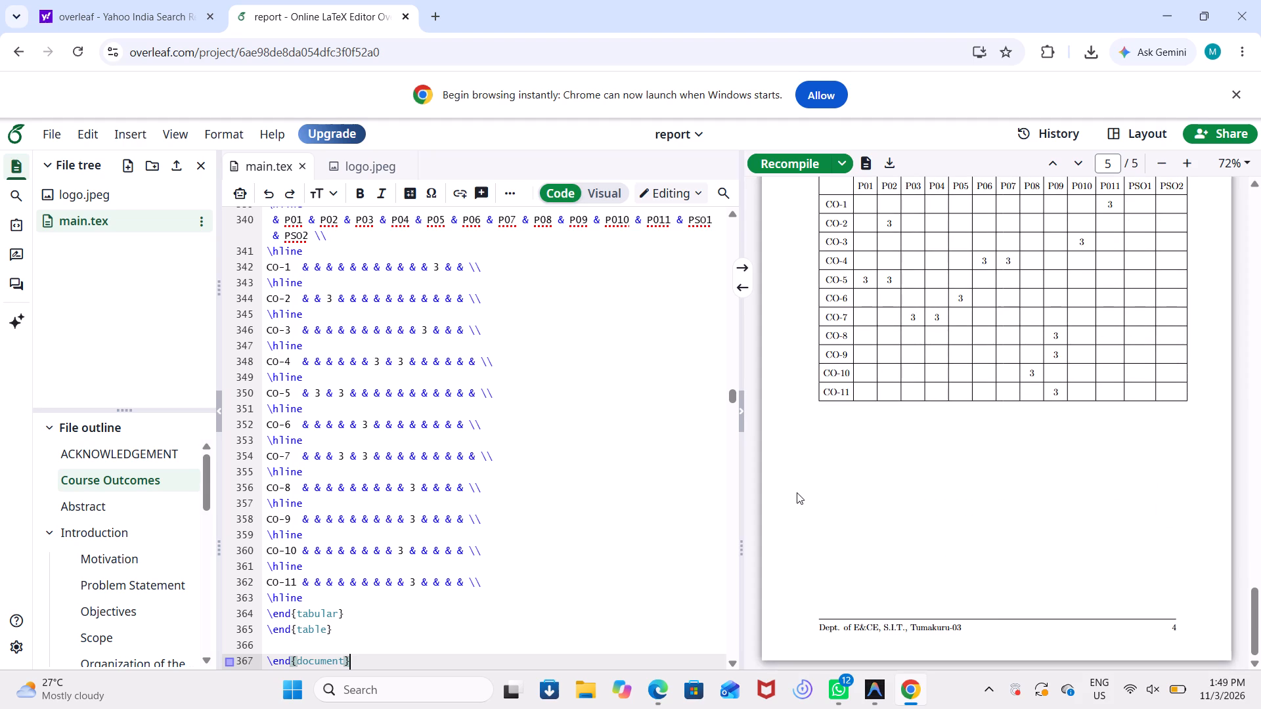
pyautogui.scroll(-3, 884, 494)
# Delete the three-line ABSTRACT comment banner directly below \end{document} in main.tex.
pyautogui.scroll(-1, 884, 494)
pyautogui.scroll(-2, 358, 513)
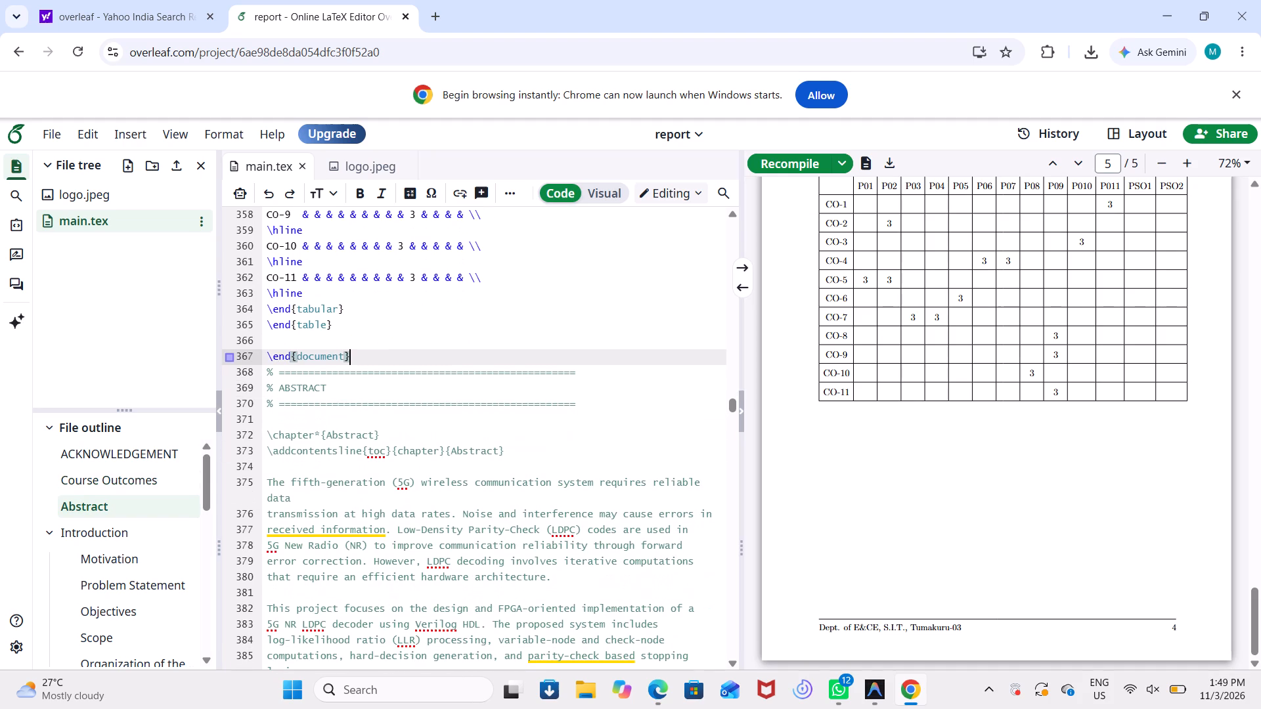
pyautogui.click(284, 409)
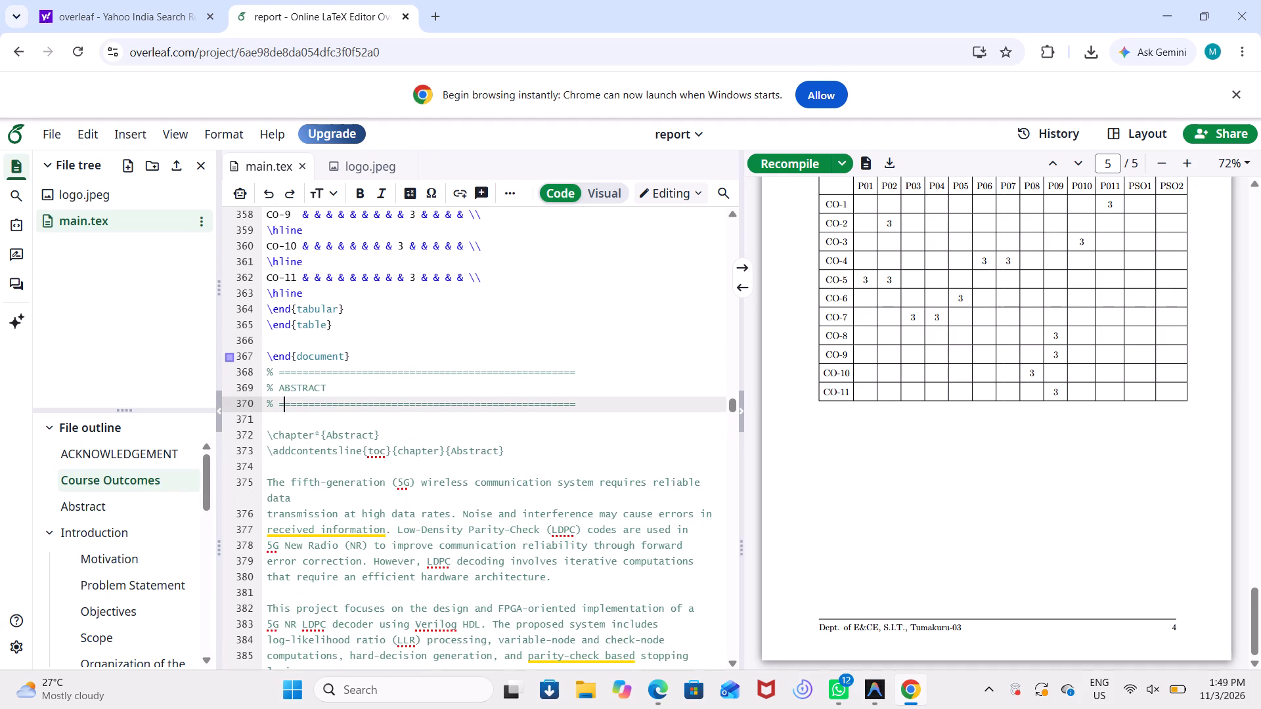
pyautogui.moveTo(264, 370); pyautogui.dragTo(562, 401)
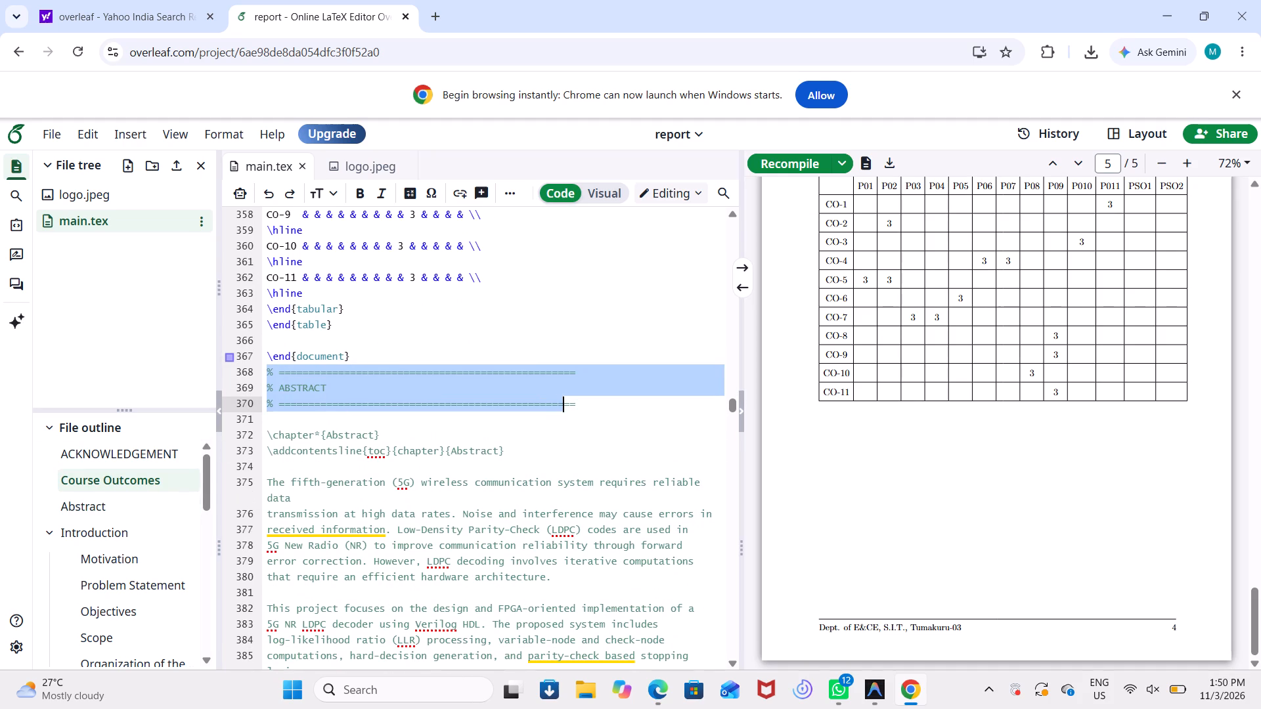
pyautogui.moveTo(562, 401); pyautogui.dragTo(587, 406)
pyautogui.press('Delete')
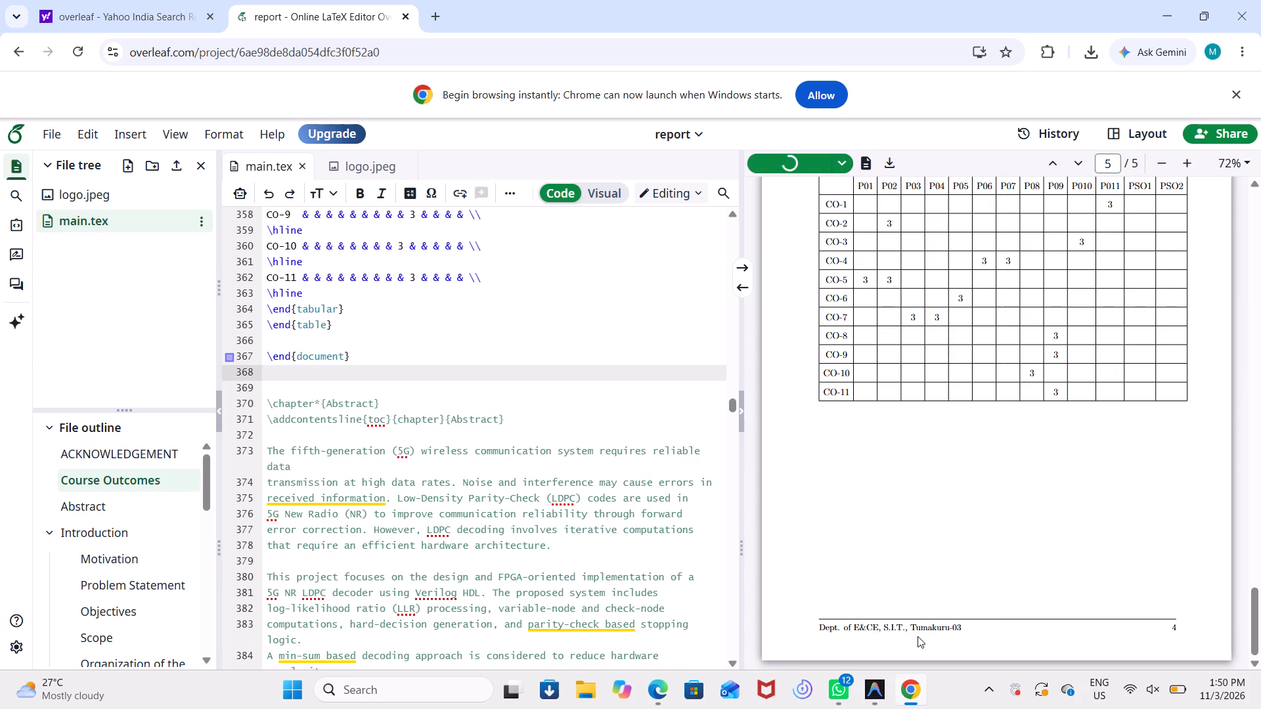
# Delete the redundant one-line CO-PO MAPPING comment directly above \clearpage, leaving its line blank.
pyautogui.scroll(-1, 918, 636)
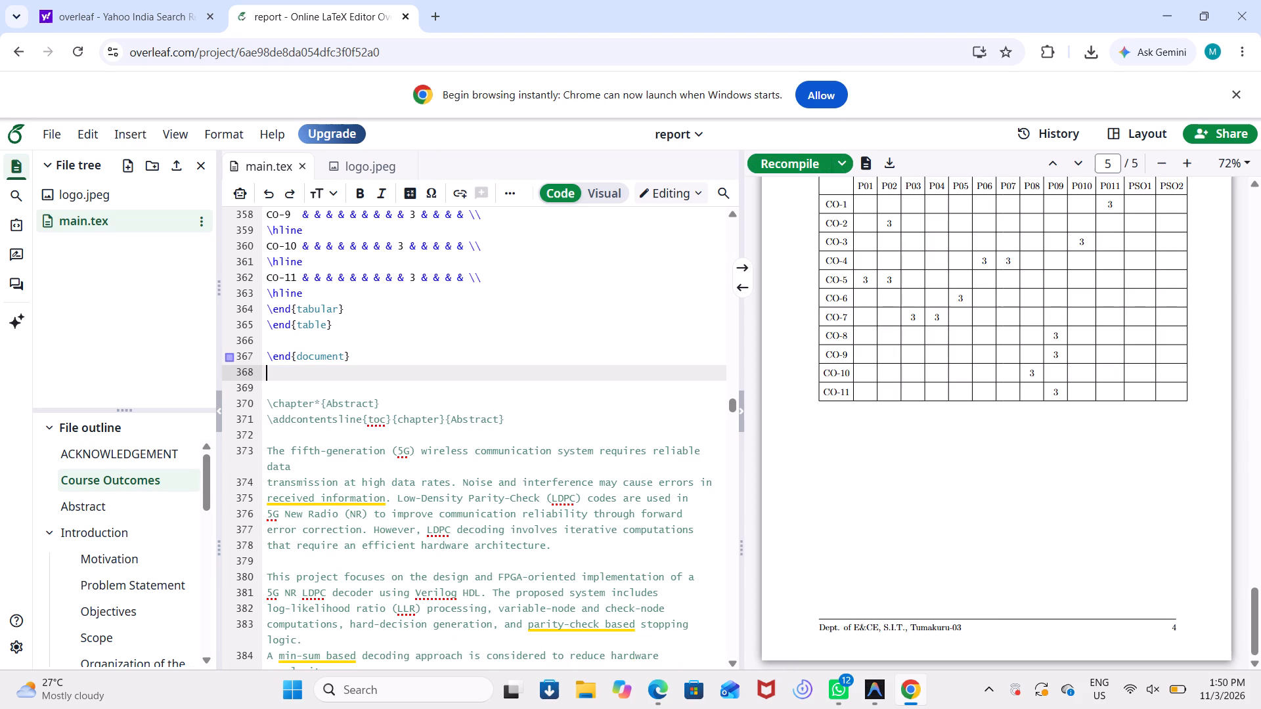
pyautogui.scroll(3, 468, 349)
pyautogui.scroll(-1, 509, 499)
pyautogui.scroll(1, 509, 499)
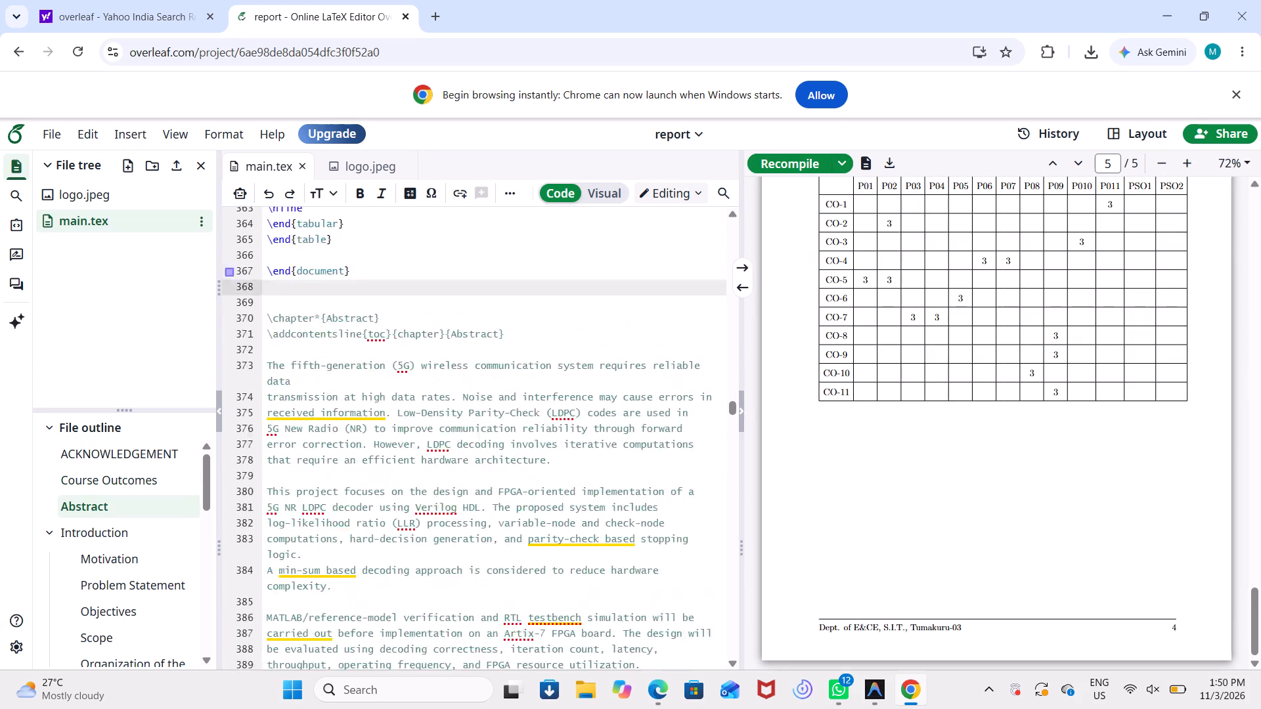
pyautogui.scroll(5, 509, 499)
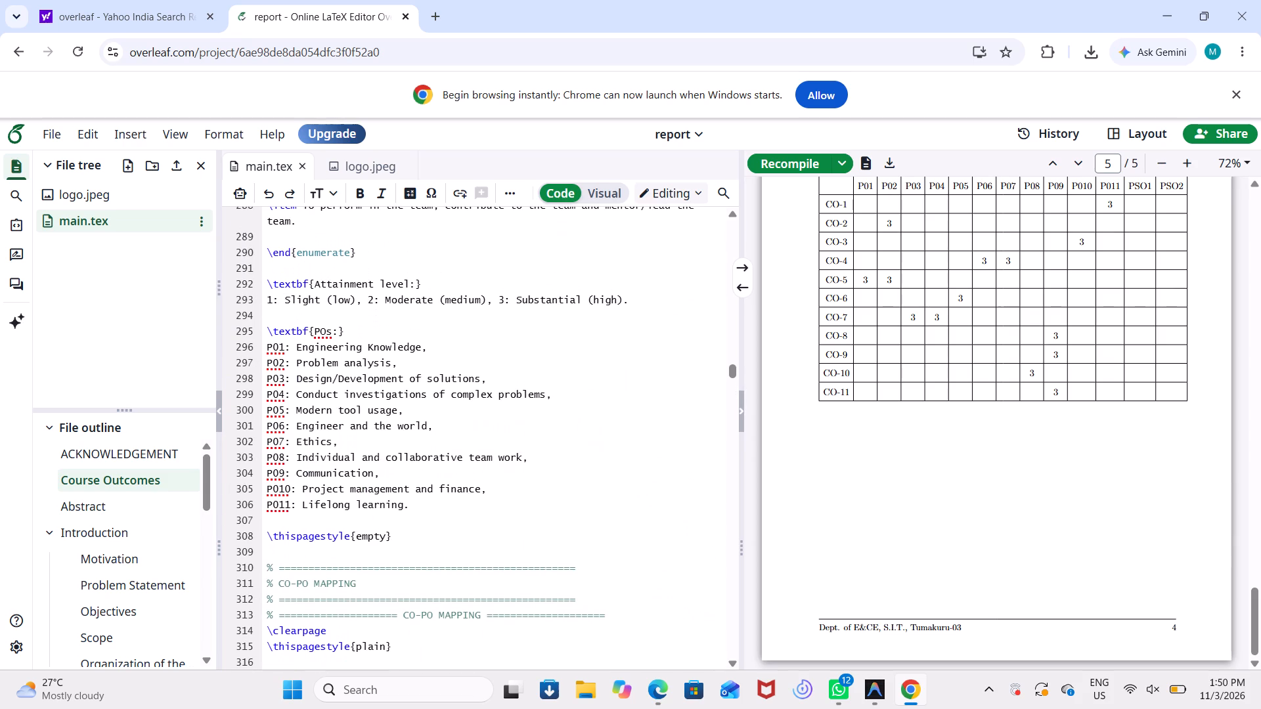
pyautogui.scroll(-1, 509, 499)
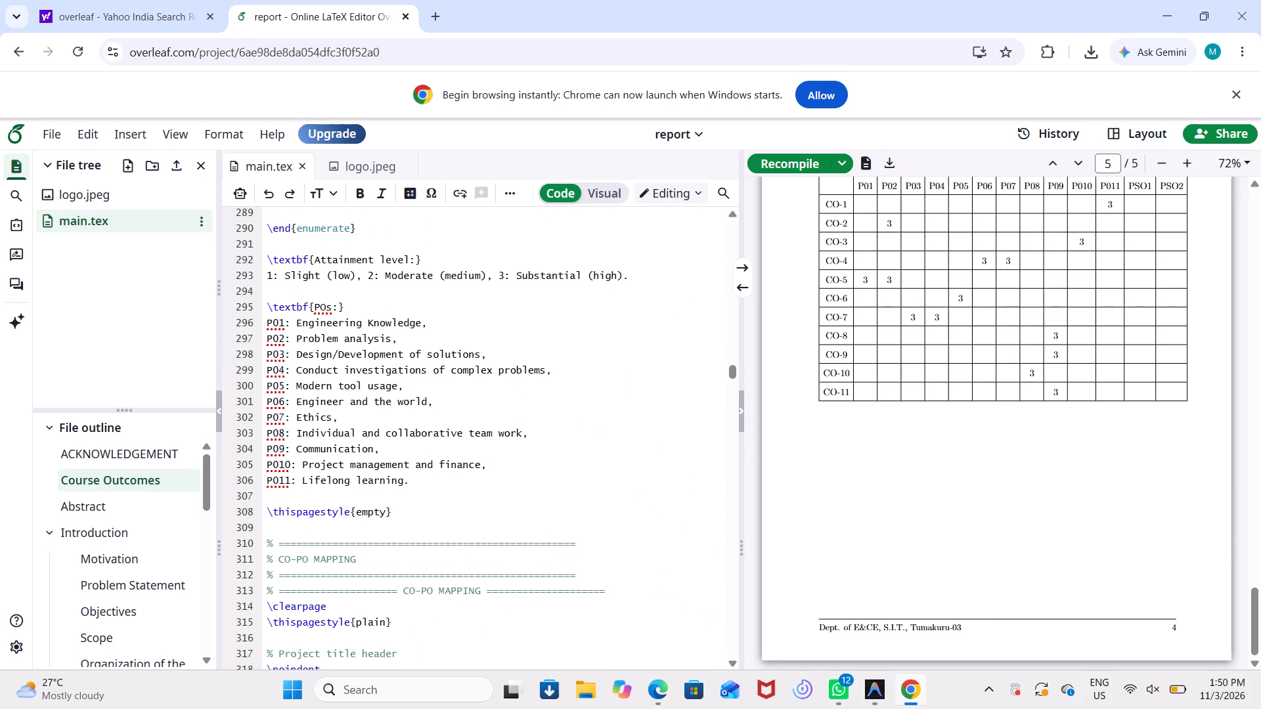
pyautogui.scroll(-1, 523, 542)
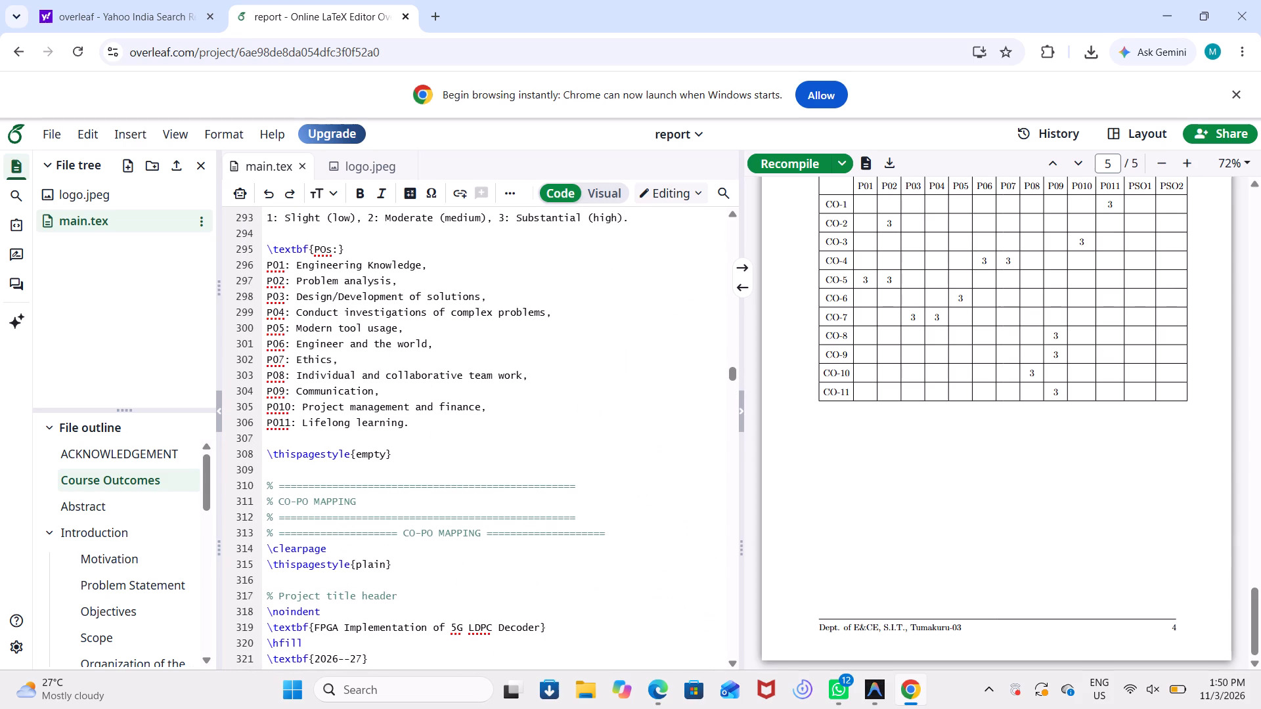
pyautogui.click(611, 543)
pyautogui.press('Up')
pyautogui.press('Right')
pyautogui.press('Right')
pyautogui.press('Right')
pyautogui.press('Right')
pyautogui.press('Right')
pyautogui.press('Right')
pyautogui.press('Right')
pyautogui.press('Right')
pyautogui.press('Right')
pyautogui.press('Right')
pyautogui.press('Right')
pyautogui.press('Right')
pyautogui.press('Right')
pyautogui.press('Right')
pyautogui.press('Right')
pyautogui.press('Right')
pyautogui.press('Right')
pyautogui.press('Right')
pyautogui.press('Right')
pyautogui.press('Right')
pyautogui.press('Right')
pyautogui.press('Right')
pyautogui.press('BackSpace')
pyautogui.press('BackSpace')
pyautogui.press('BackSpace')
pyautogui.press('BackSpace')
pyautogui.press('BackSpace')
pyautogui.press('BackSpace')
pyautogui.press('BackSpace')
pyautogui.press('BackSpace')
pyautogui.press('BackSpace')
pyautogui.press('BackSpace')
pyautogui.press('BackSpace')
pyautogui.press('BackSpace')
pyautogui.press('BackSpace')
pyautogui.press('BackSpace')
pyautogui.press('BackSpace')
pyautogui.press('BackSpace')
pyautogui.press('BackSpace')
pyautogui.press('BackSpace')
pyautogui.press('BackSpace')
pyautogui.press('BackSpace')
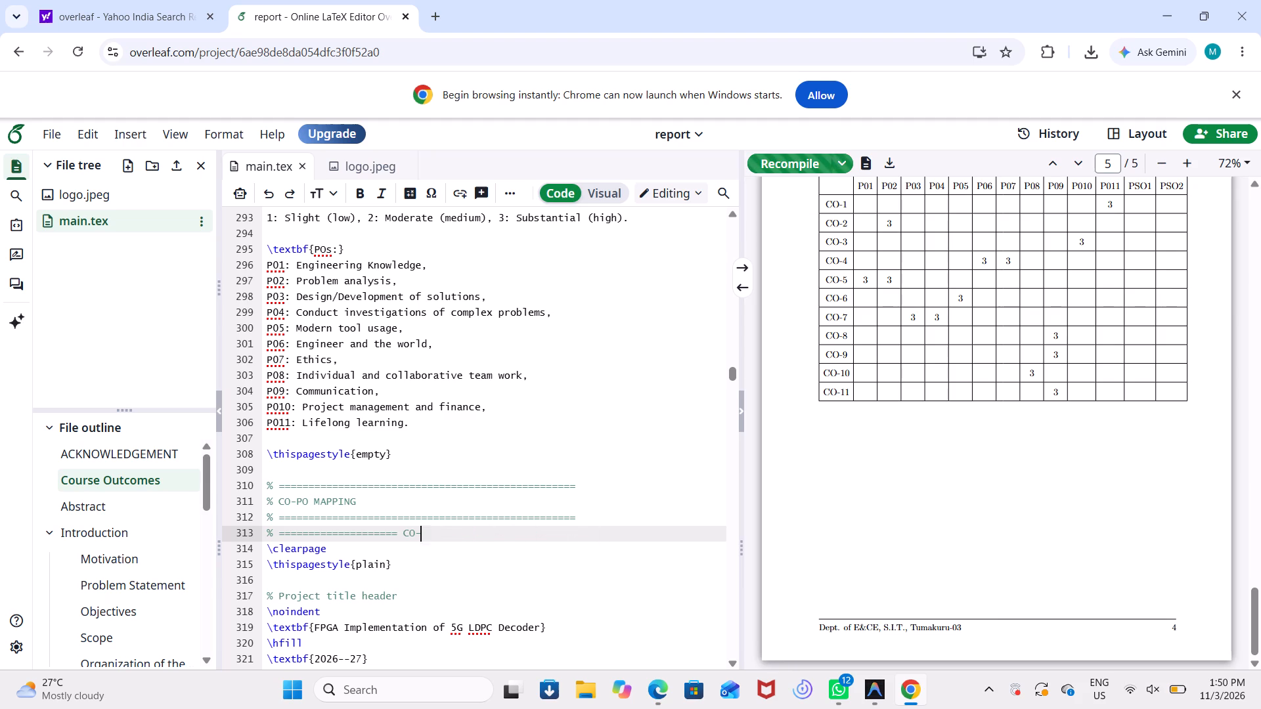
pyautogui.press('BackSpace')
pyautogui.press('BackSpace')
pyautogui.press('BackSpace')
pyautogui.press('BackSpace')
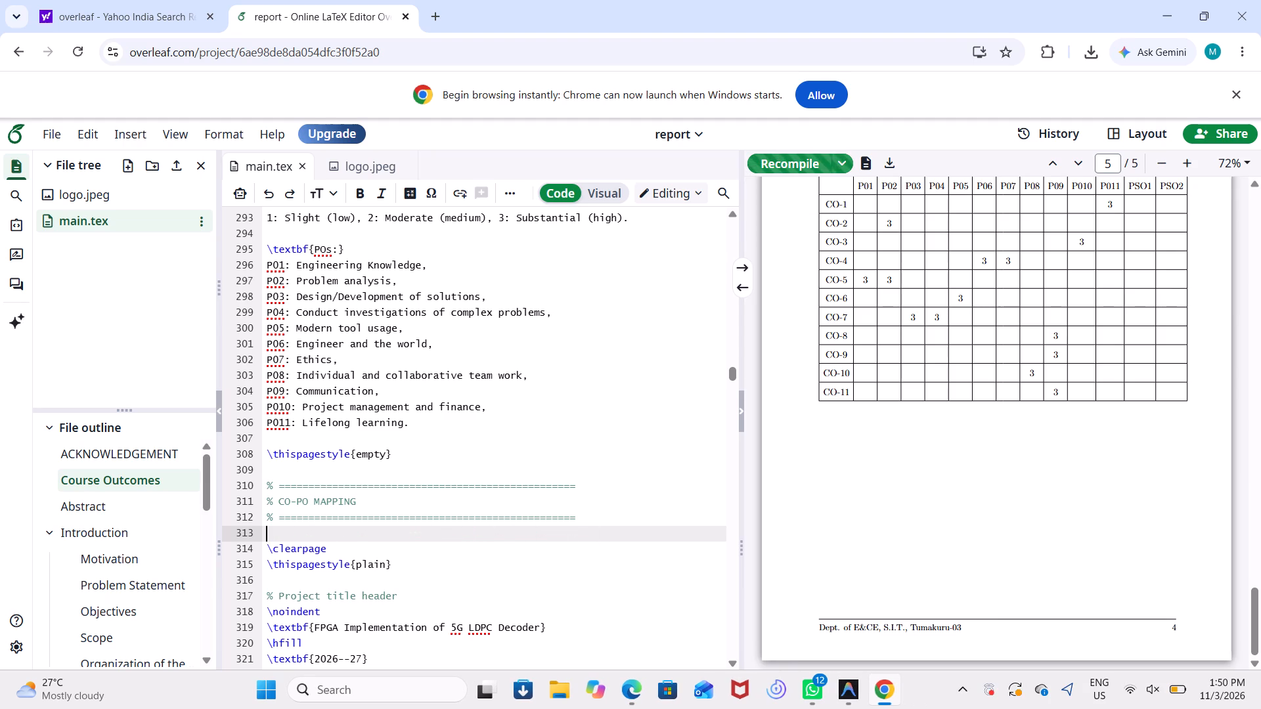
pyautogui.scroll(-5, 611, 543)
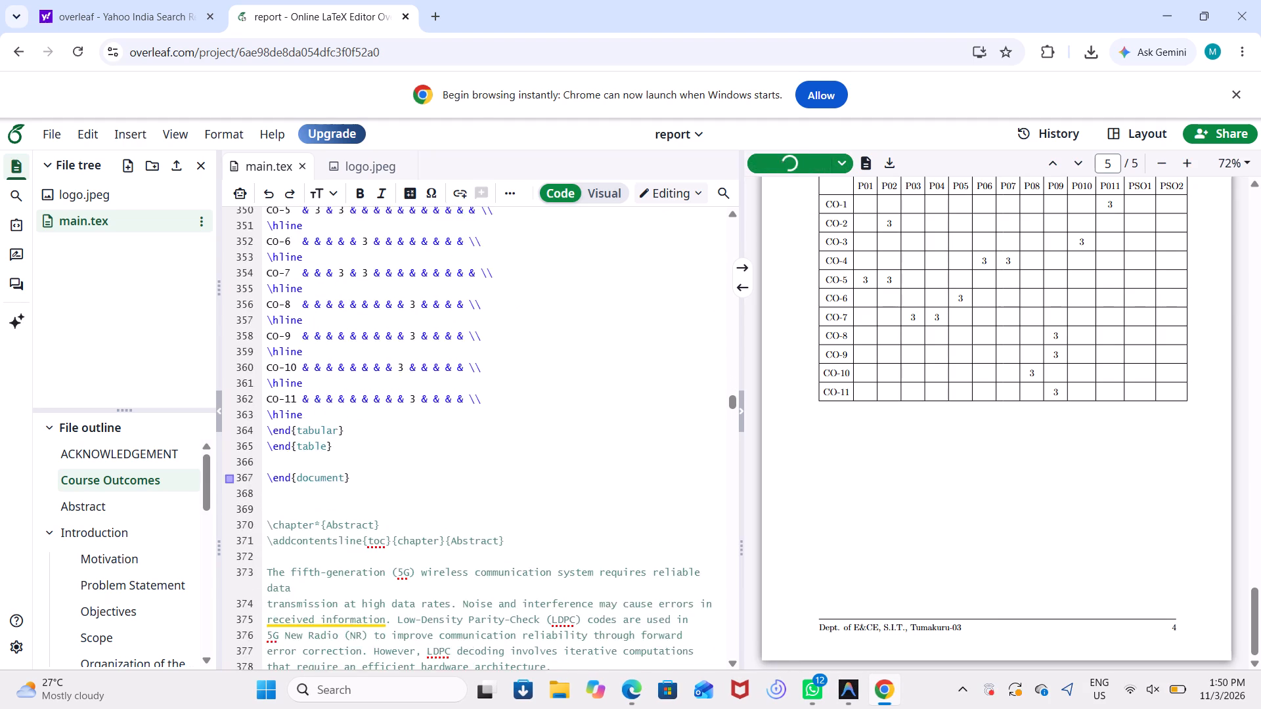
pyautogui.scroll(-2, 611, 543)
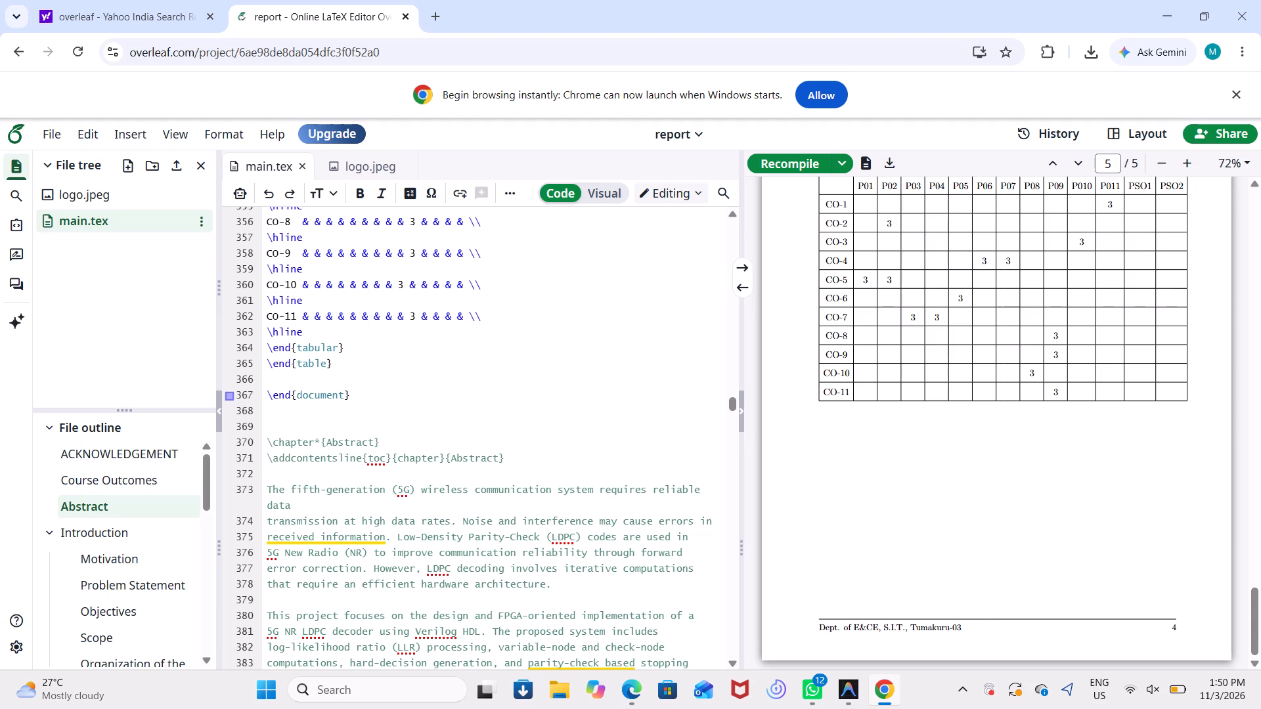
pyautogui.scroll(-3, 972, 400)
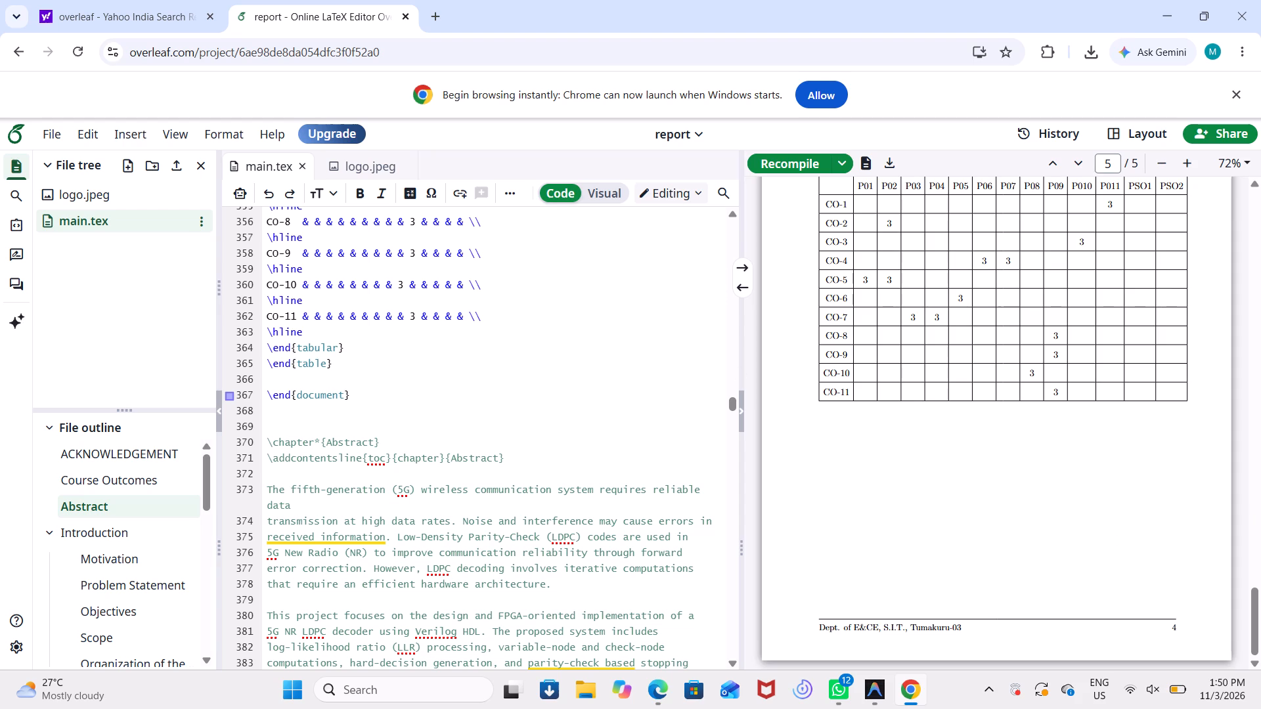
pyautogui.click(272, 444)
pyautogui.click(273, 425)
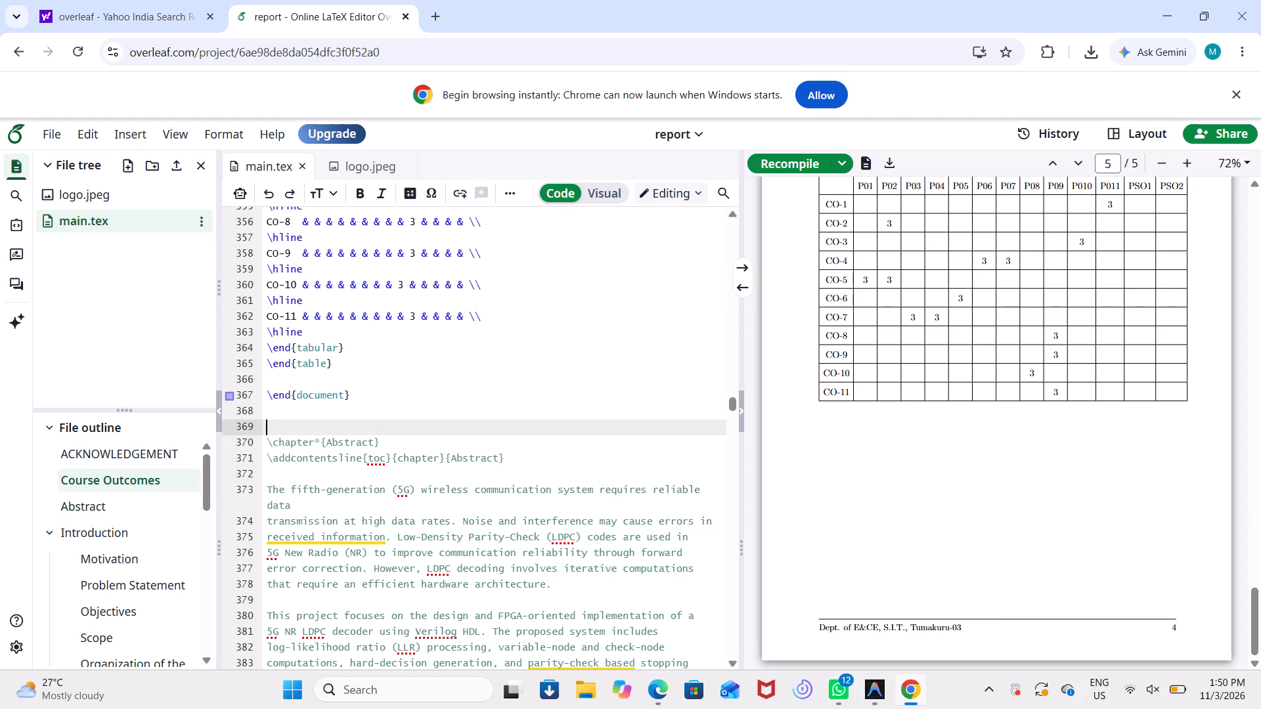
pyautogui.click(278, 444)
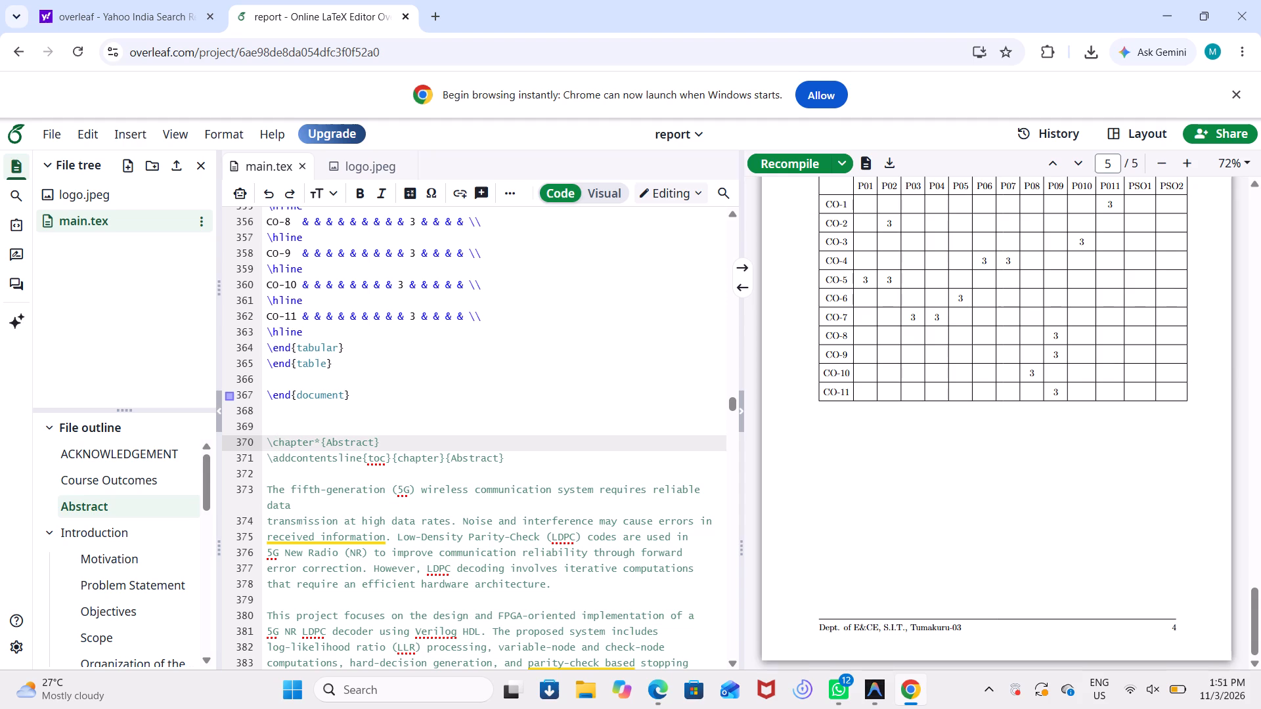
# Copy the entire main.tex source.
pyautogui.click(483, 270)
pyautogui.hotkey('ctrl', 'a')
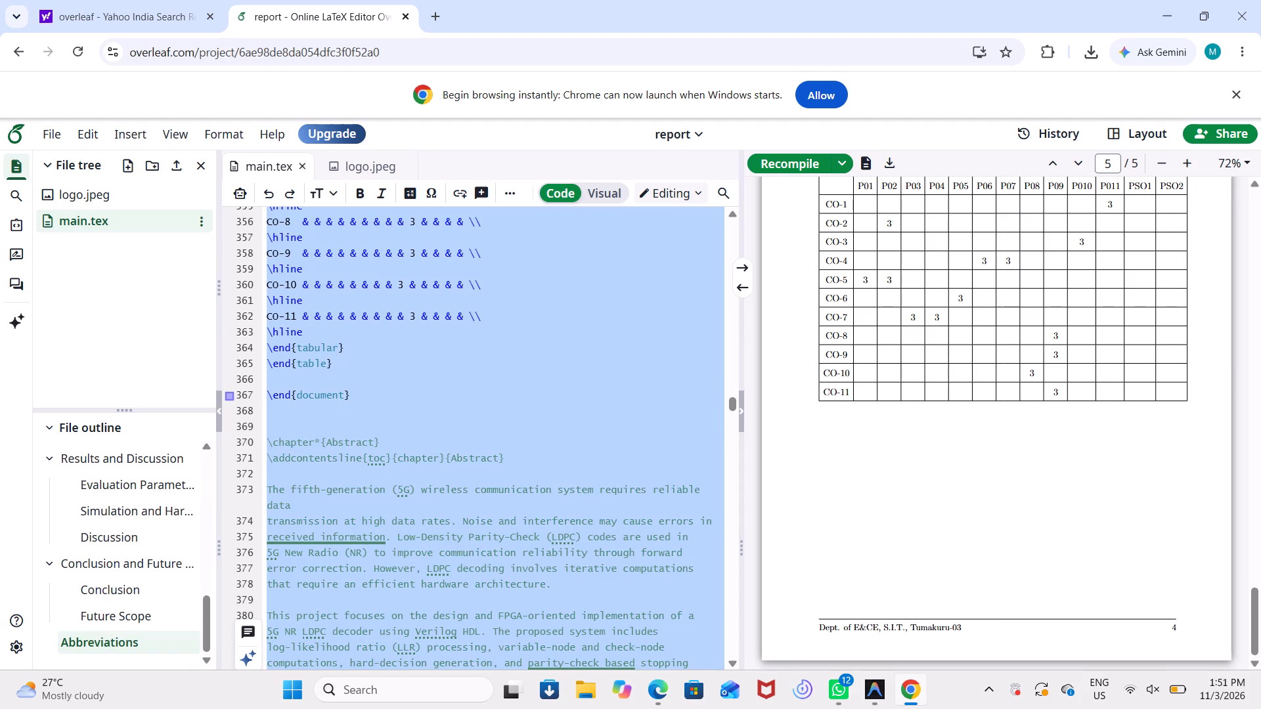
pyautogui.hotkey('ctrl', 'c')
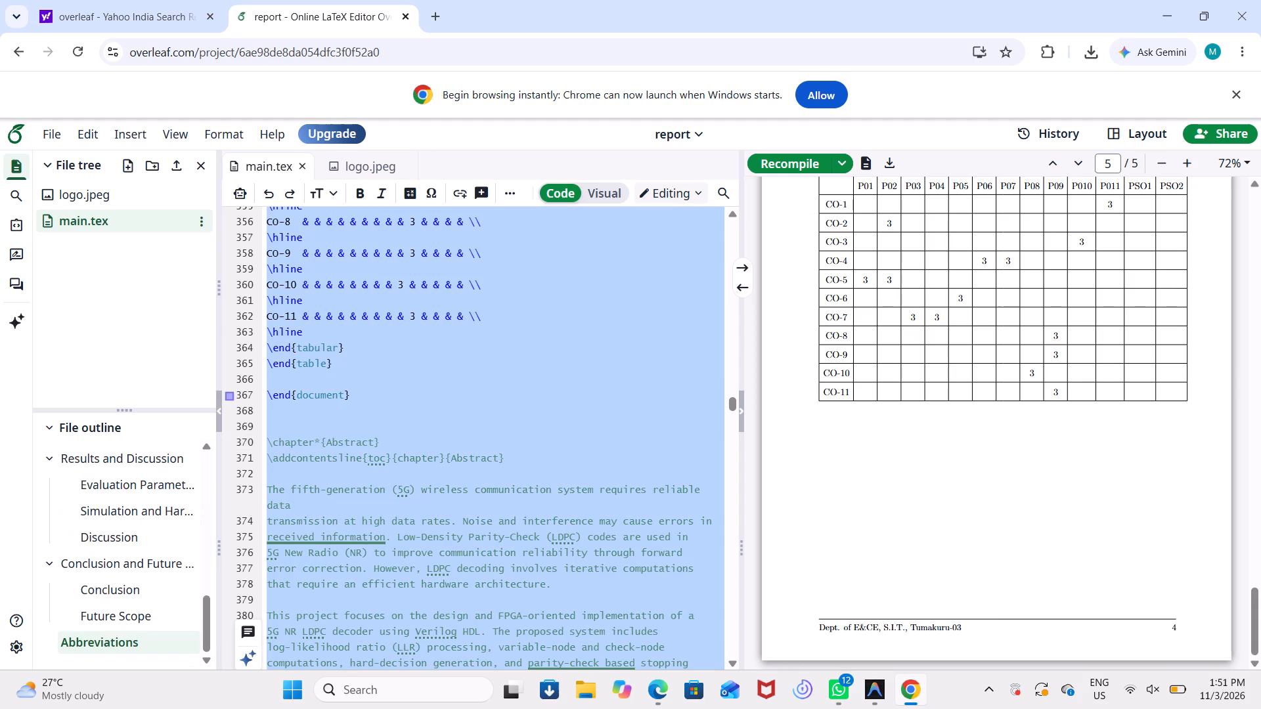
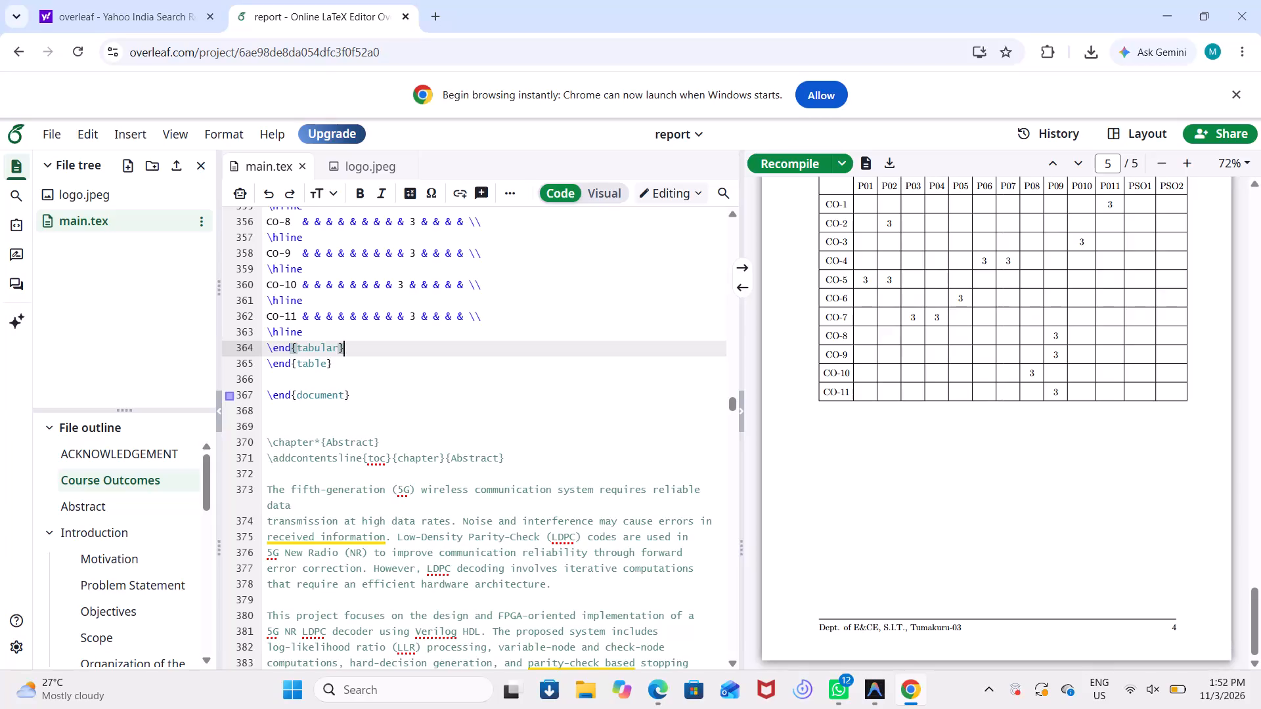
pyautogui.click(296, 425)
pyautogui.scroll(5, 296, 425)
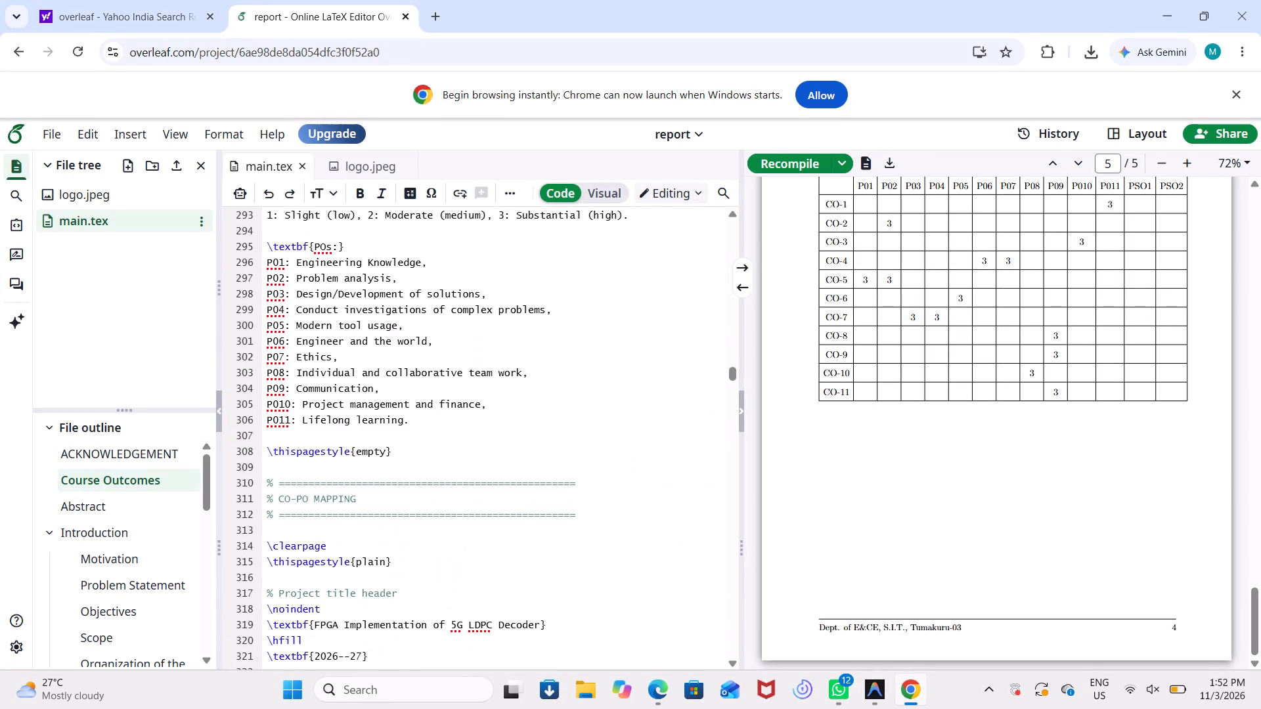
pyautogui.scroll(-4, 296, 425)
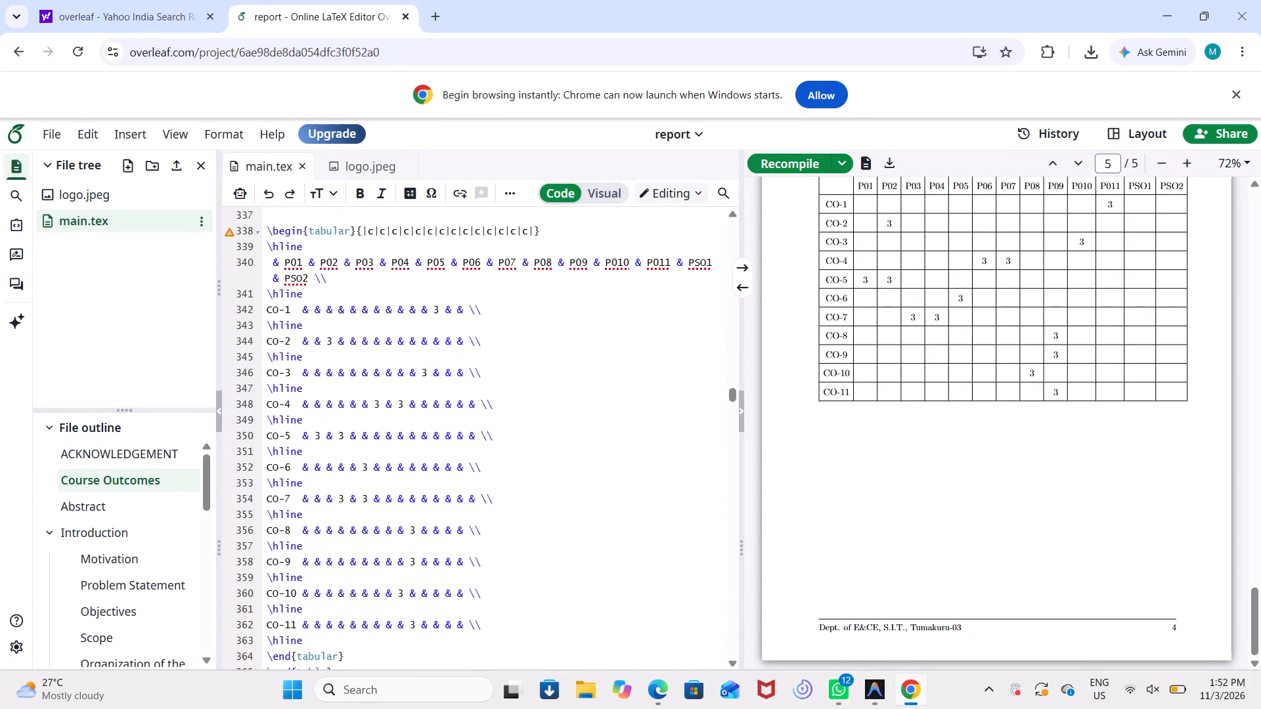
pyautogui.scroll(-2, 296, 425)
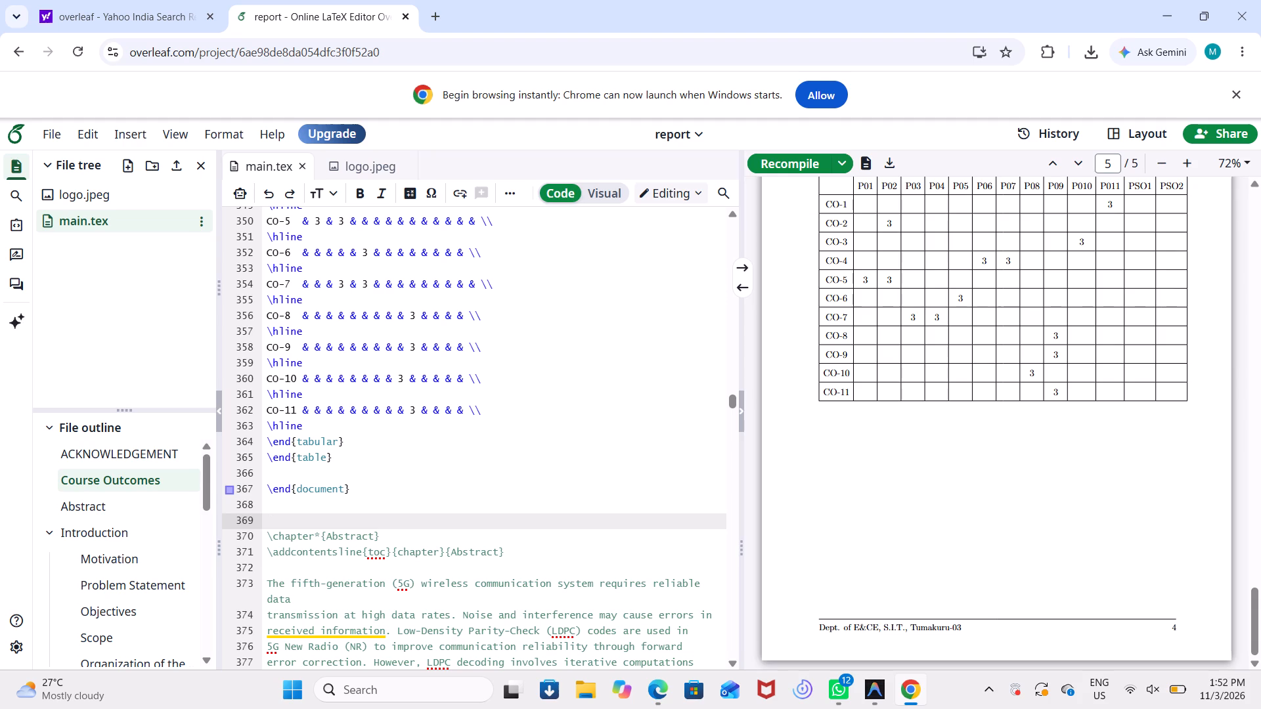
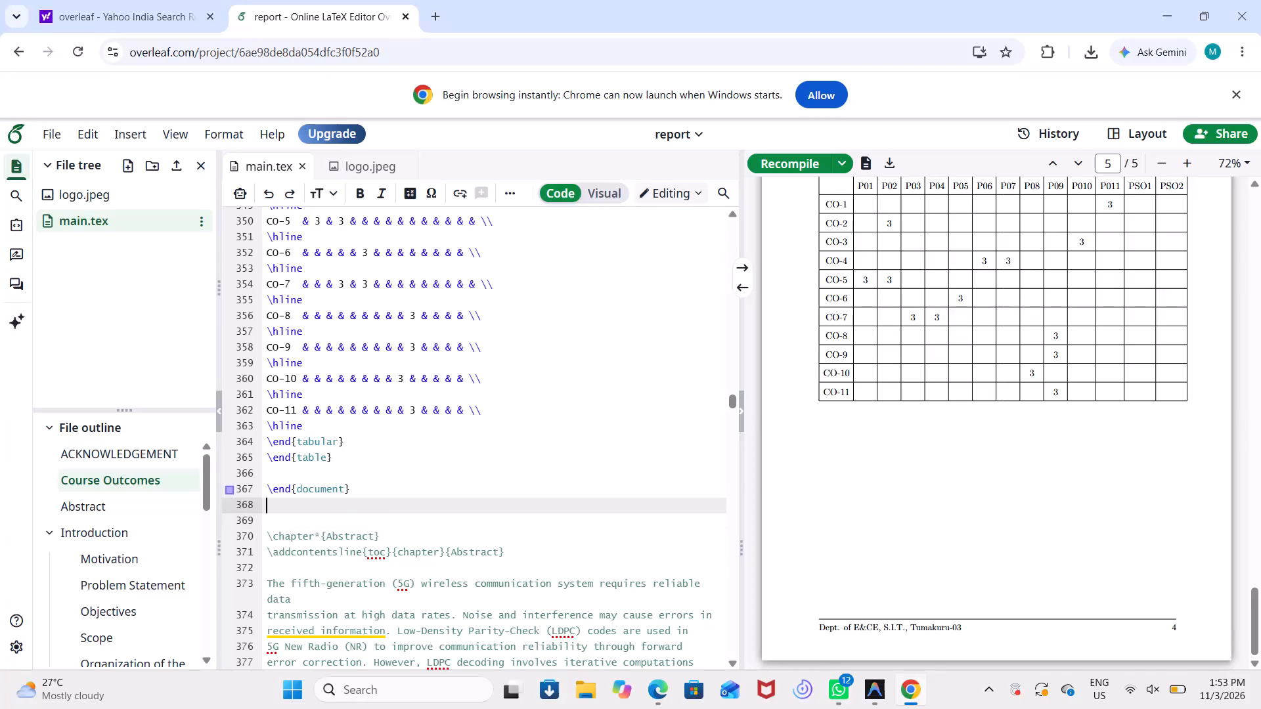
# Undo the latest edits in main.tex, including the removal of the ABSTRACT comment header below \end{document}.
pyautogui.hotkey('ctrl', 'z')
pyautogui.hotkey('ctrl', 'z')
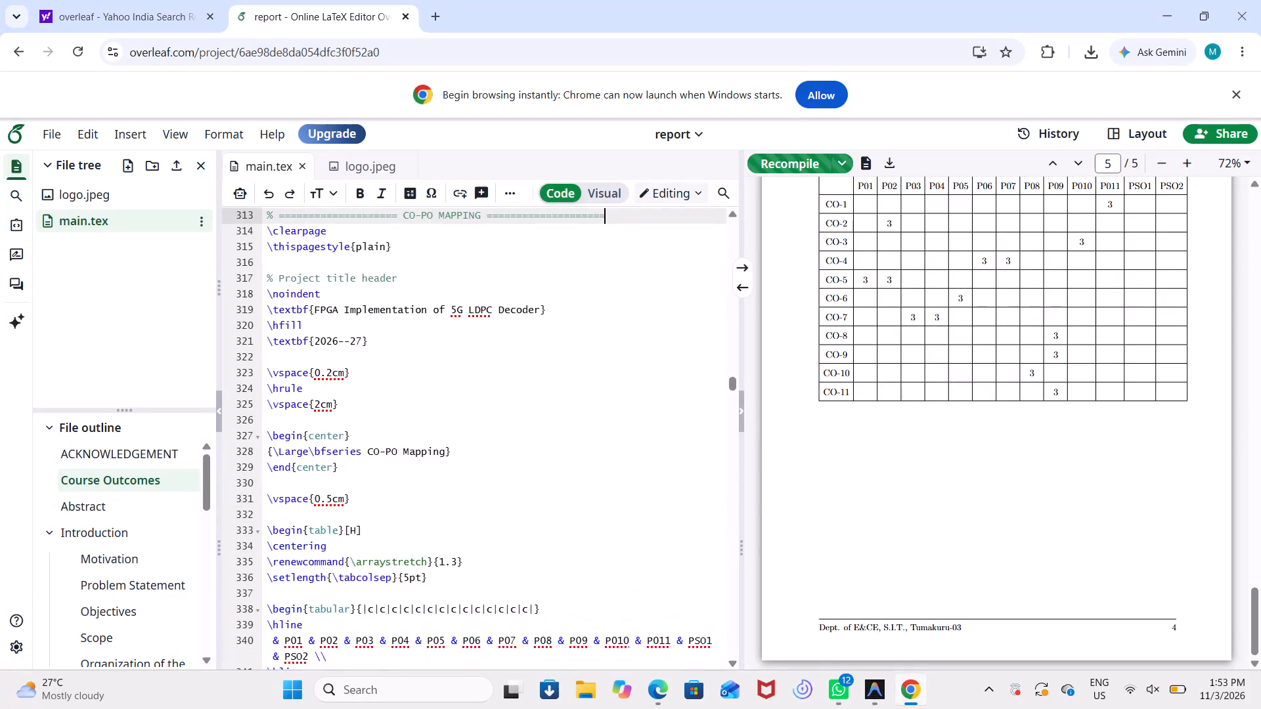
pyautogui.hotkey('ctrl', 'z')
pyautogui.scroll(-1, 399, 485)
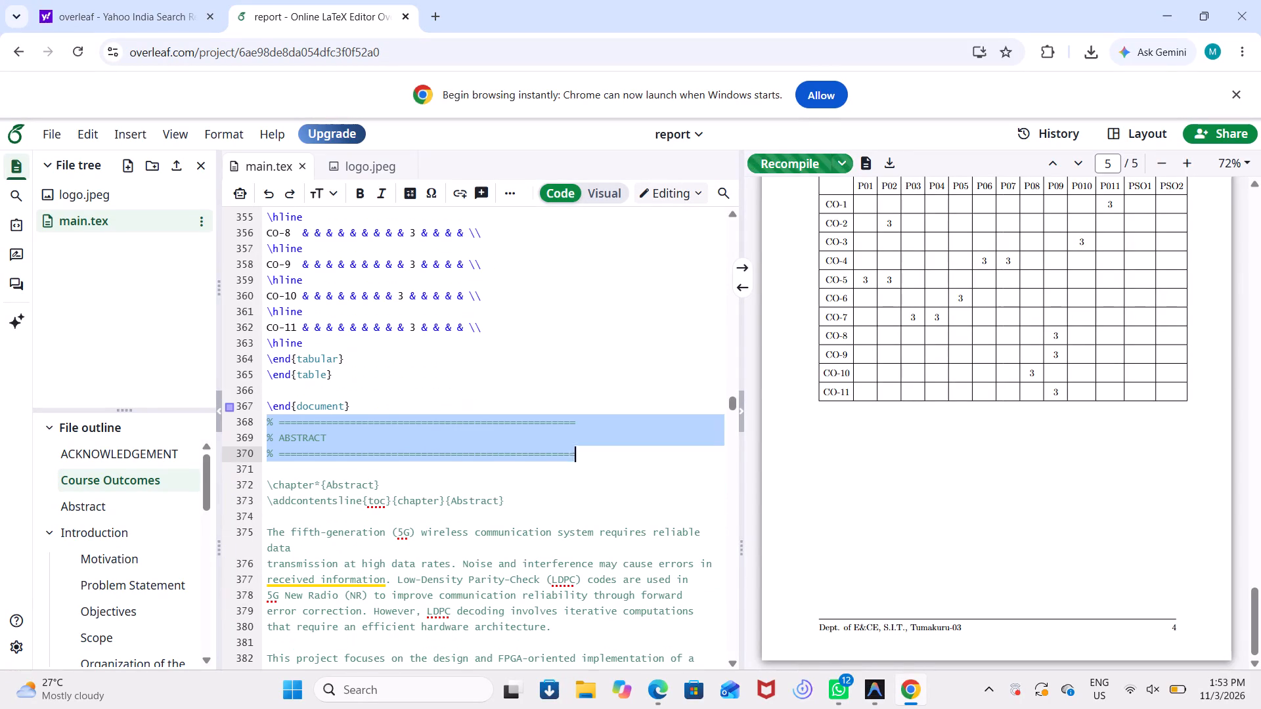
pyautogui.scroll(-1, 399, 485)
pyautogui.click(548, 486)
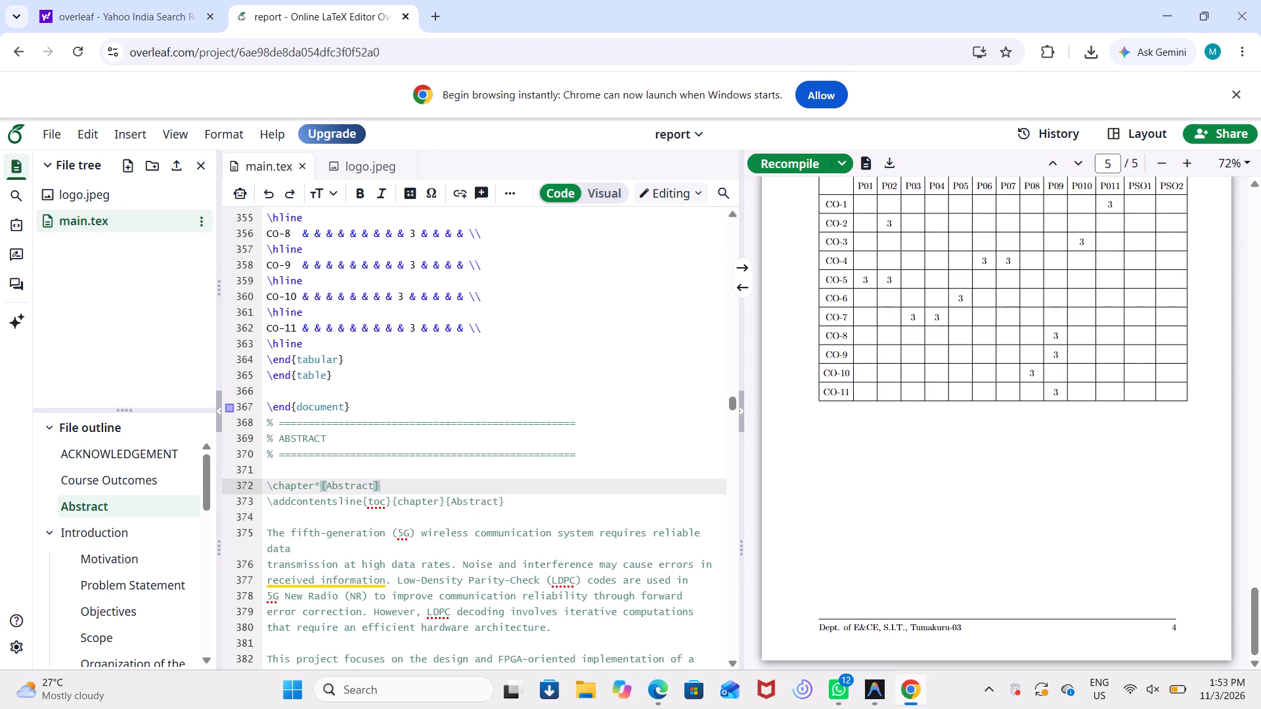
# Examine the source from the program outcomes list and CO-PO Mapping section through the Abstract to Chapter 1.
pyautogui.scroll(-2, 548, 486)
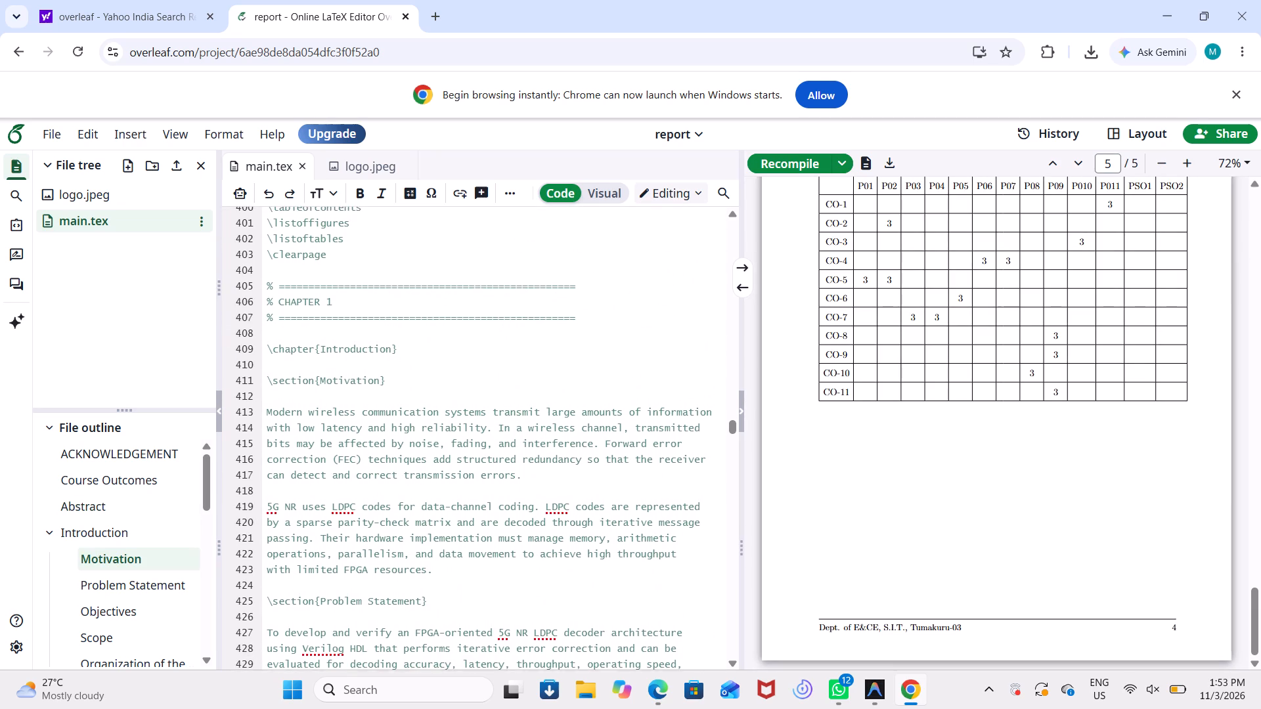
pyautogui.scroll(-2, 548, 486)
pyautogui.scroll(2, 548, 486)
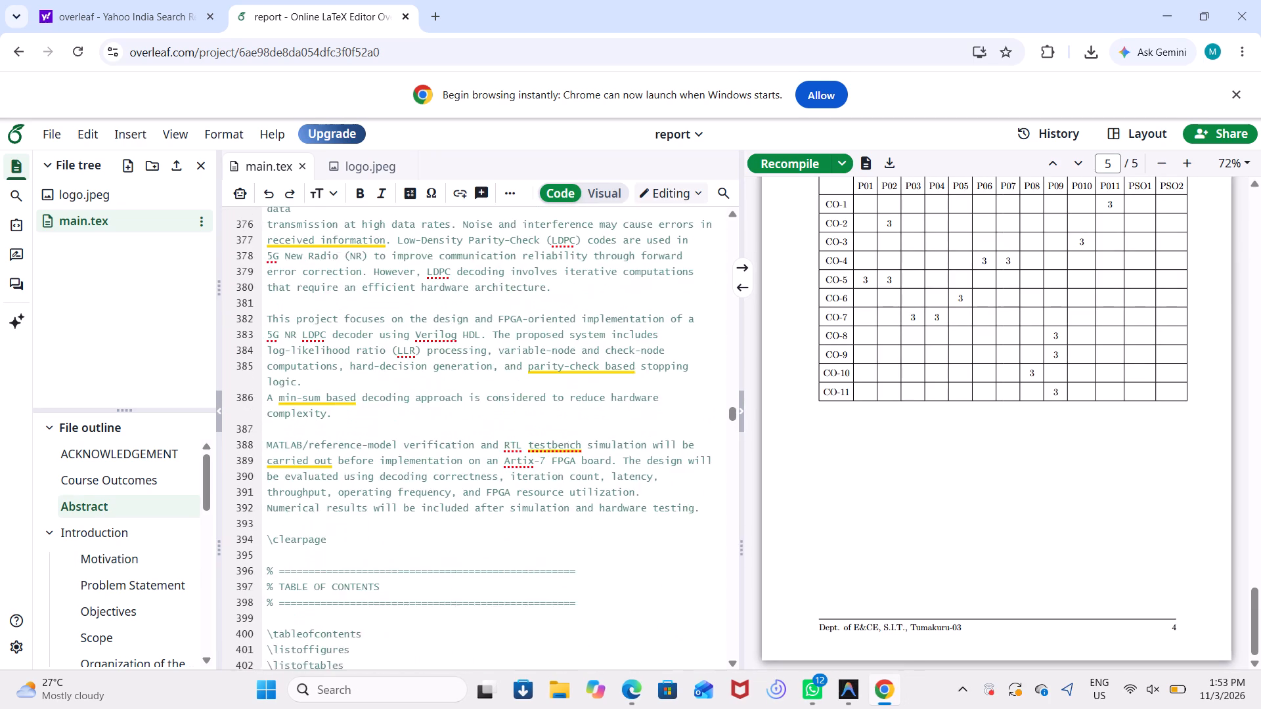
pyautogui.scroll(3, 548, 486)
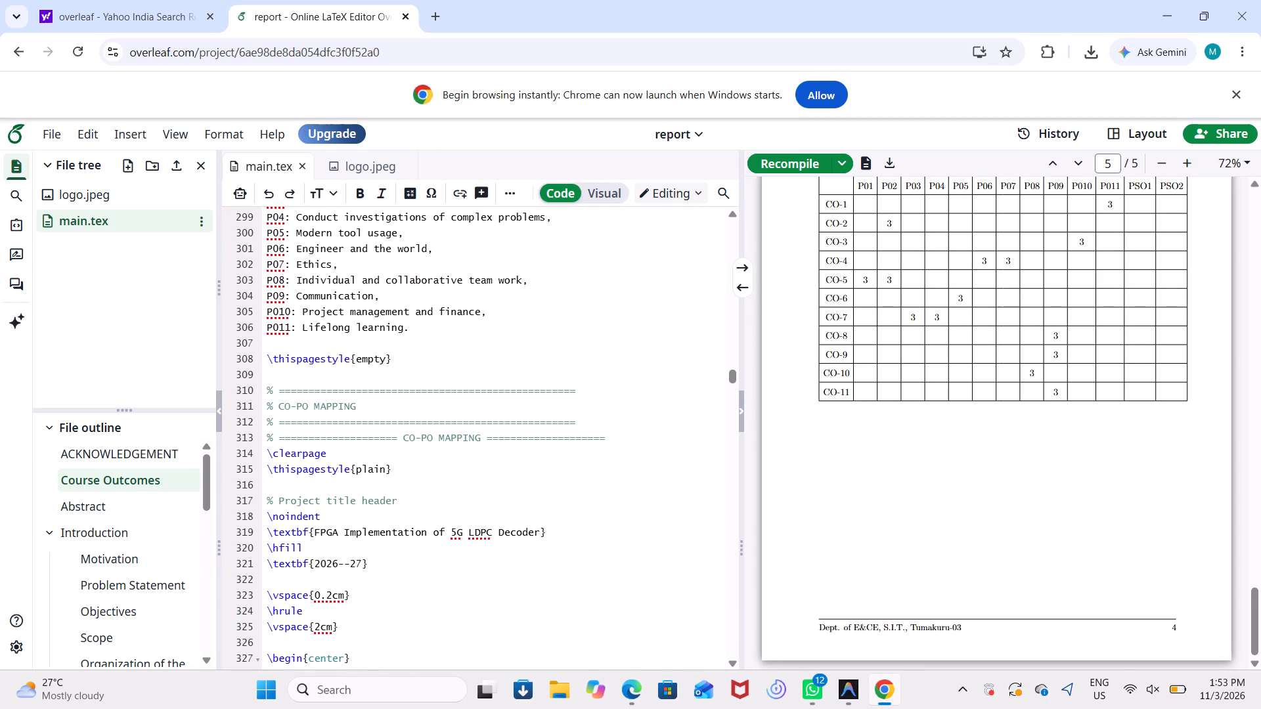
pyautogui.scroll(1, 548, 486)
pyautogui.scroll(-3, 548, 486)
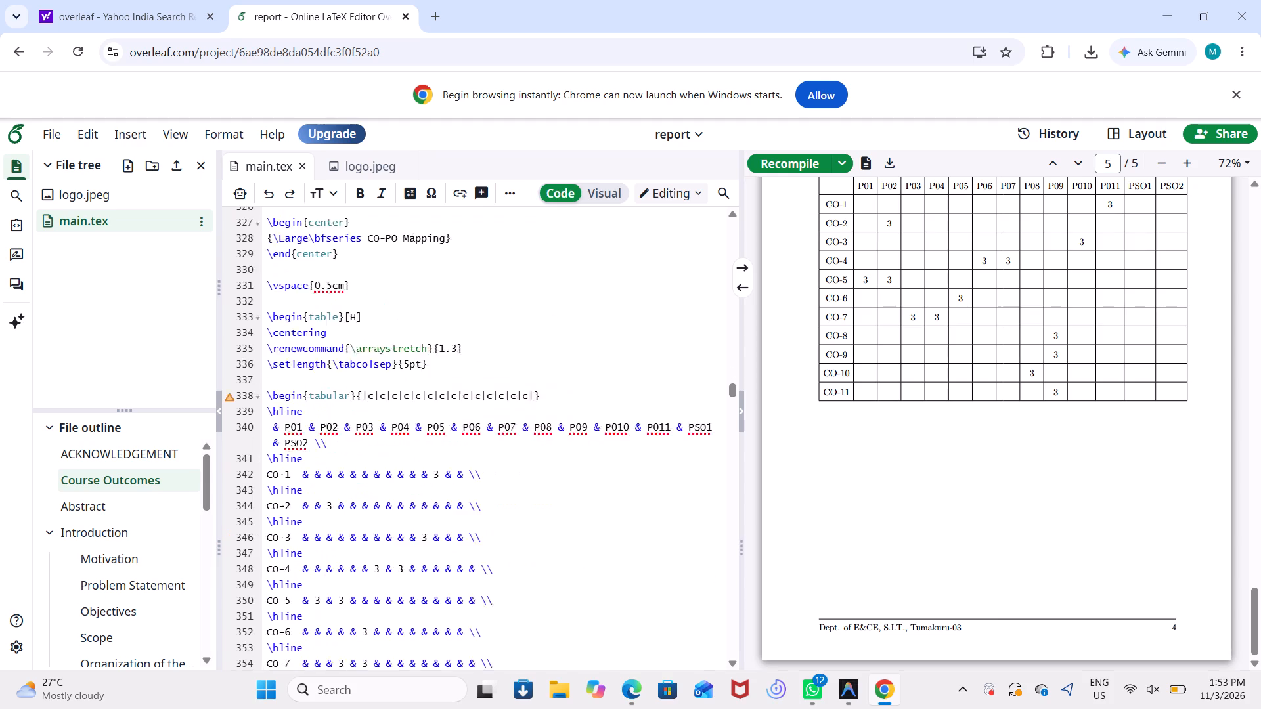
pyautogui.scroll(-5, 548, 486)
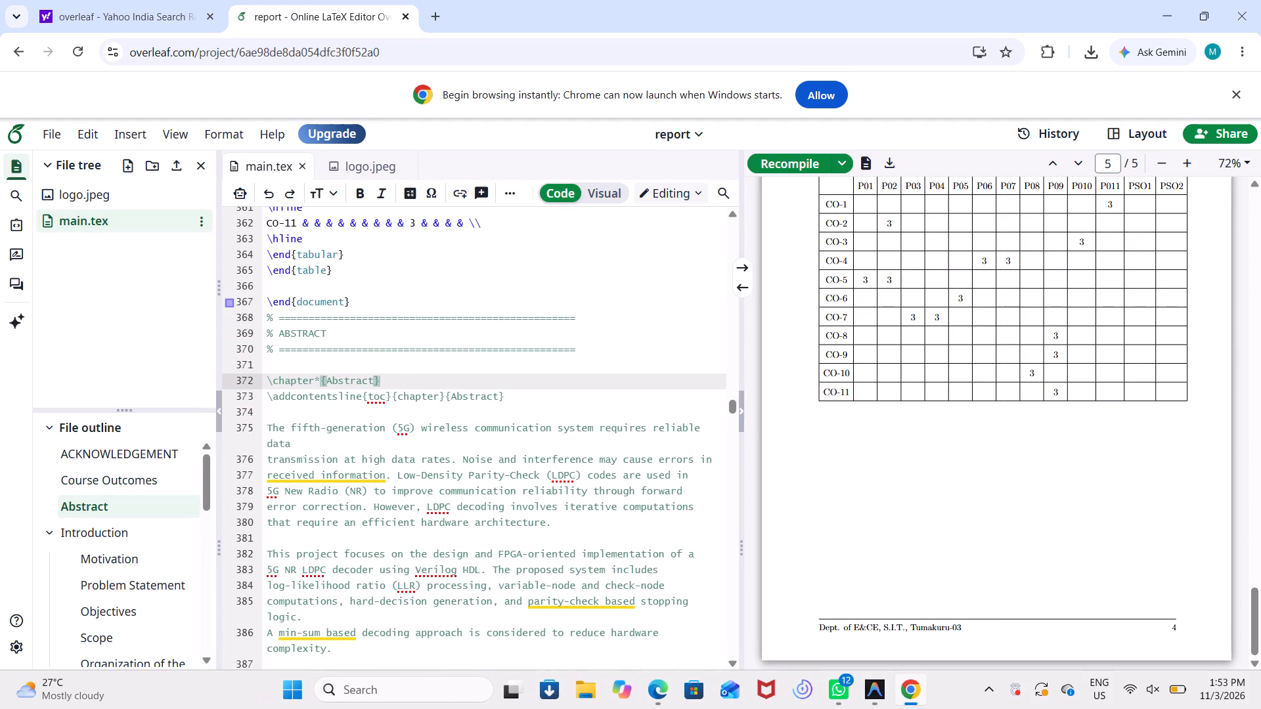
# Undo the replacement of the CO-PO Mapping code, going back to the version with \chapter*{\centering CO-PO Mapping} and \textbf{\ProjectTitle}.
pyautogui.hotkey('ctrl', 'z')
pyautogui.hotkey('ctrl', 'z')
pyautogui.keyDown('ctrl'); pyautogui.moveTo(284, 372); pyautogui.dragTo(313, 436); pyautogui.keyUp('ctrl')
pyautogui.click(313, 436)
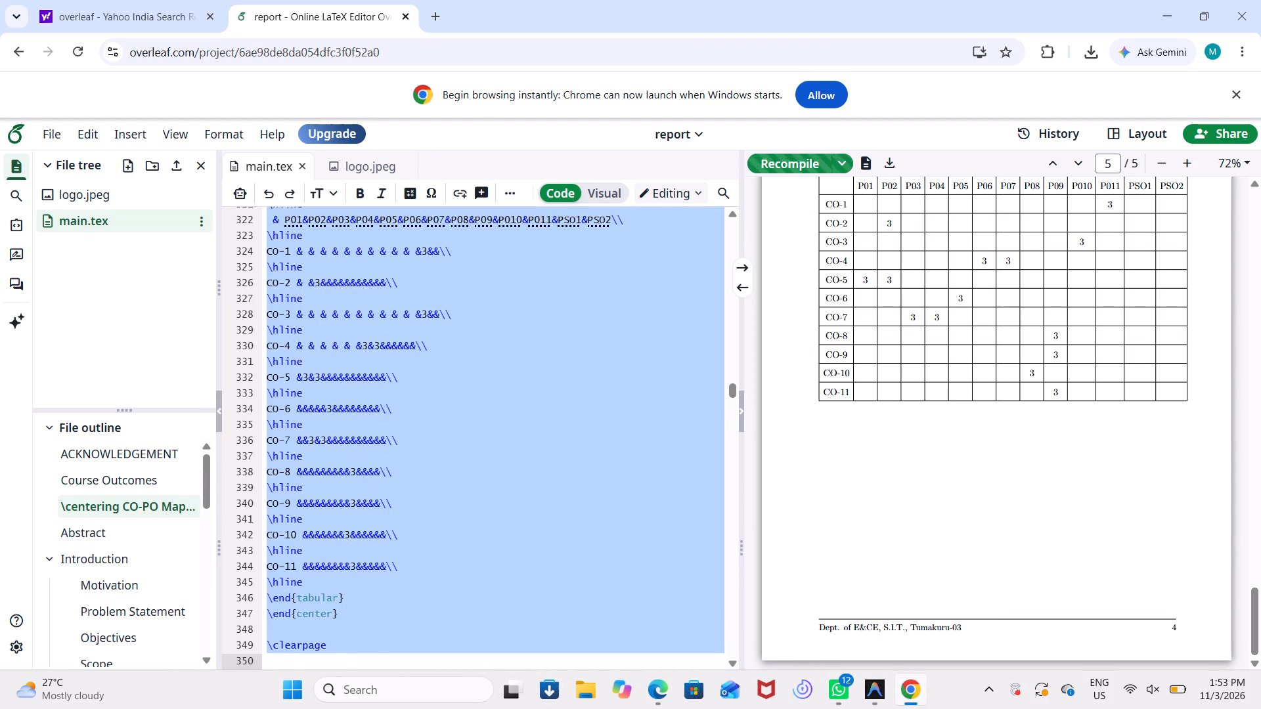
pyautogui.hotkey('ctrl', 'z')
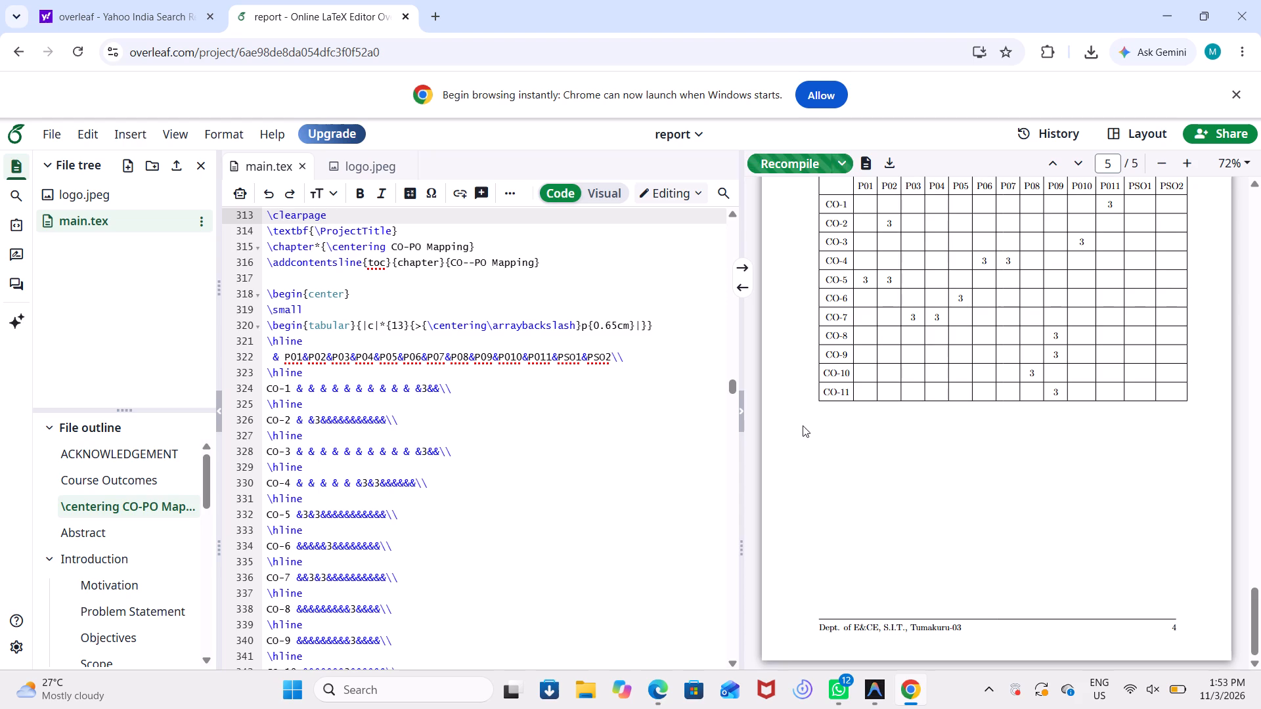
# Examine the CO-PO Mapping and Abstract source, and check the recompiled PDF from the CO-PO Mapping pages to the Abstract page.
pyautogui.scroll(-2, 804, 427)
pyautogui.scroll(-3, 434, 509)
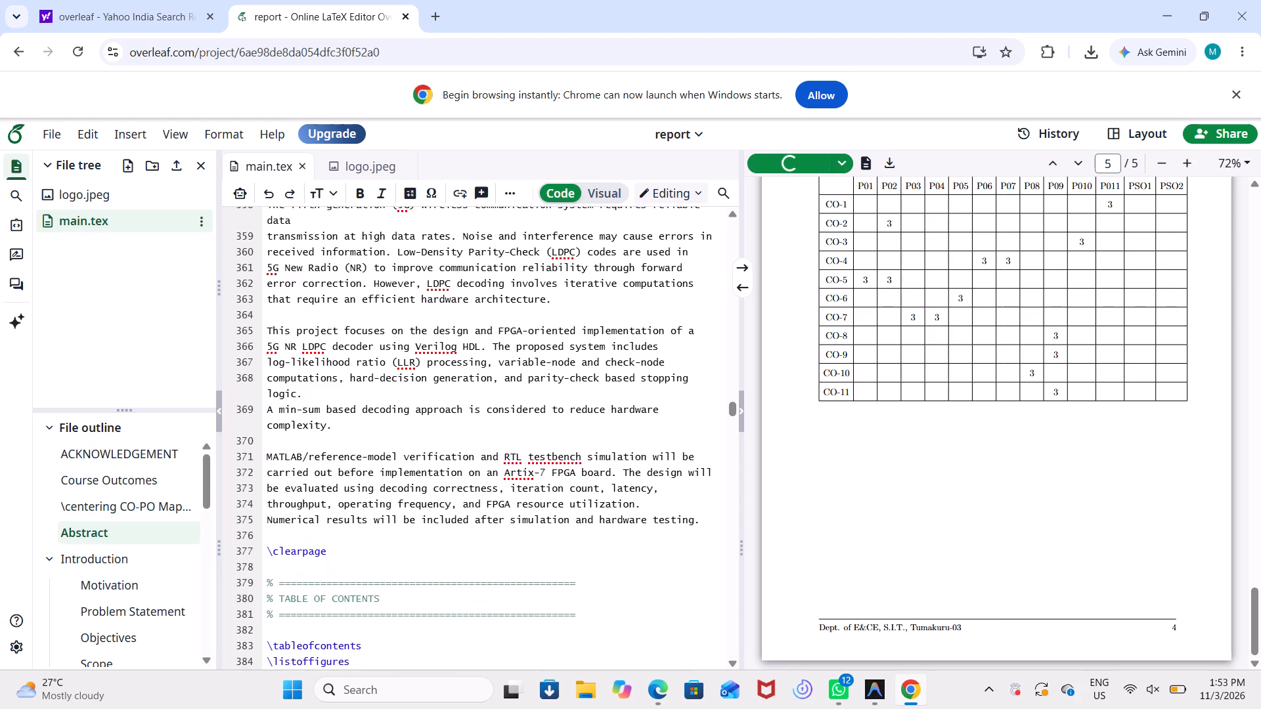
pyautogui.scroll(-1, 434, 509)
pyautogui.scroll(2, 434, 509)
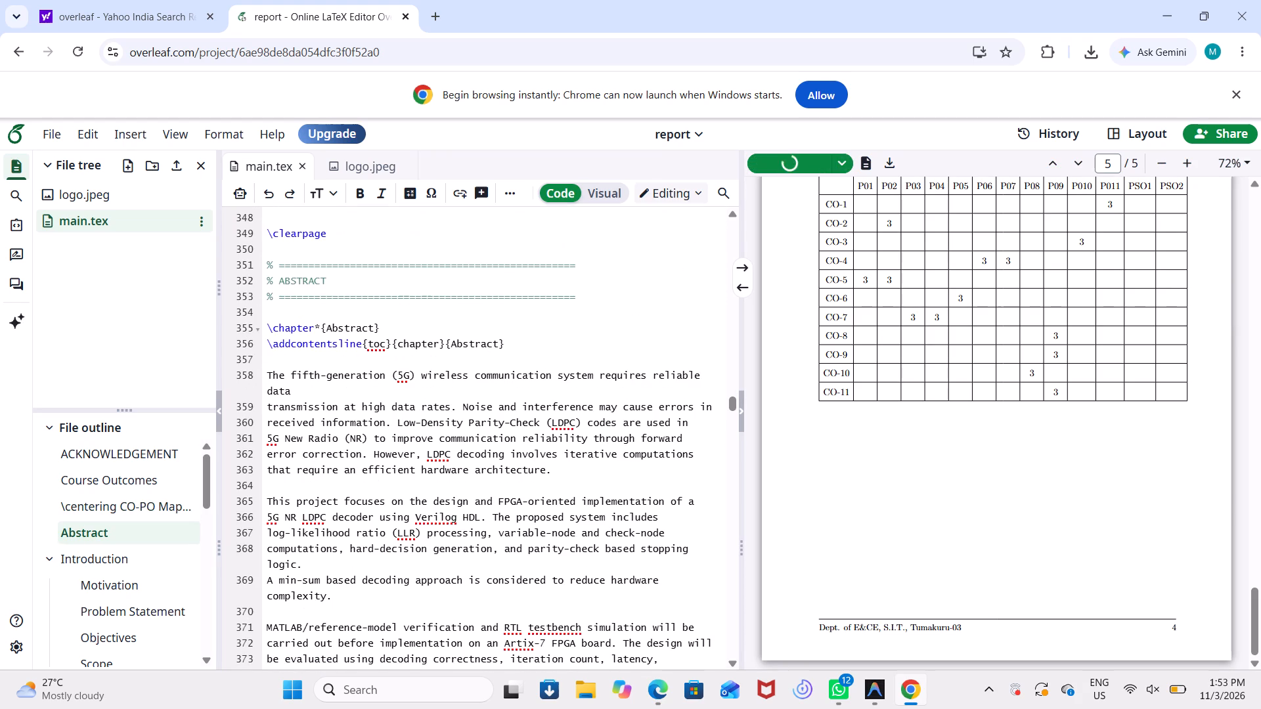
pyautogui.scroll(3, 434, 509)
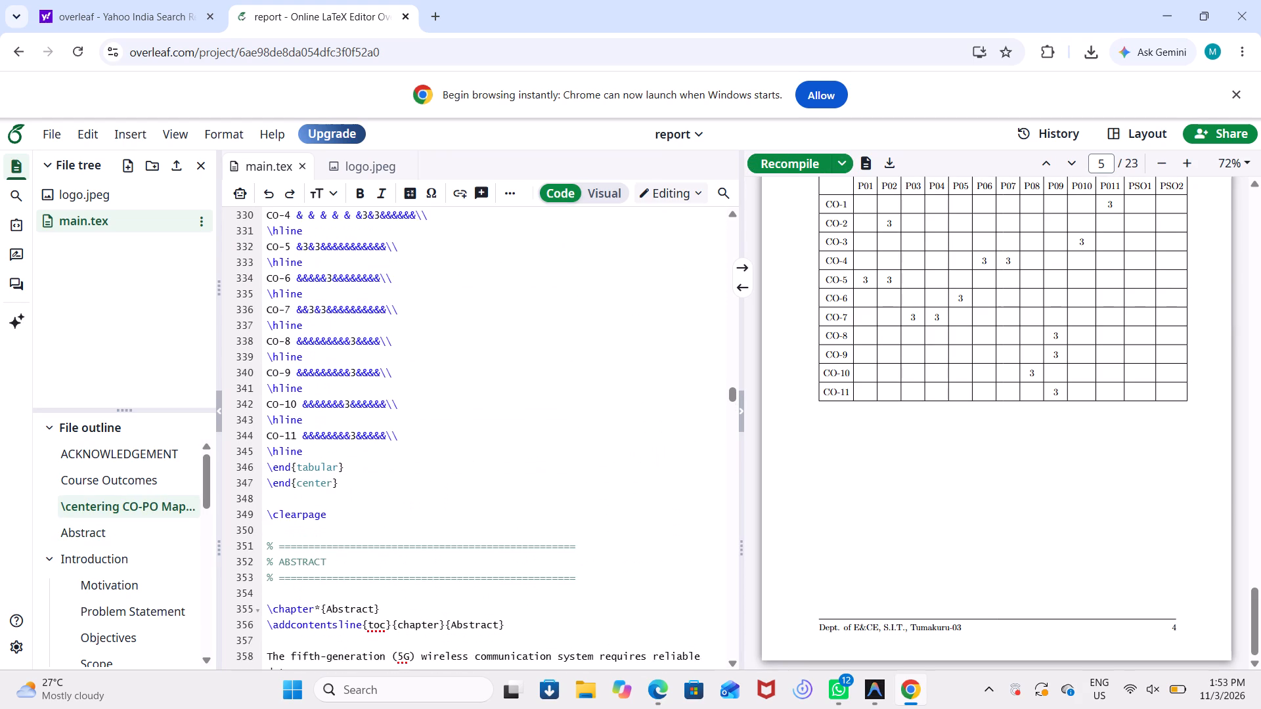
pyautogui.scroll(1, 434, 509)
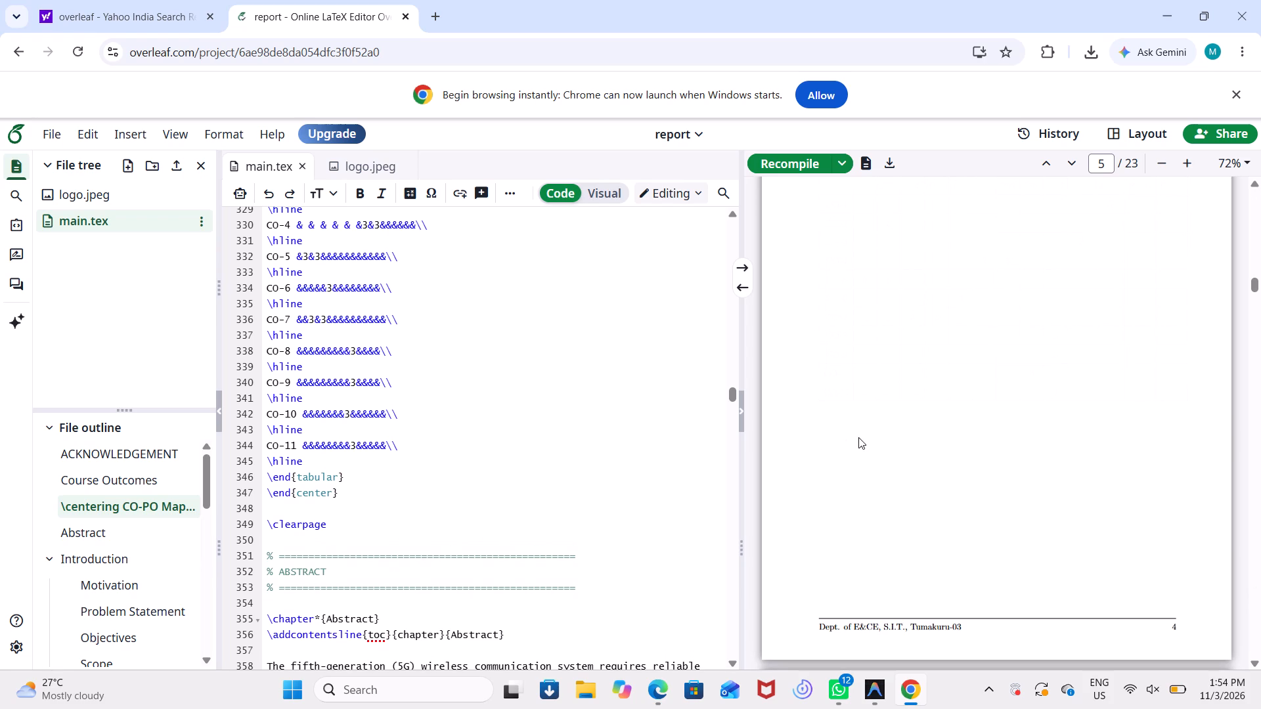
pyautogui.scroll(-6, 858, 437)
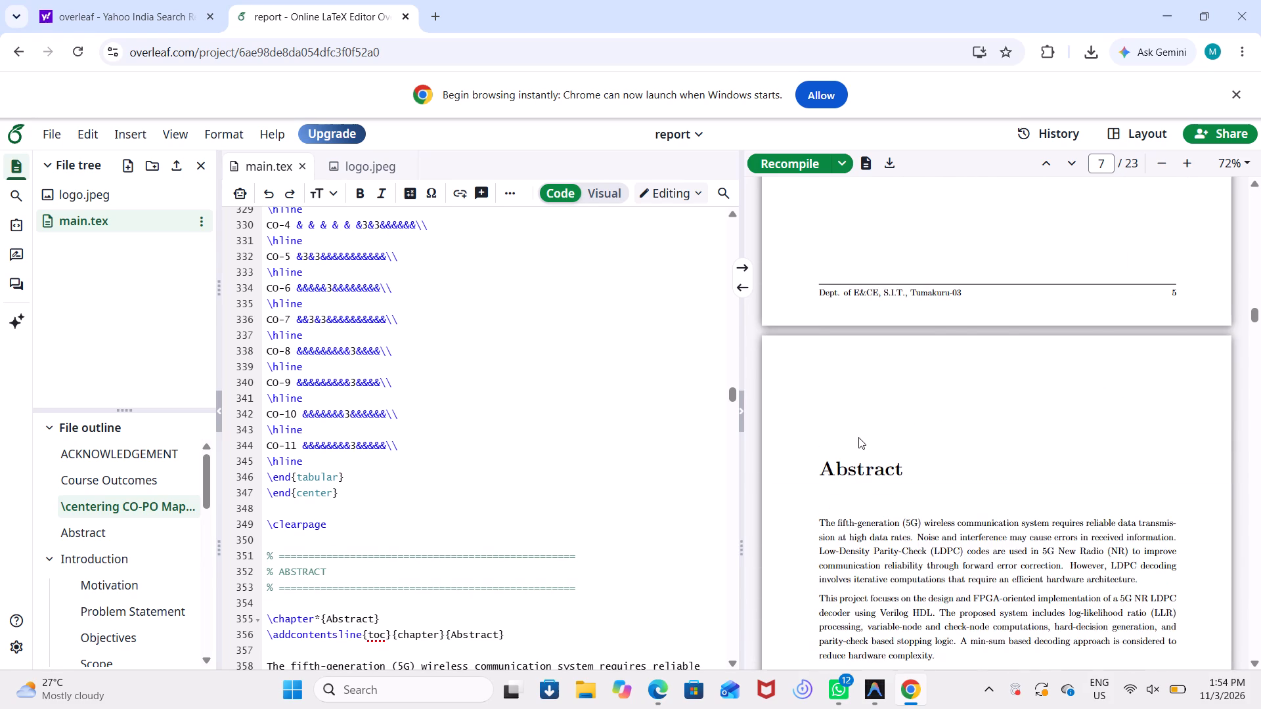
pyautogui.scroll(-2, 858, 437)
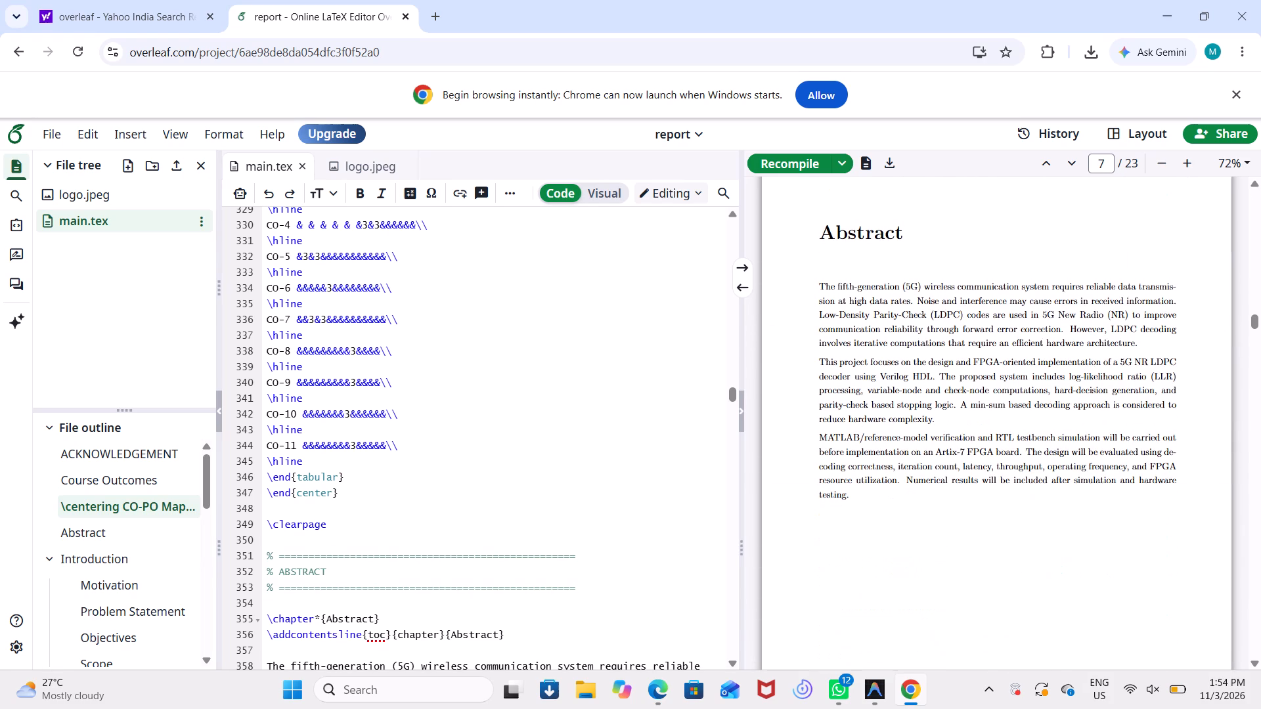